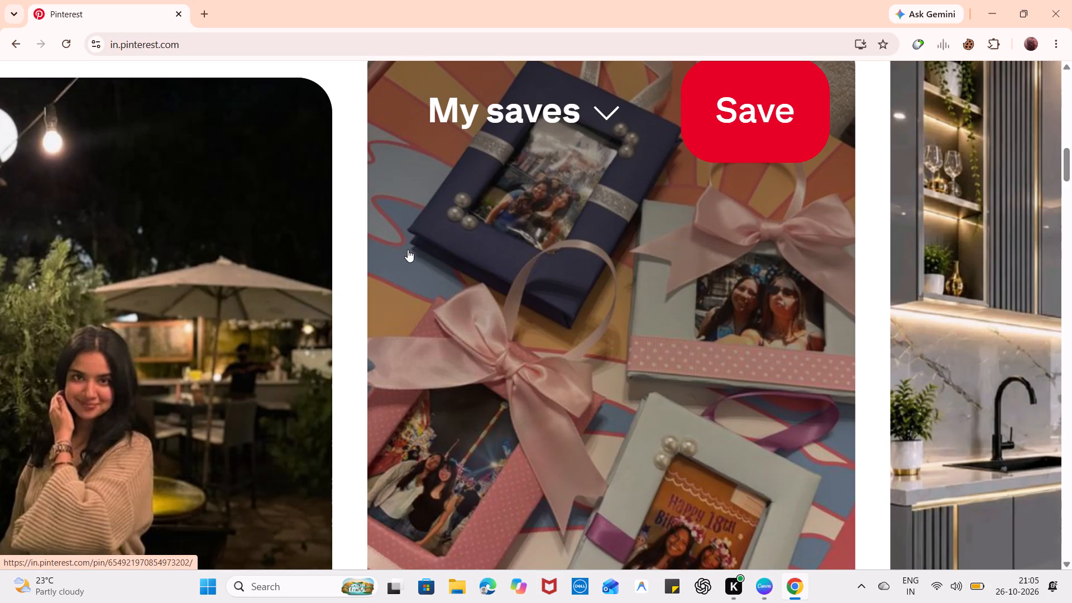
Search Pinterest for "visiting card design for instra page".
scroll(401, 161, up, 7)
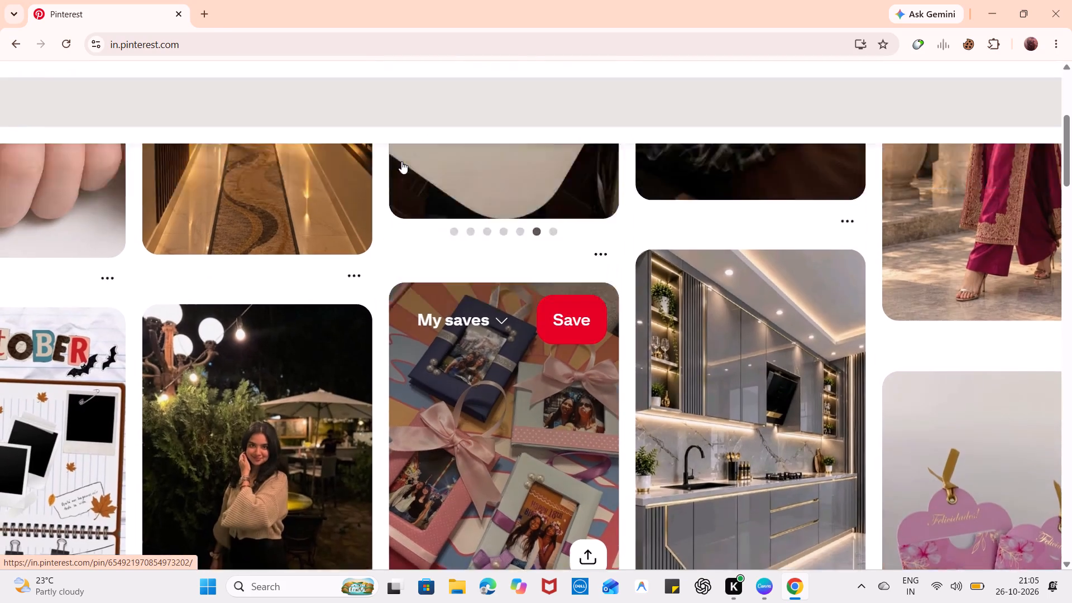
click(390, 106)
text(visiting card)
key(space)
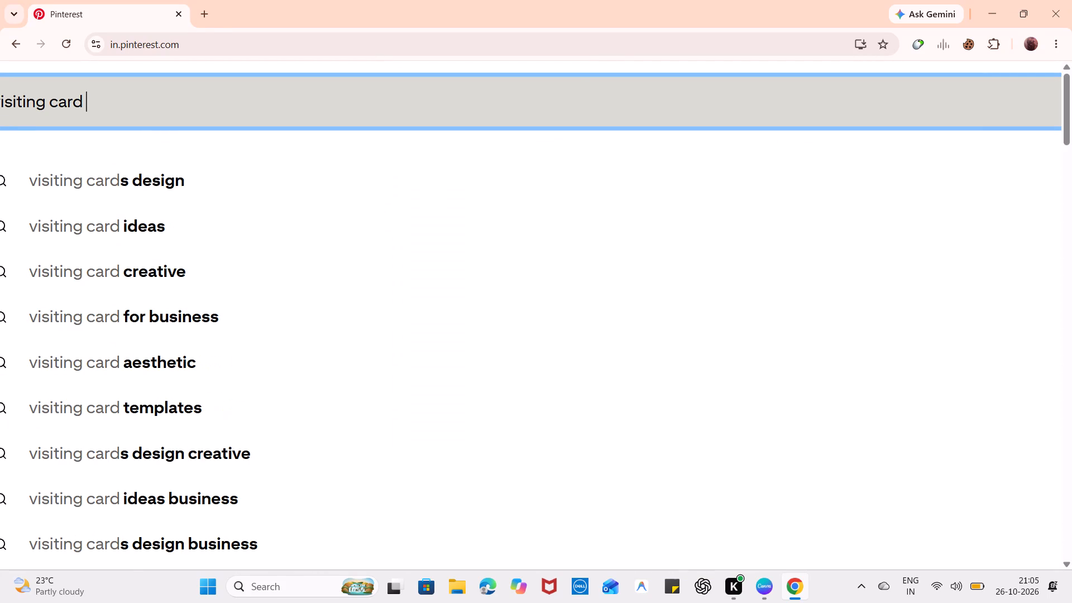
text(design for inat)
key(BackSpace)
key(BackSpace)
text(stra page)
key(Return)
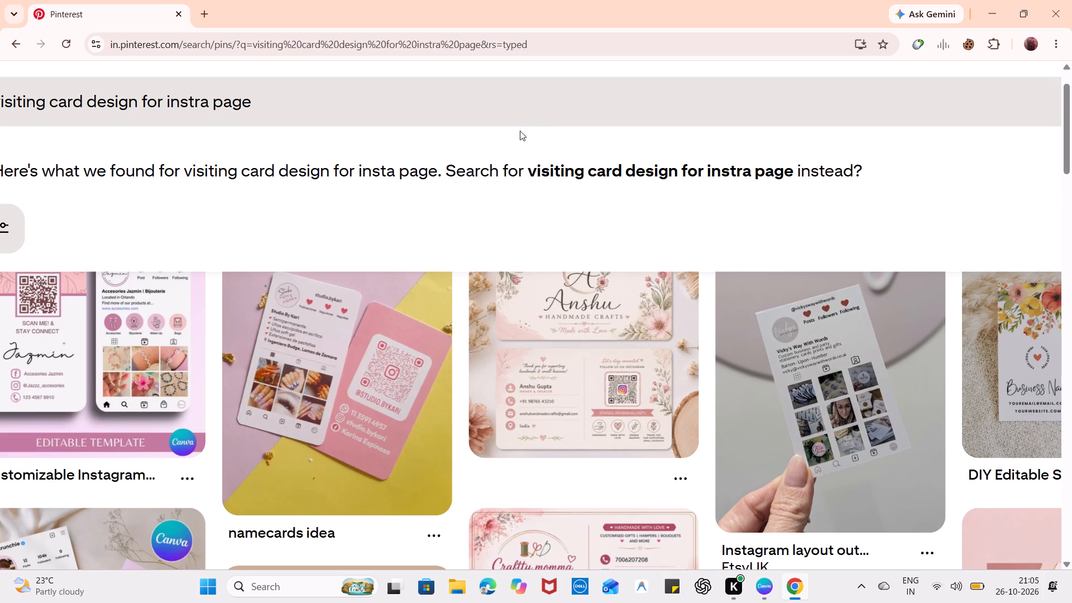
Open the "namecards idea" pin and its related pink Garden Dreams business card, and examine the card layout and similar designs.
click(374, 329)
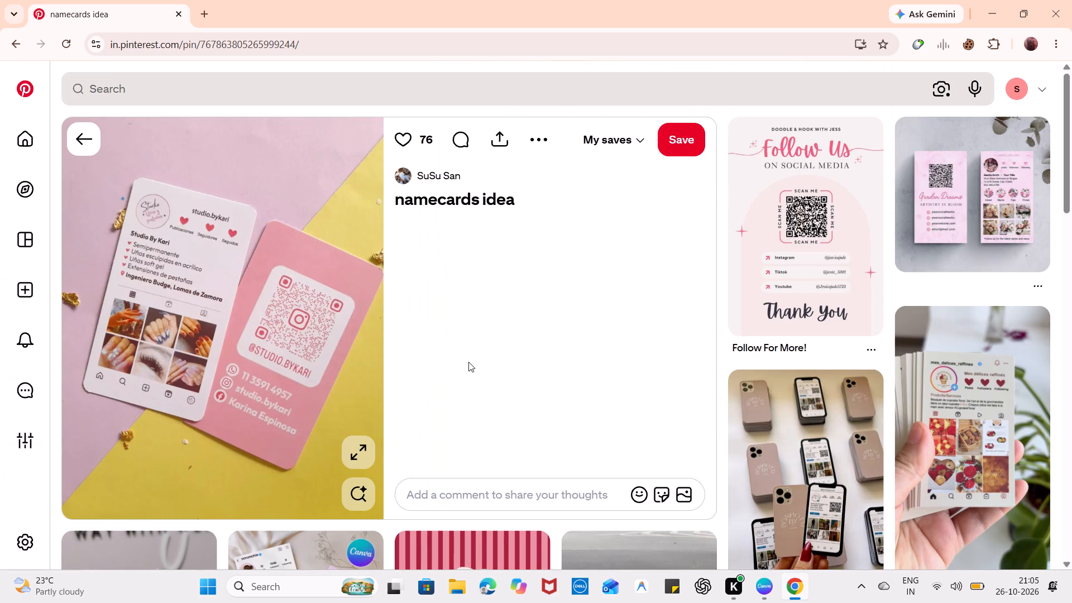
click(978, 204)
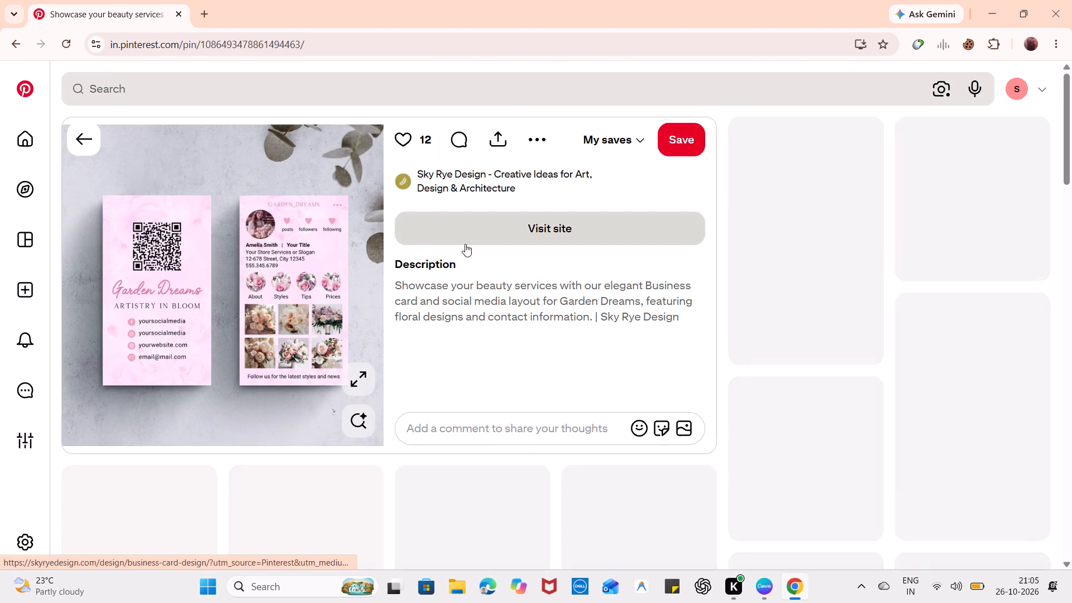
scroll(465, 244, right, 2)
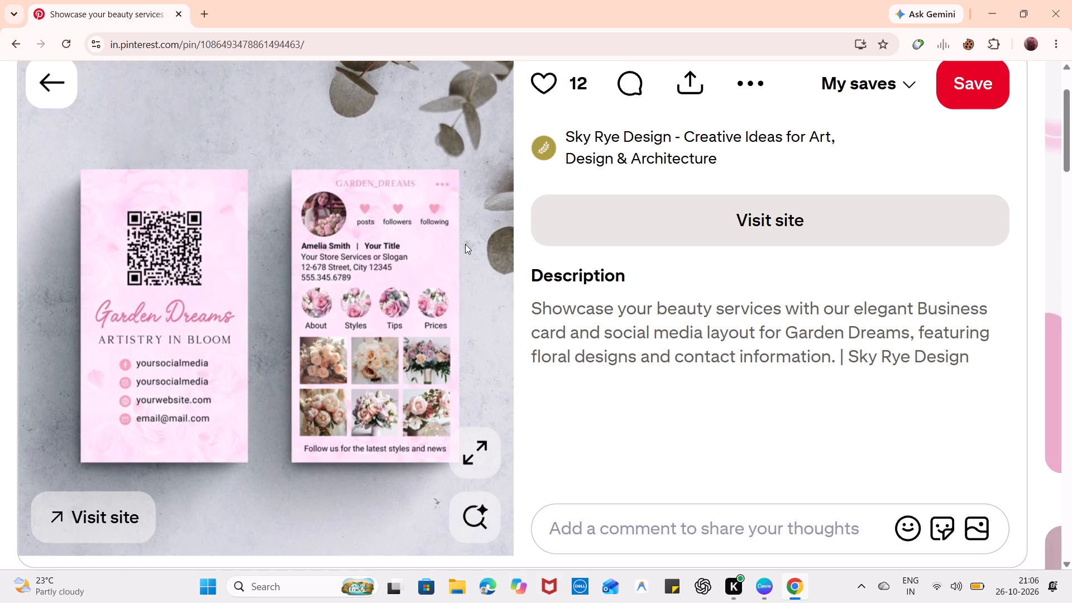
scroll(352, 388, down, 2)
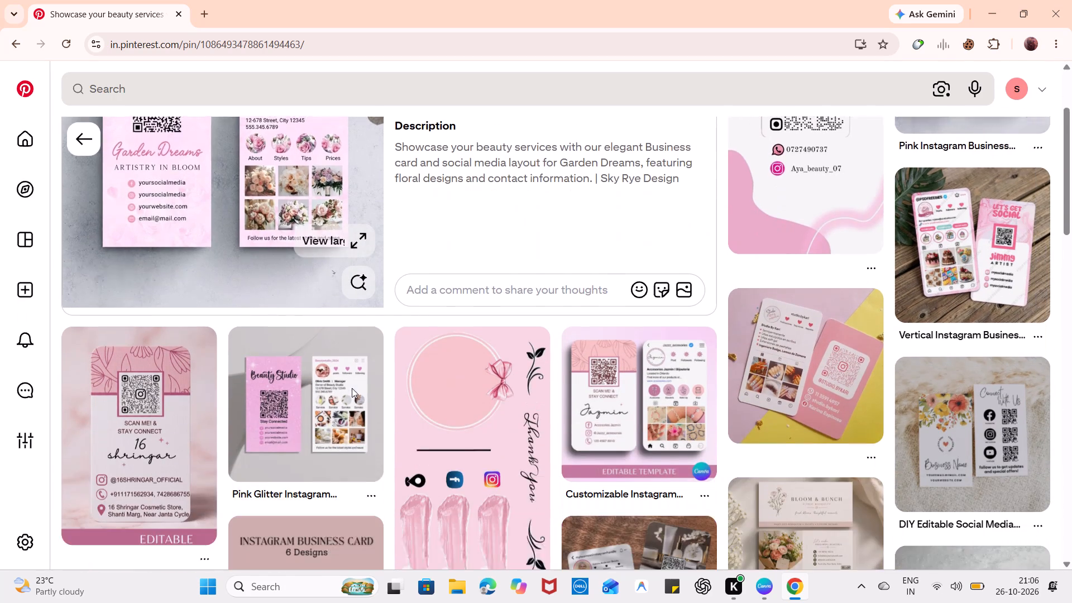
scroll(352, 388, down, 1)
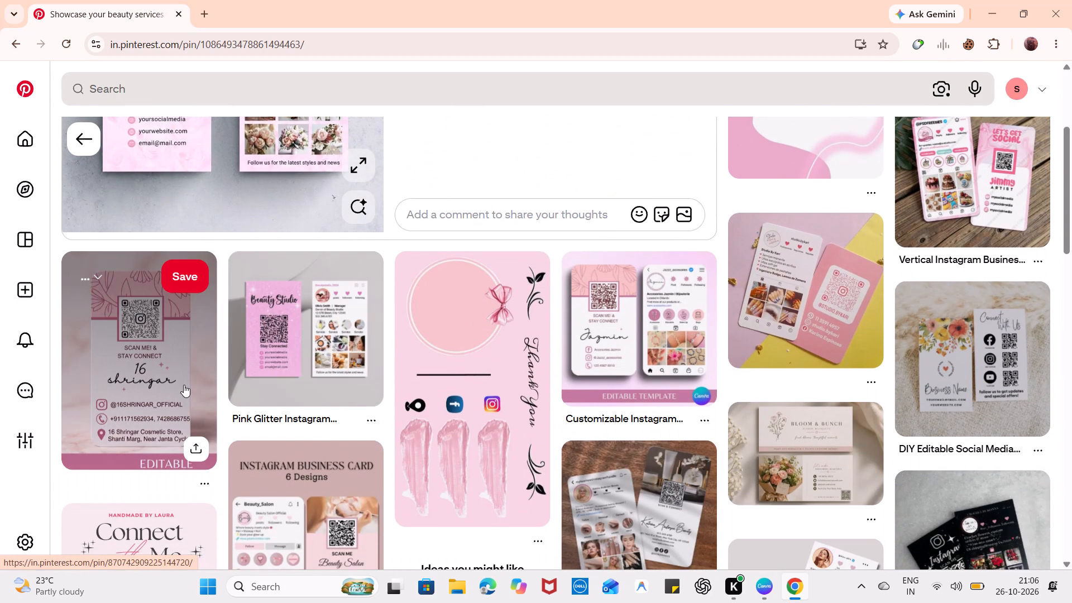
scroll(184, 385, down, 2)
scroll(184, 385, up, 1)
scroll(600, 455, up, 1)
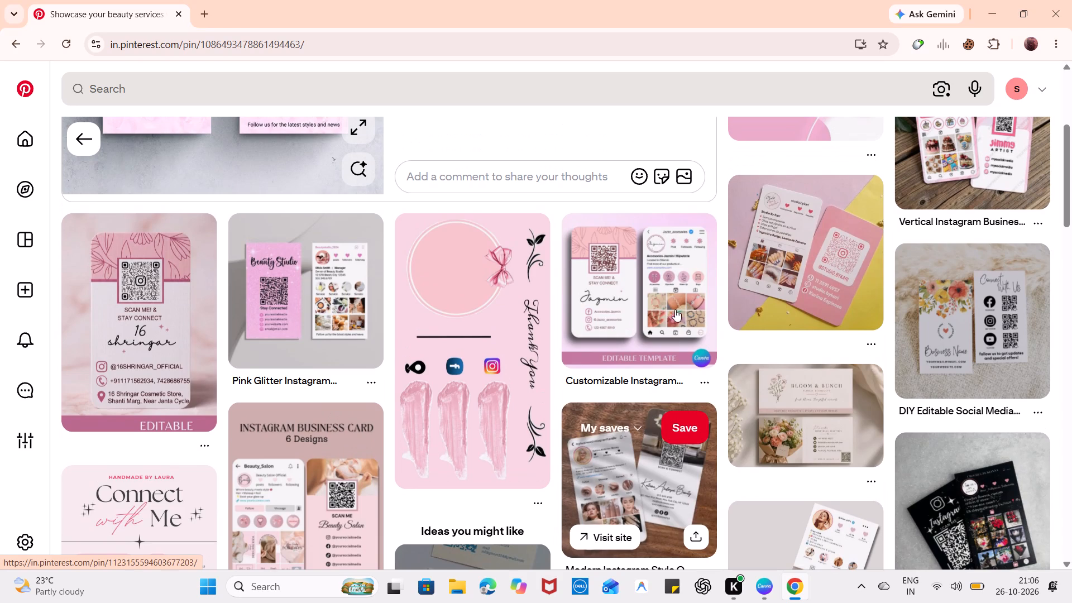
Open the Customizable Instagram Business Card Template pin and browse its related pins for Instagram-style card ideas.
click(671, 295)
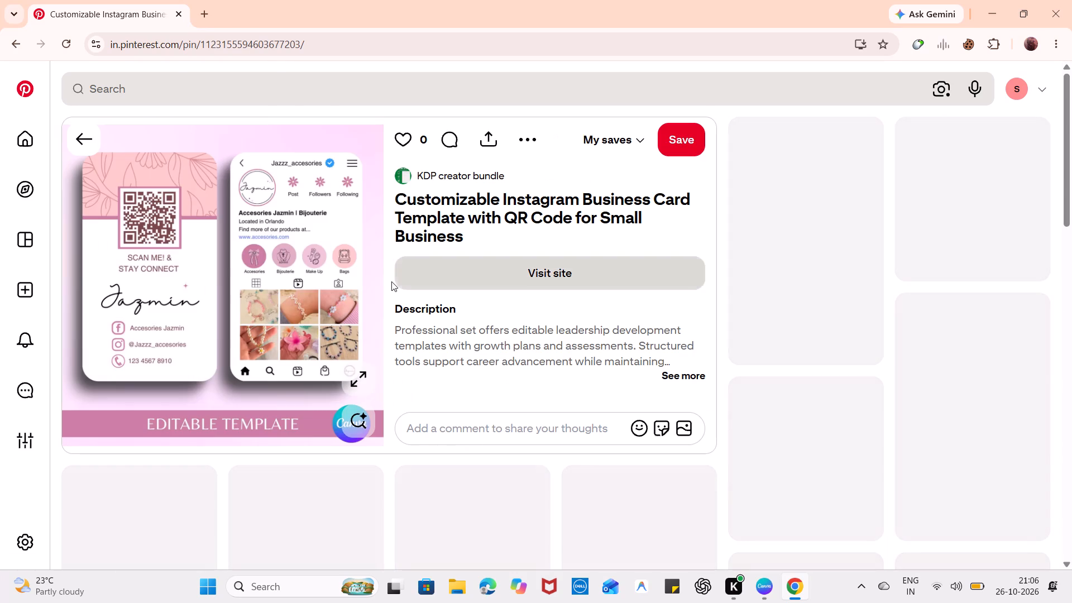
scroll(391, 281, right, 2)
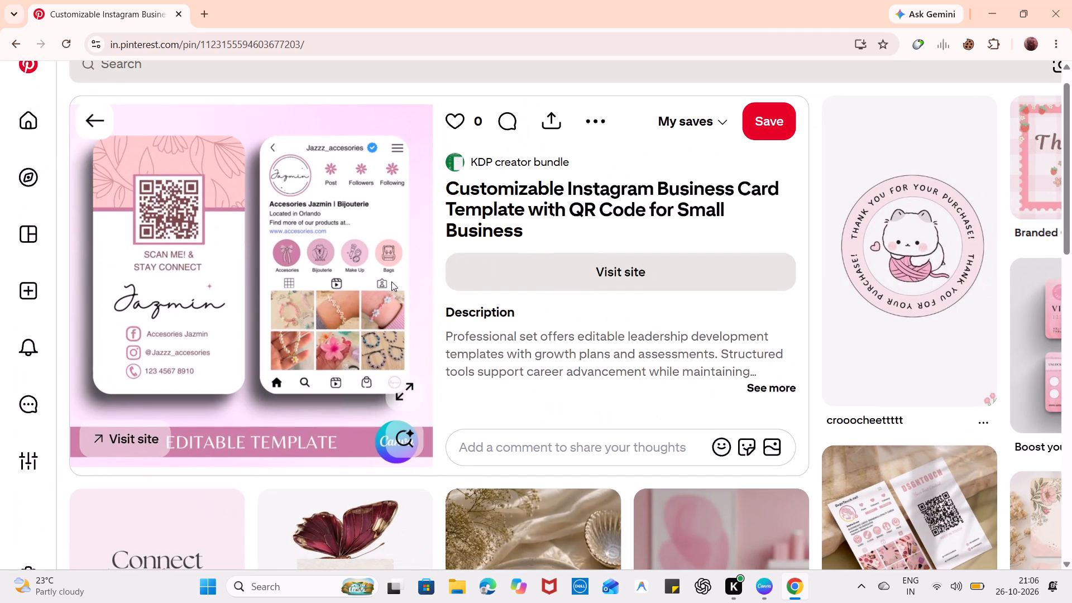
scroll(391, 281, down, 2)
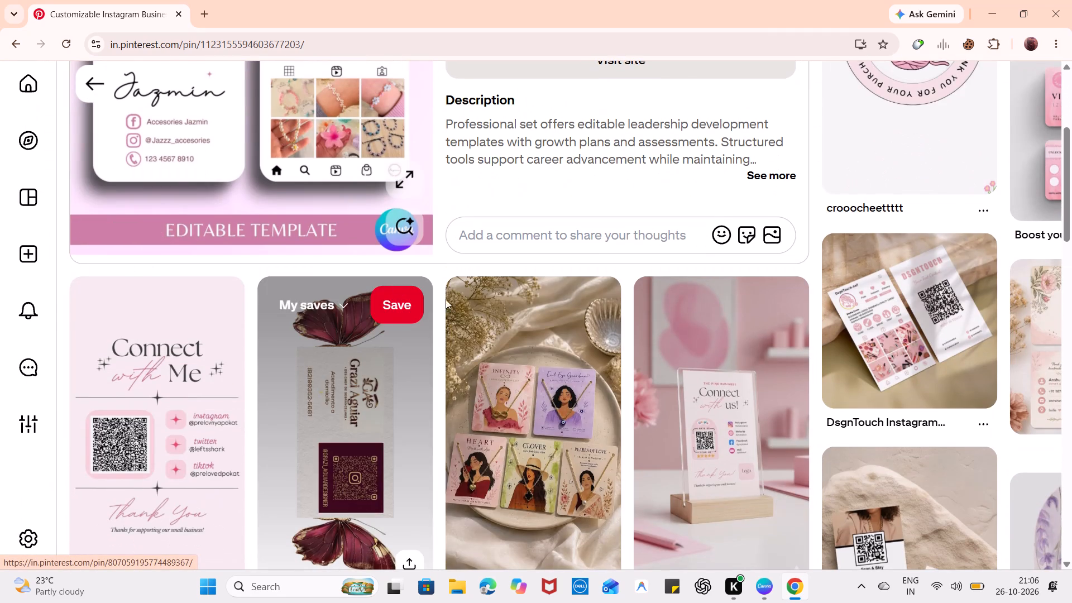
scroll(511, 337, down, 2)
scroll(684, 414, down, 2)
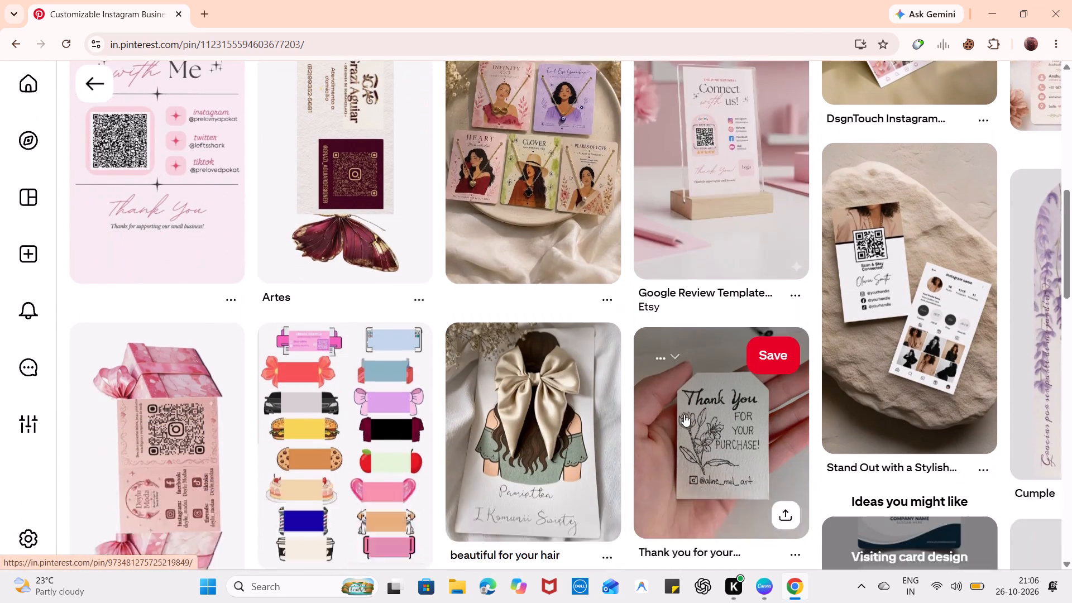
scroll(684, 414, down, 5)
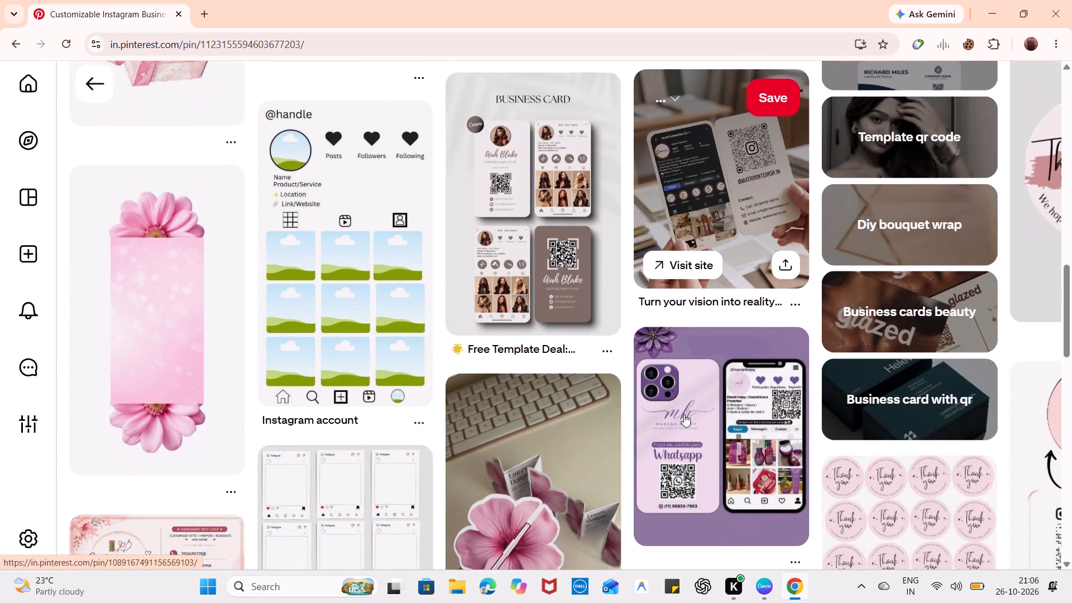
scroll(684, 414, down, 4)
scroll(684, 414, up, 2)
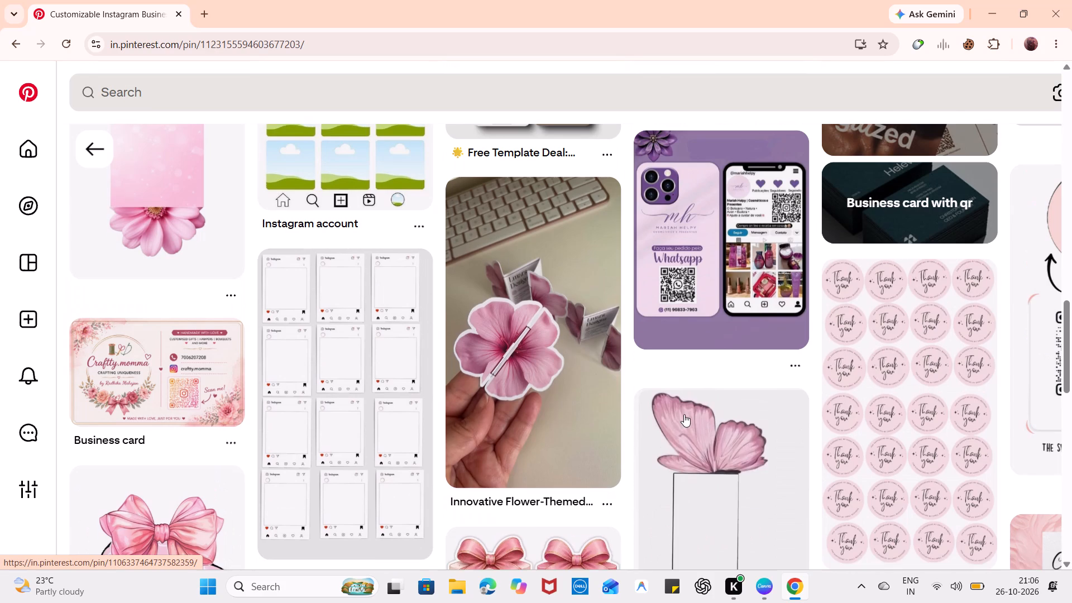
scroll(684, 414, up, 3)
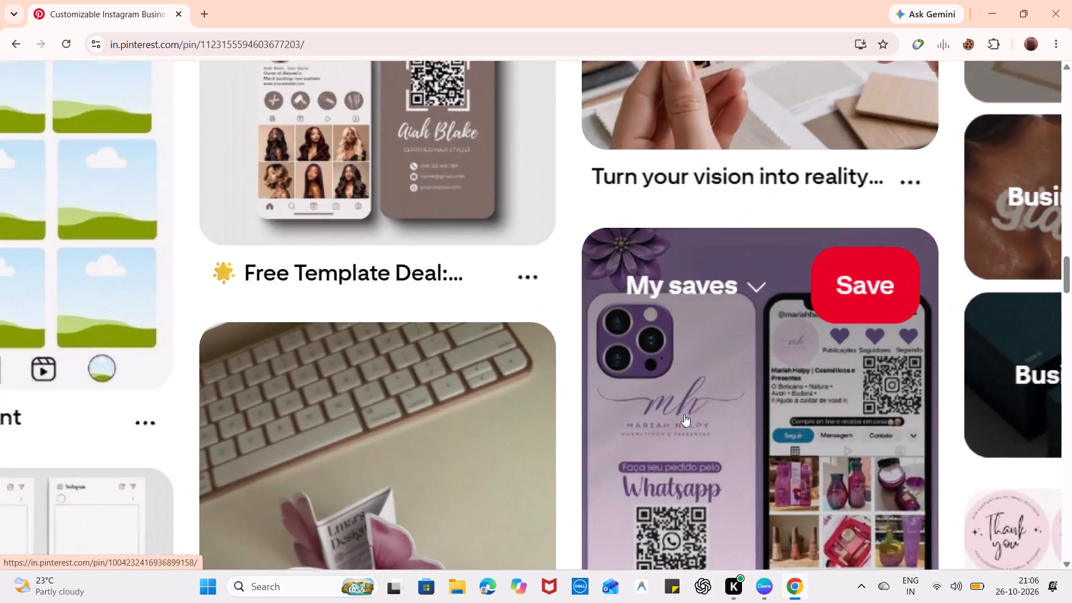
scroll(684, 414, down, 3)
scroll(846, 471, down, 2)
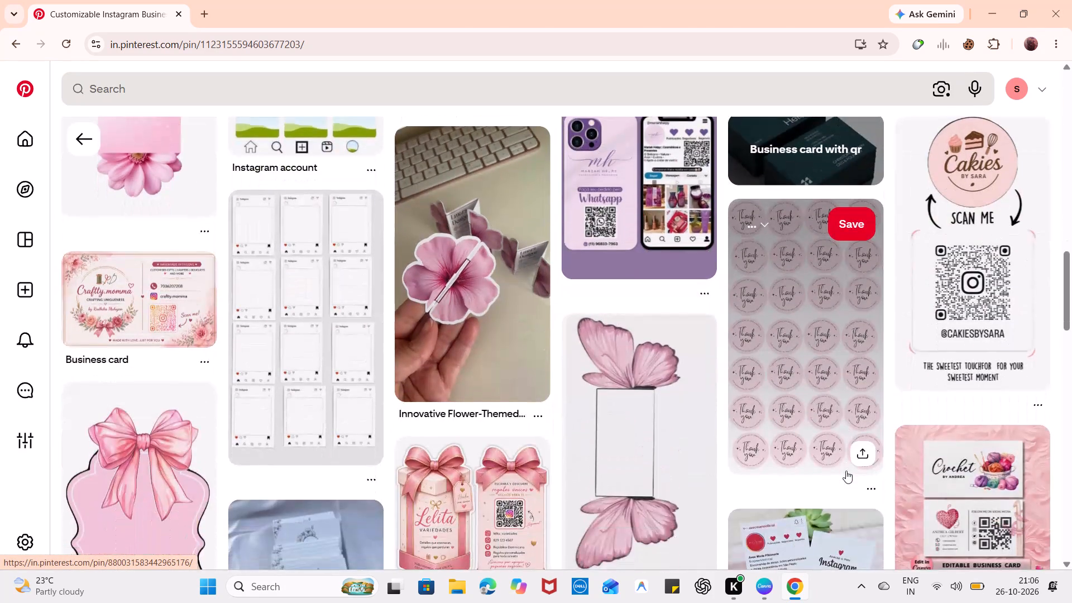
Browse the related Pinterest pins for pink small-business card designs with QR codes and floral styling.
scroll(846, 471, down, 7)
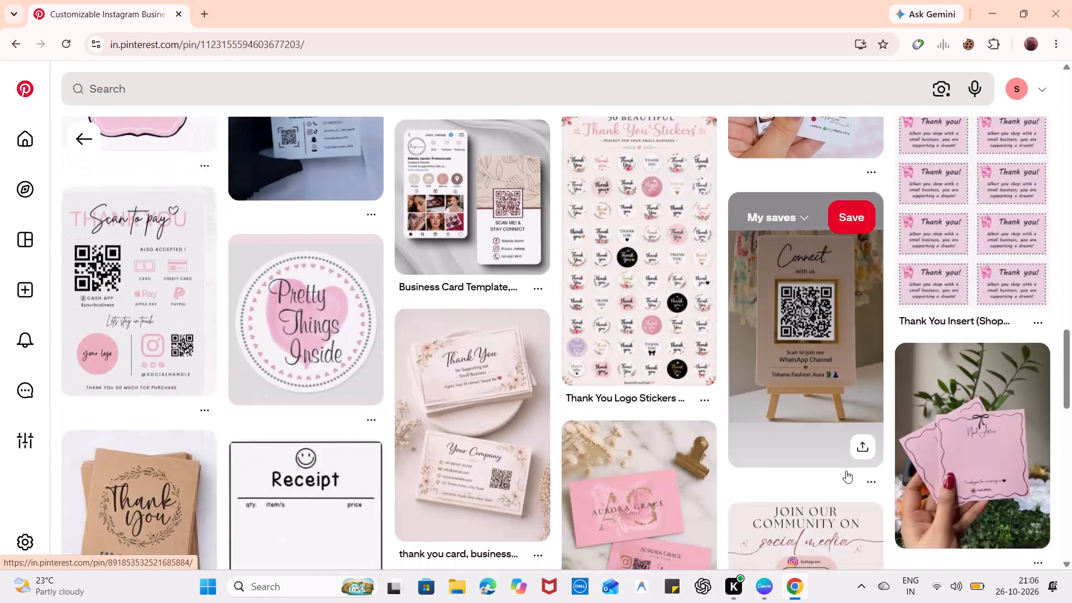
scroll(453, 525, down, 1)
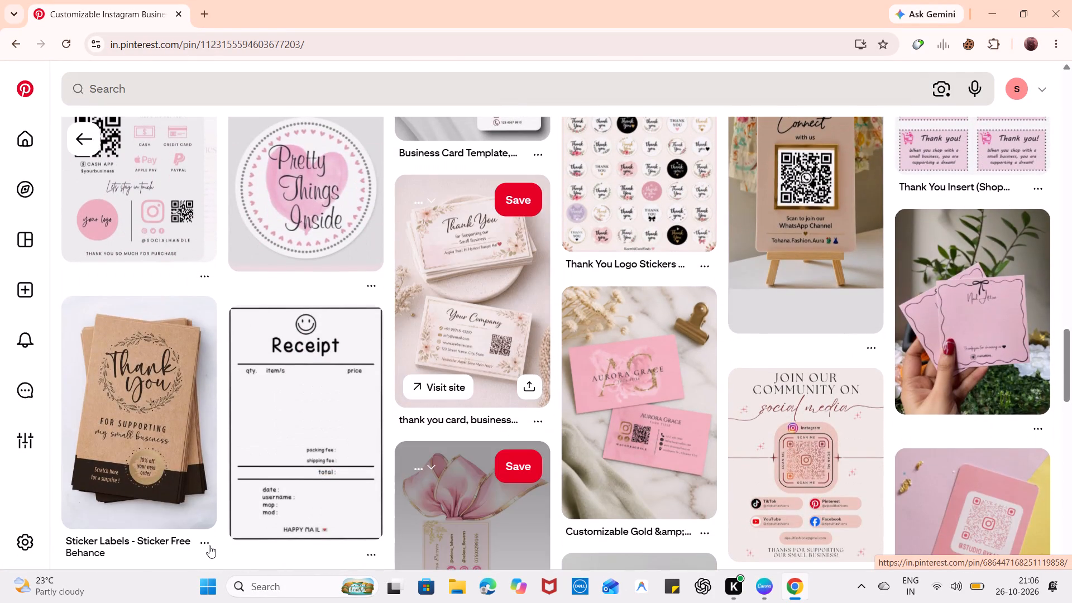
scroll(320, 432, up, 13)
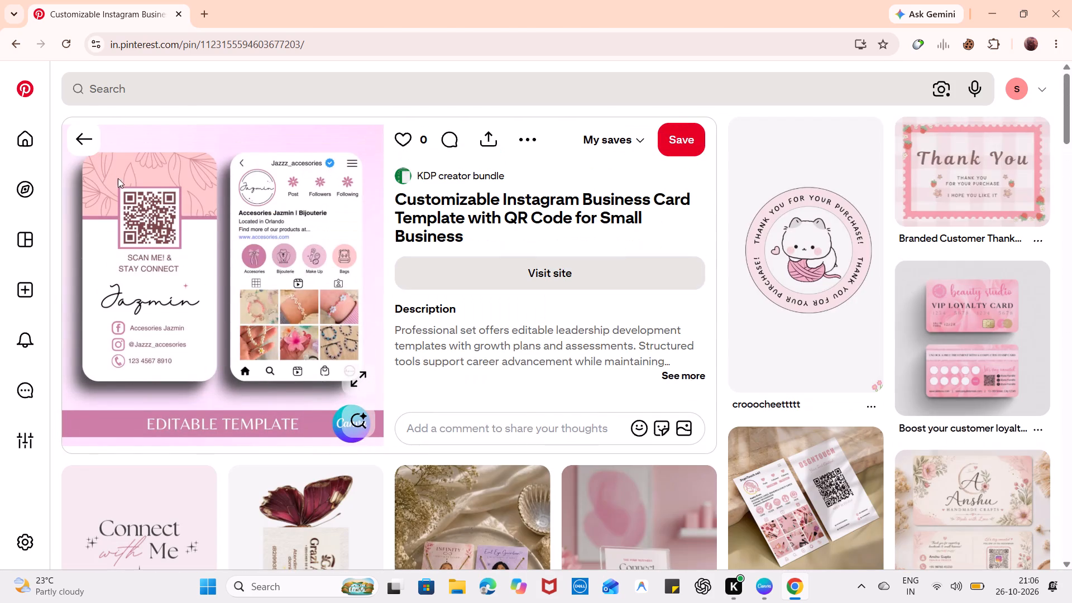
click(90, 146)
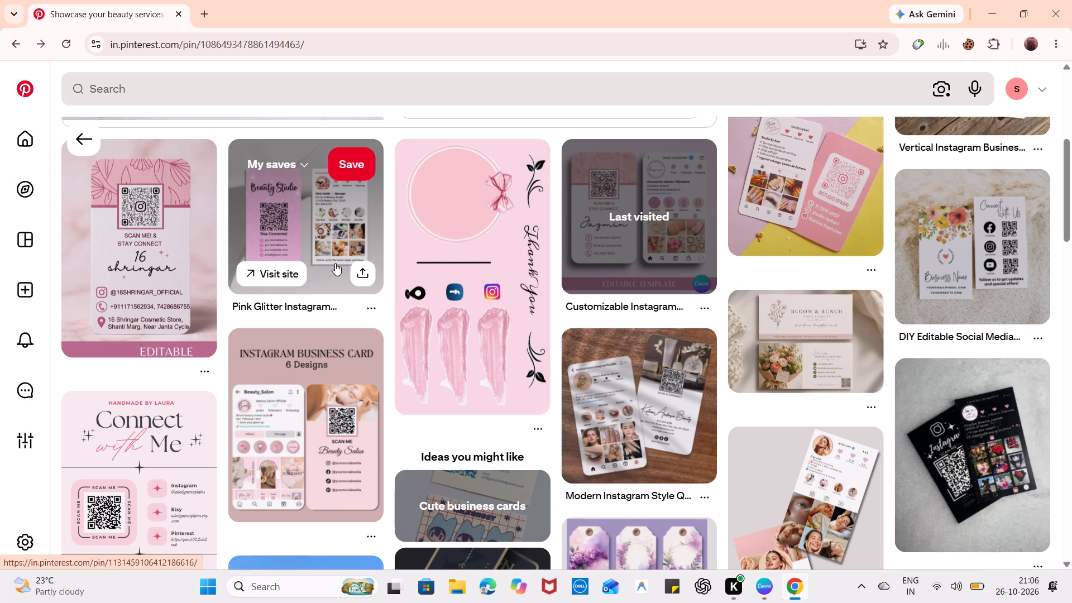
click(439, 0)
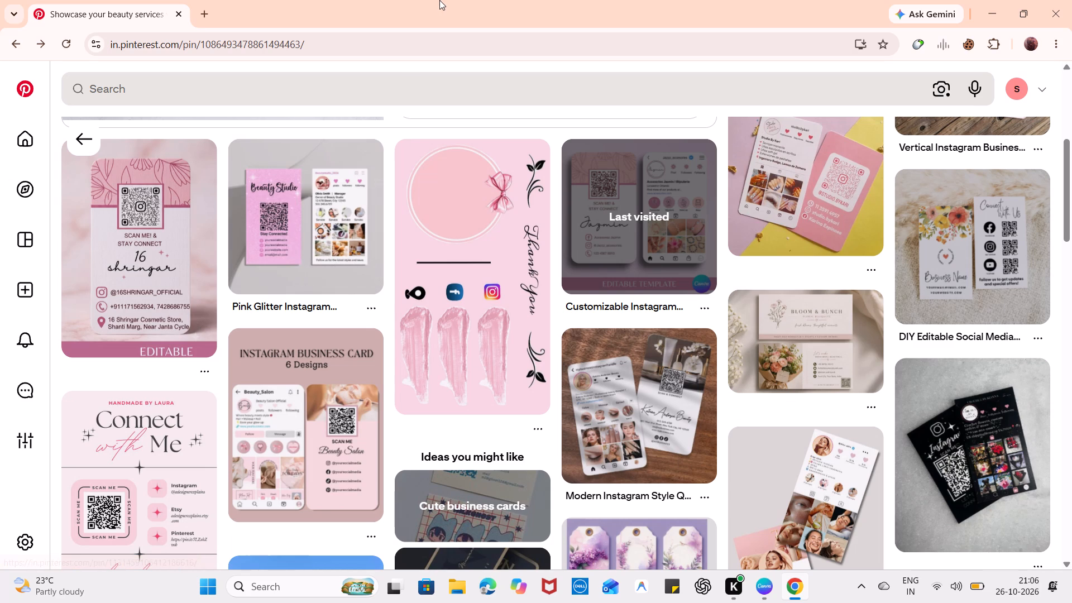
scroll(600, 193, down, 2)
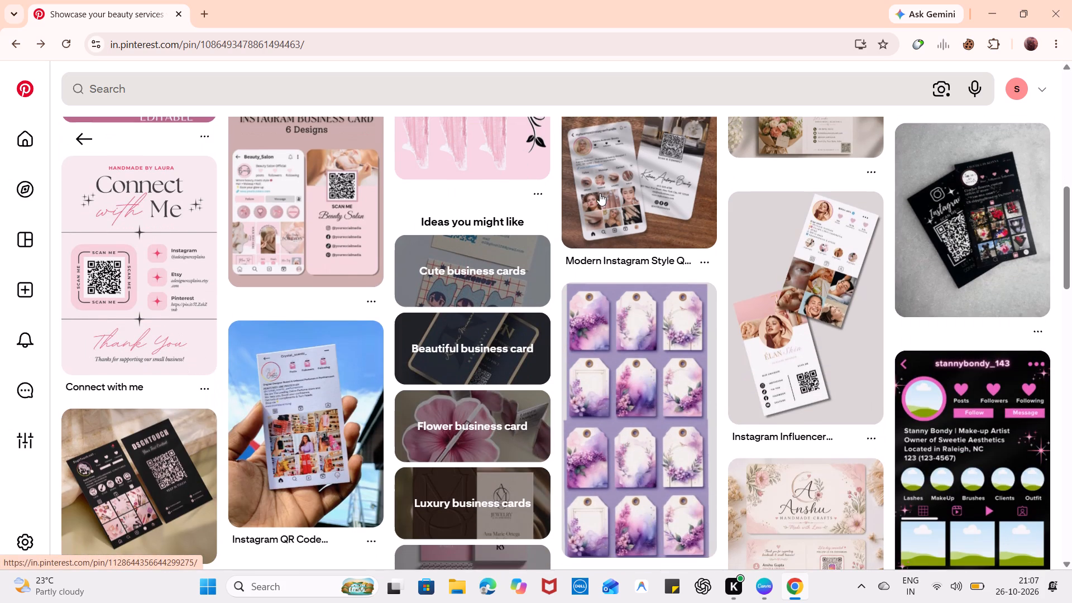
scroll(656, 350, down, 2)
scroll(405, 233, right, 4)
scroll(296, 374, down, 4)
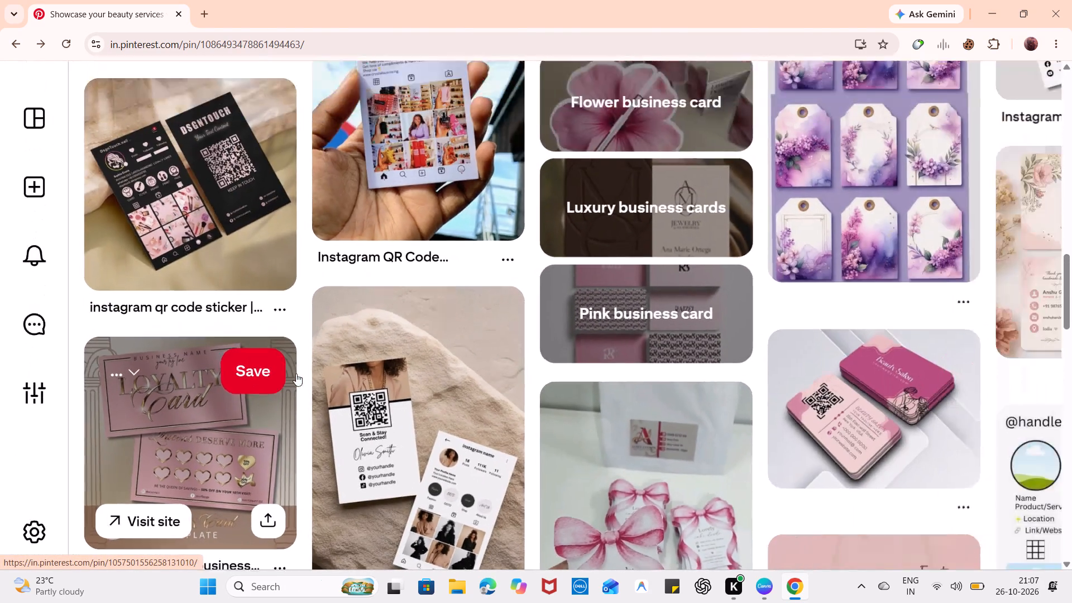
scroll(296, 374, down, 2)
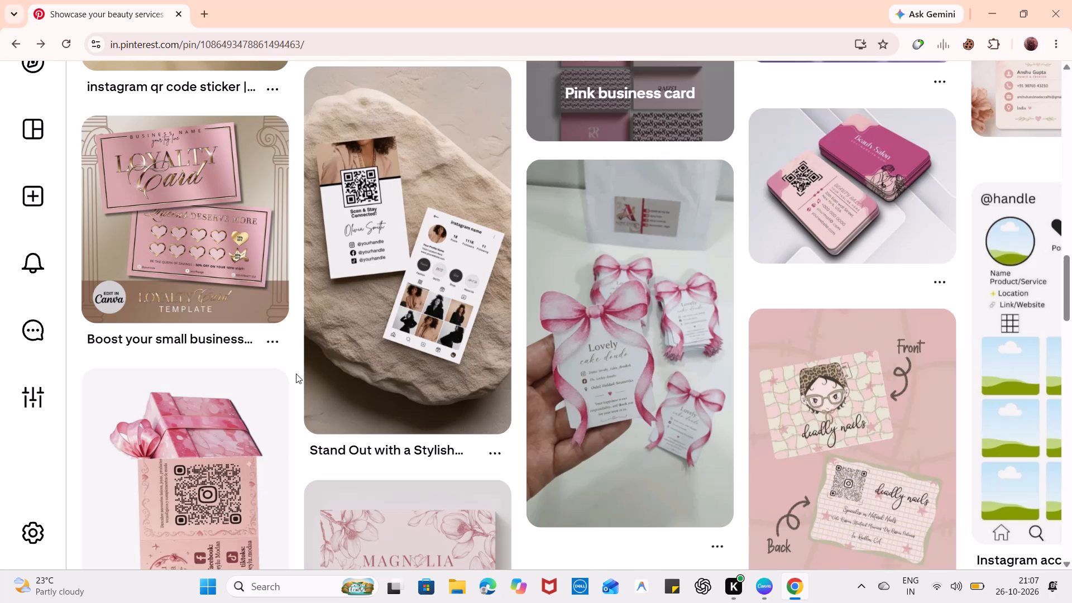
scroll(439, 601, down, 2)
scroll(468, 452, down, 1)
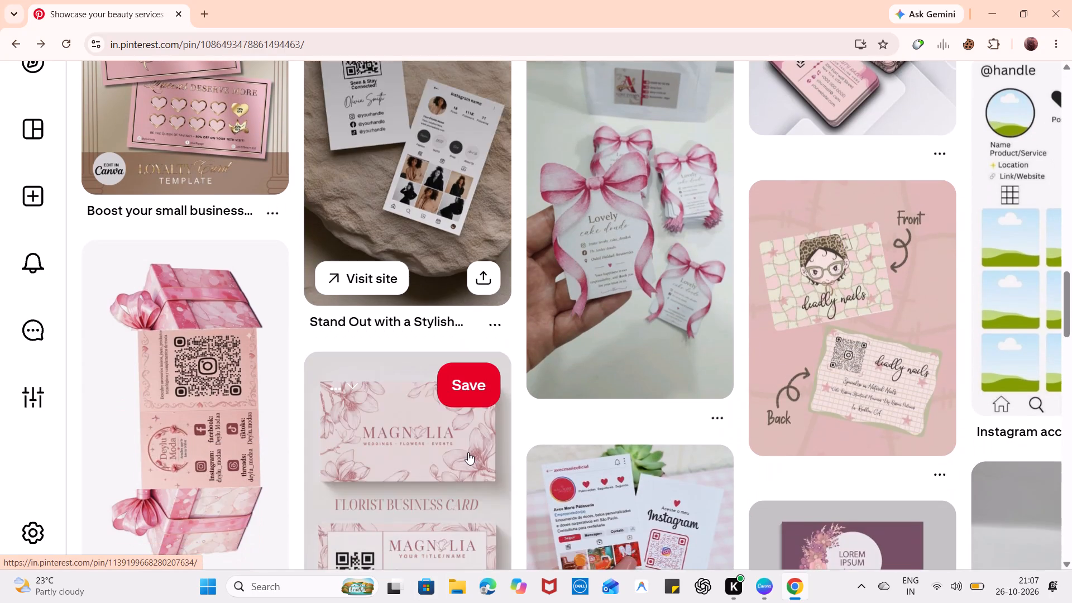
Open the Editable Magnolia Business Card pin for florists and events and download its image.
click(427, 456)
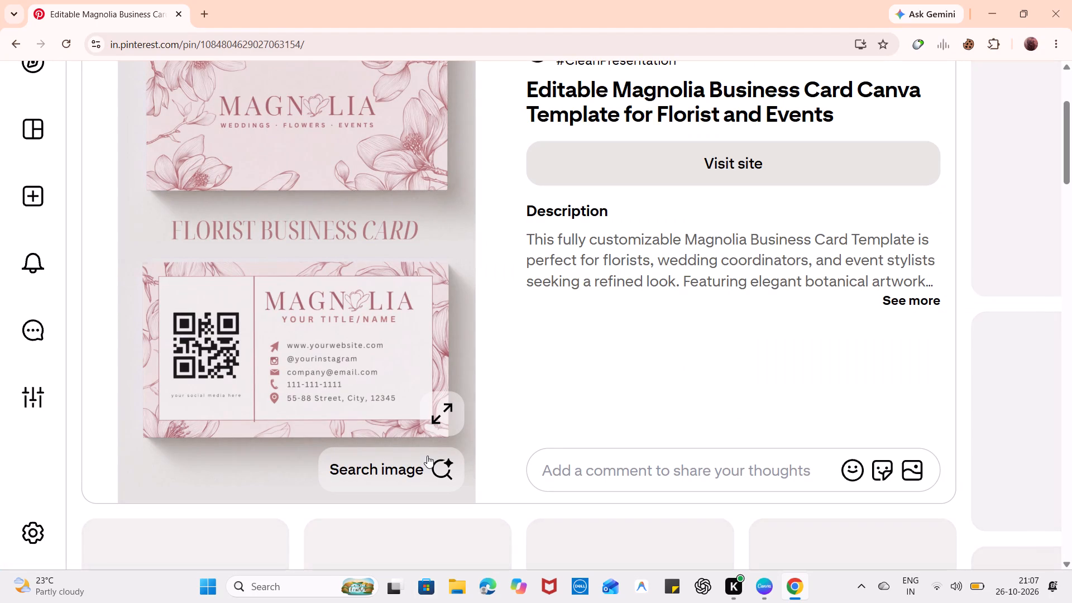
scroll(427, 456, up, 1)
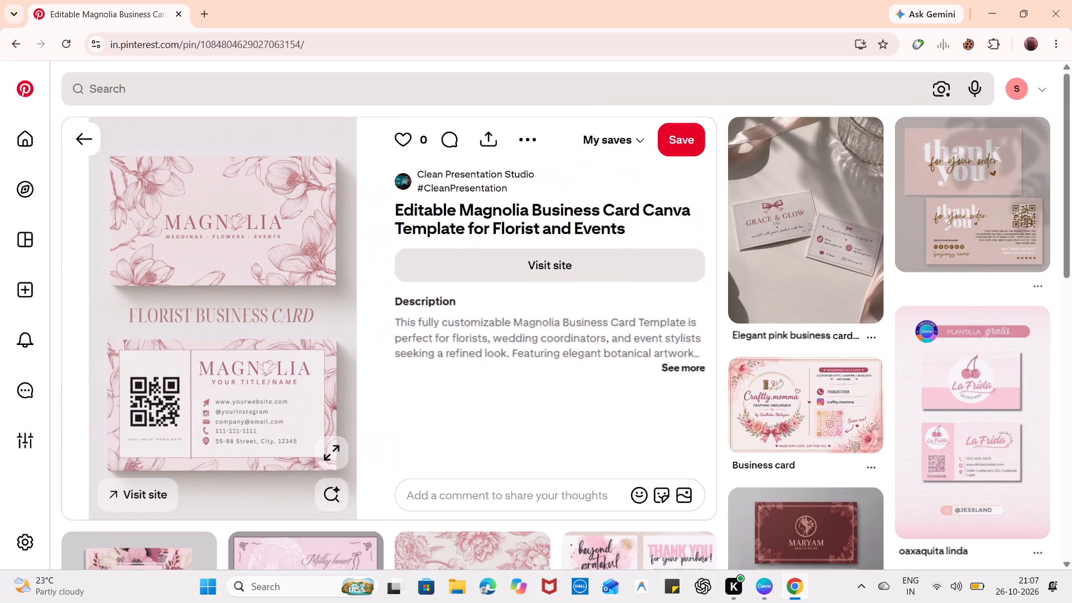
click(527, 142)
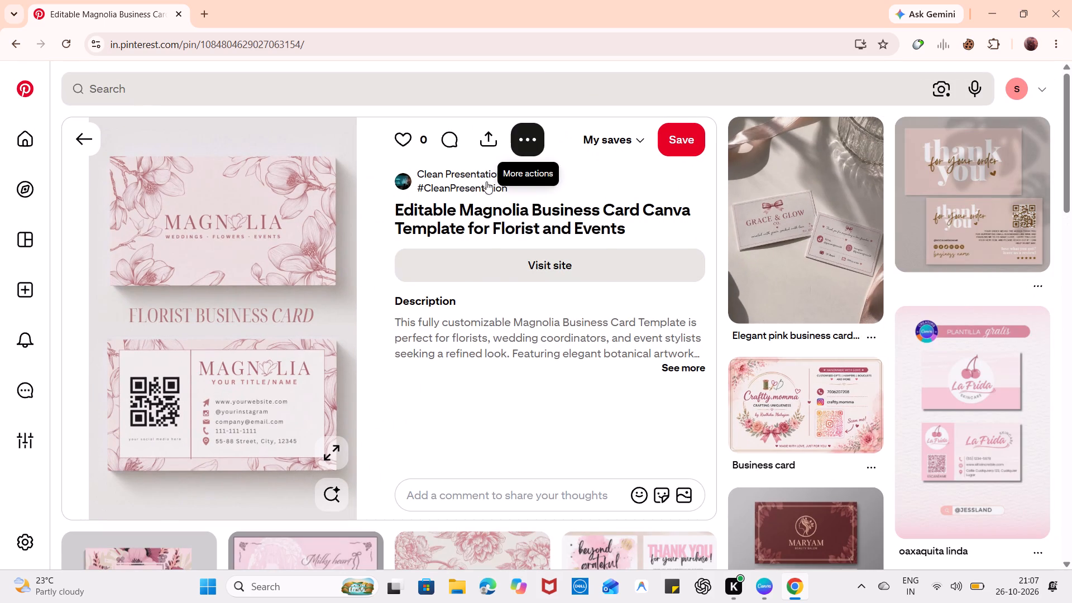
click(513, 184)
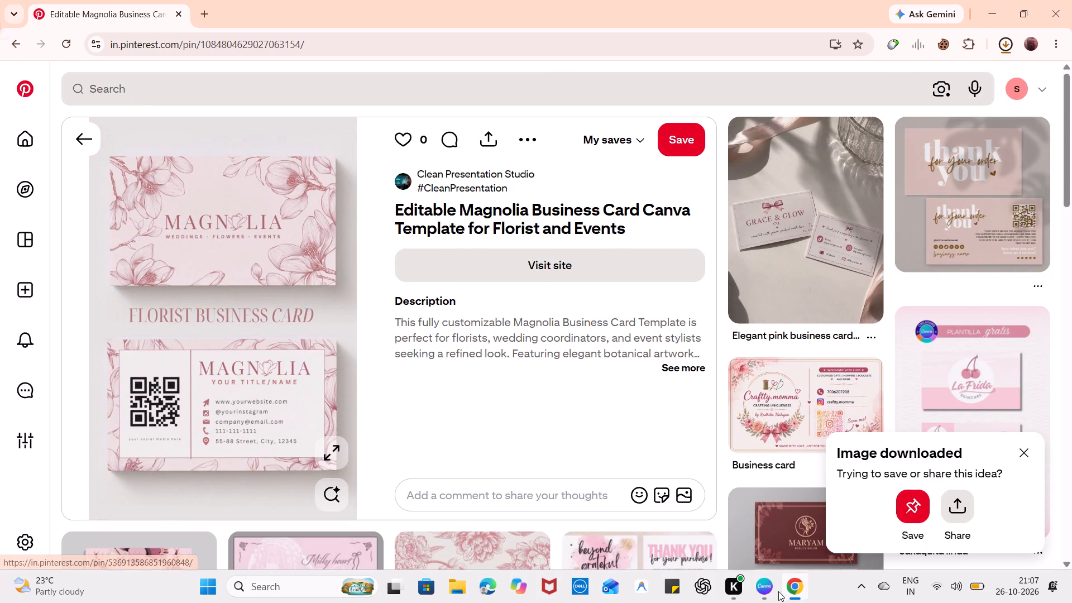
Switch to Canva, check the open Soul Gift logo design and open the overview of all projects.
click(778, 588)
click(46, 16)
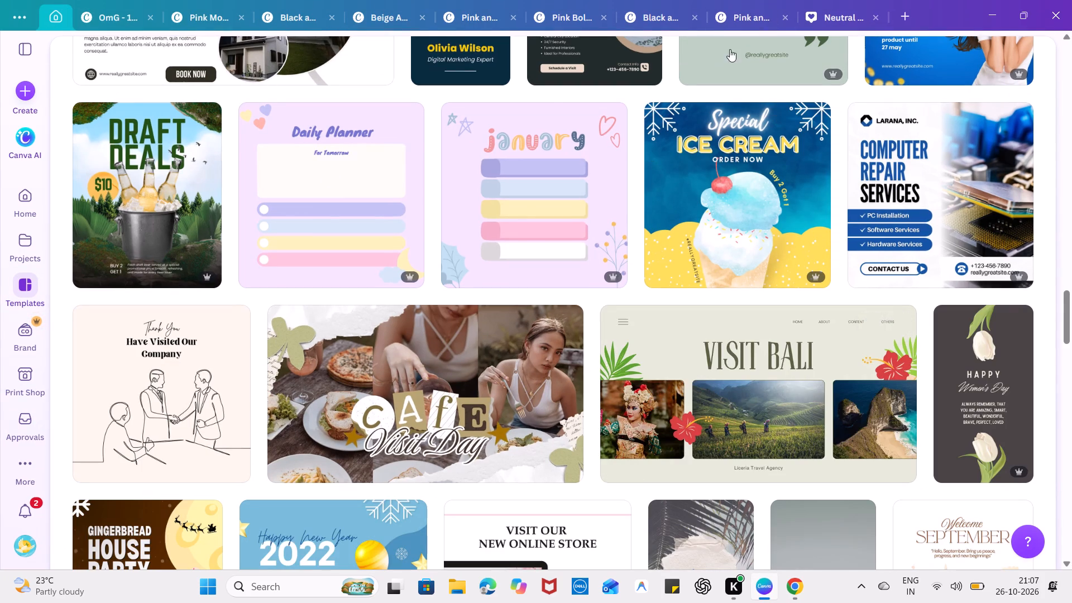
click(750, 14)
click(635, 16)
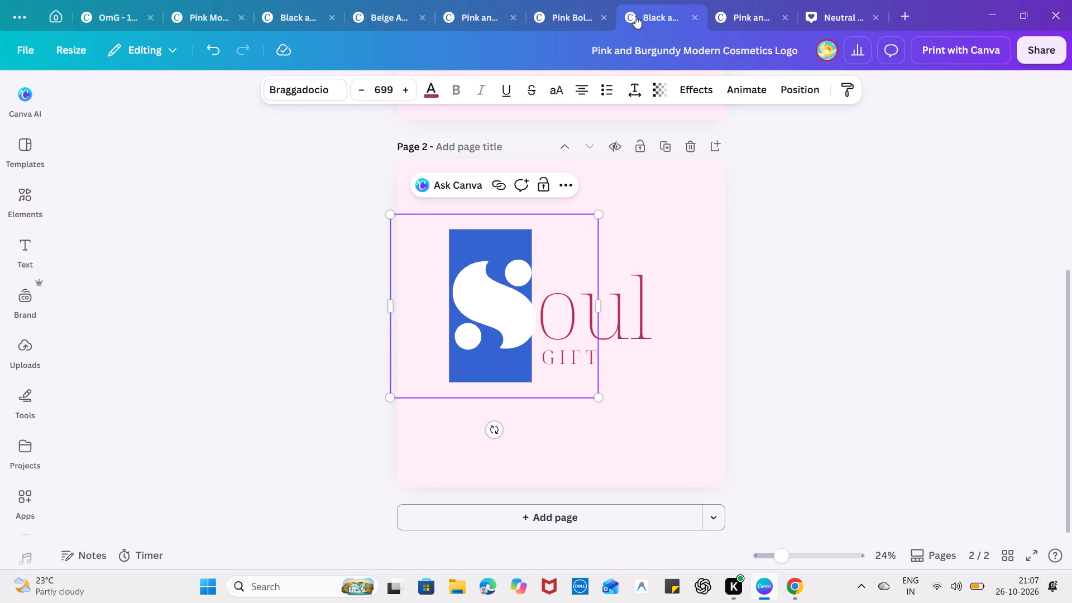
click(56, 16)
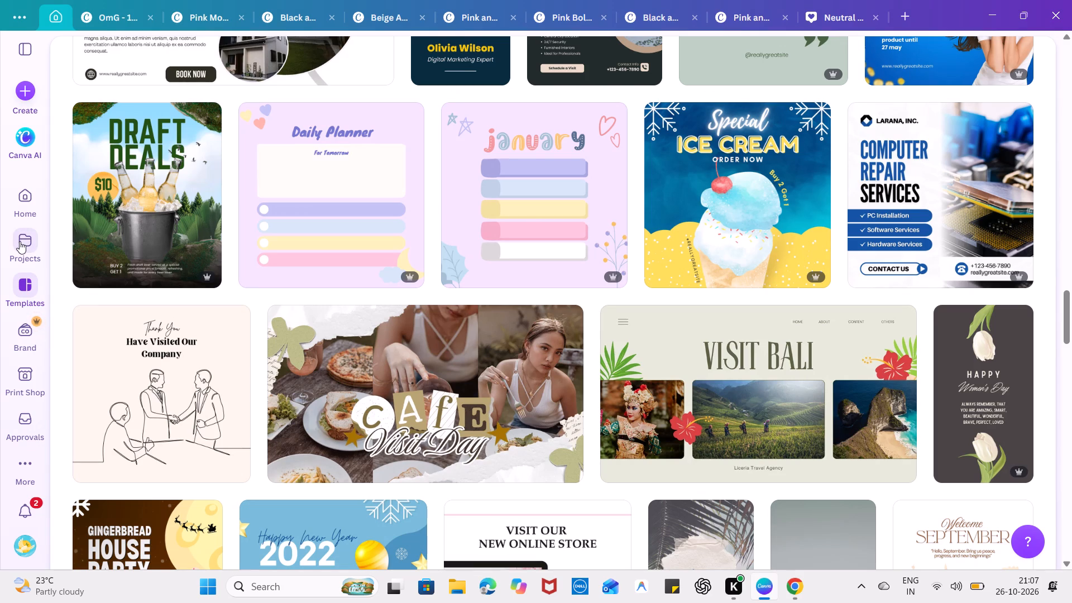
click(20, 241)
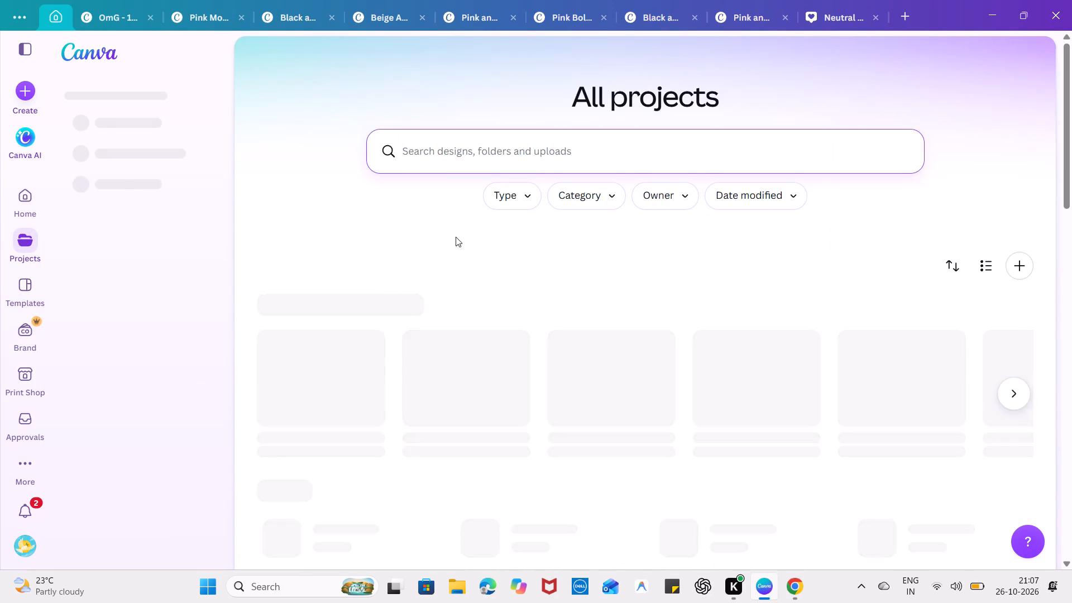
Open the Copy of JULY 2026 design from the recent projects and look through its page thumbnails.
scroll(456, 237, down, 1)
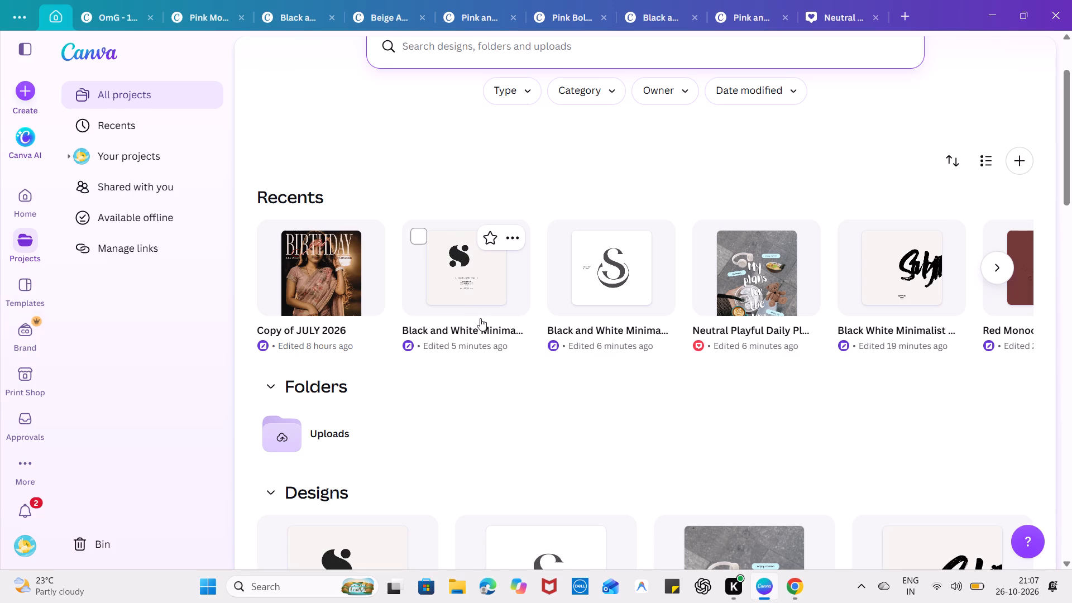
scroll(480, 318, left, 1)
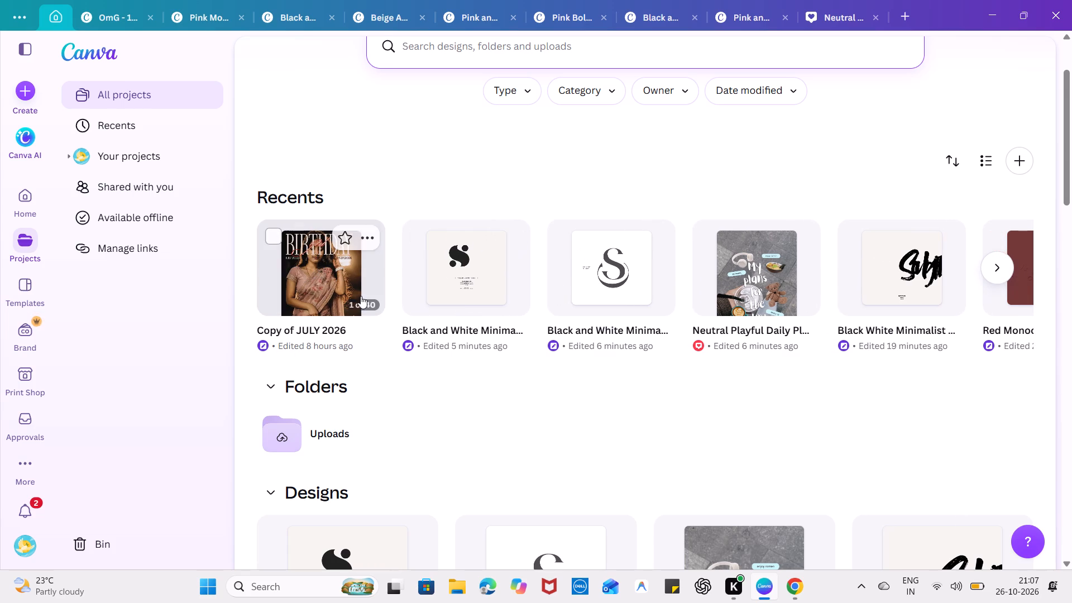
scroll(361, 296, up, 1)
click(339, 289)
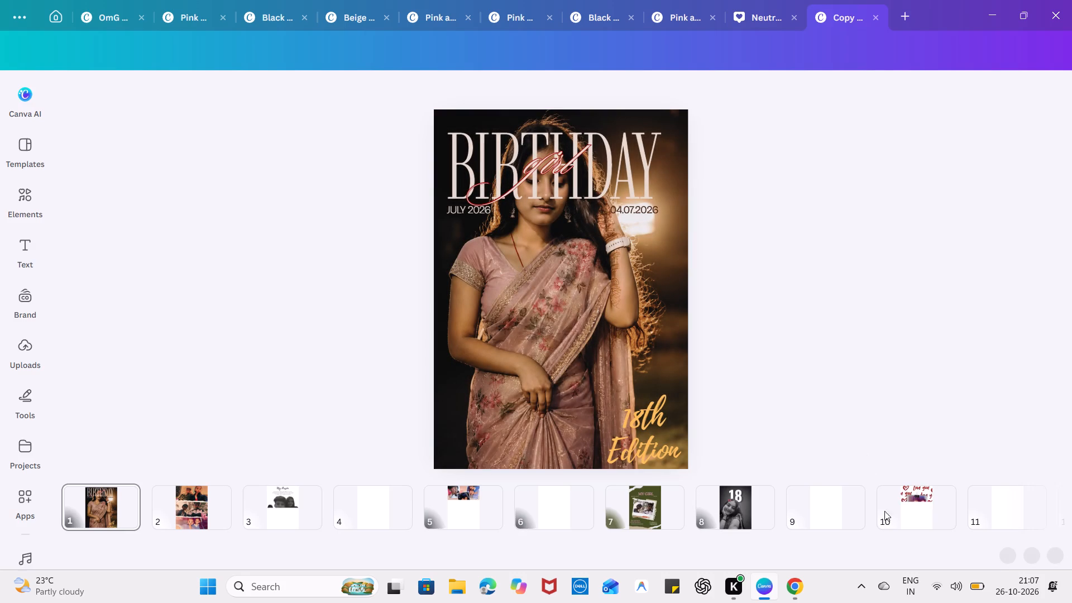
scroll(863, 505, left, 17)
scroll(863, 505, left, 7)
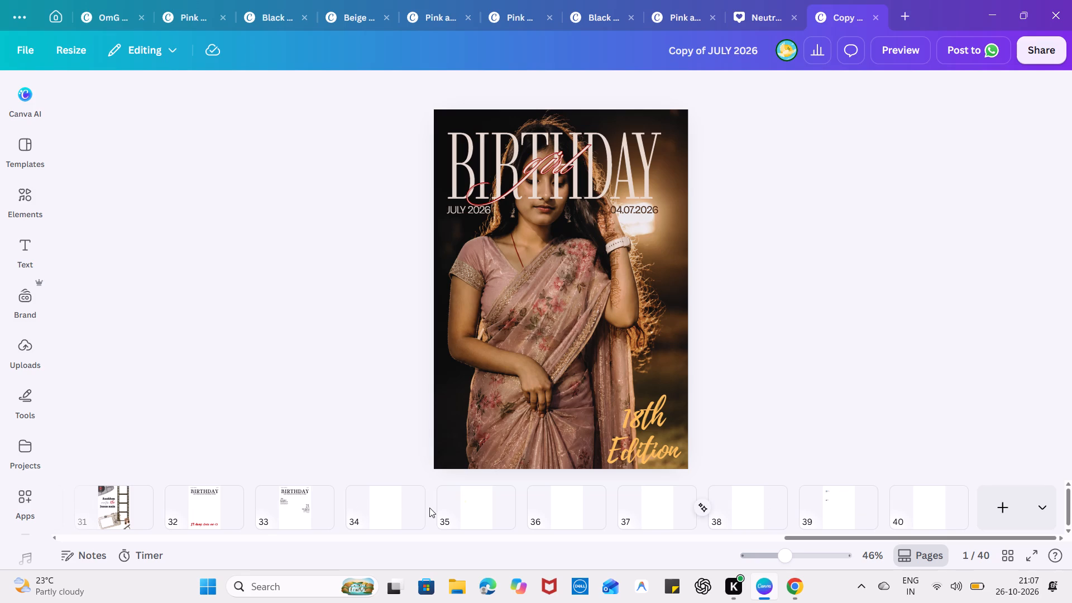
scroll(429, 508, right, 2)
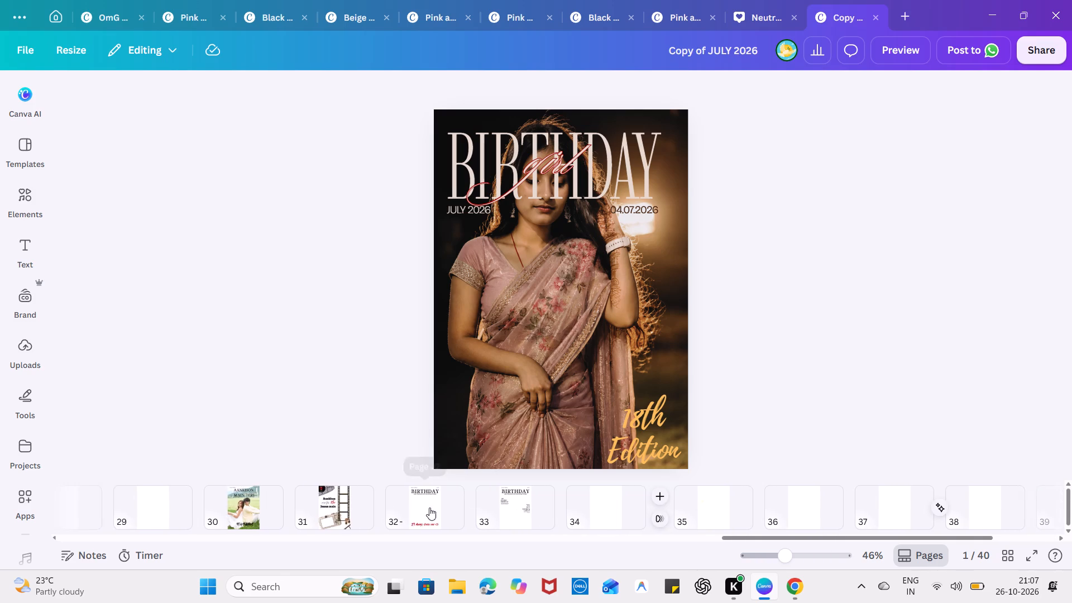
scroll(429, 508, right, 5)
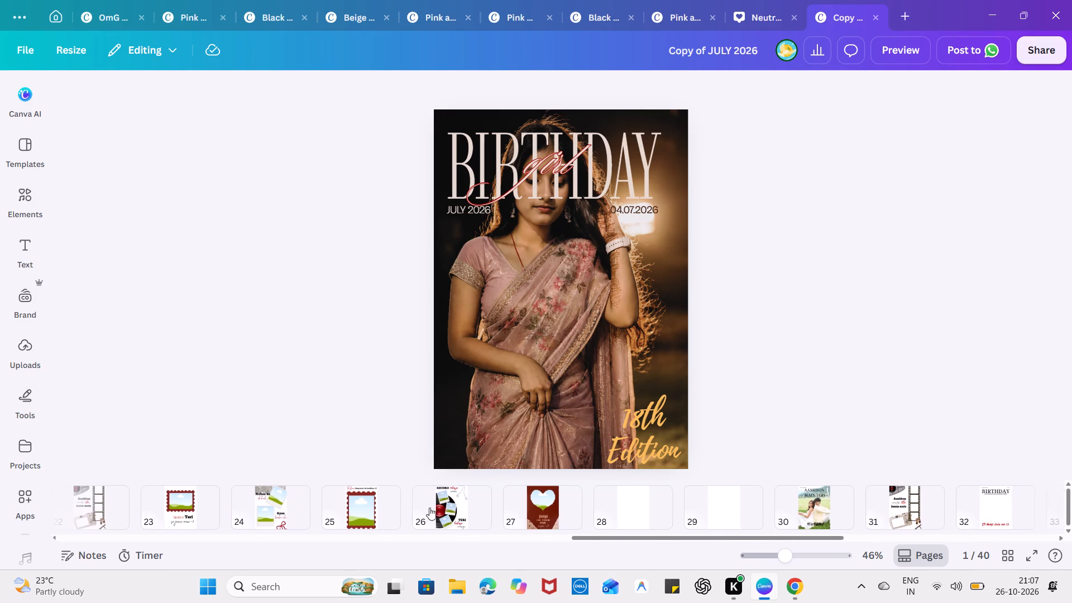
Return to the Canva home page and examine the expanded list of recent designs, including the Soul Gift logos.
click(49, 13)
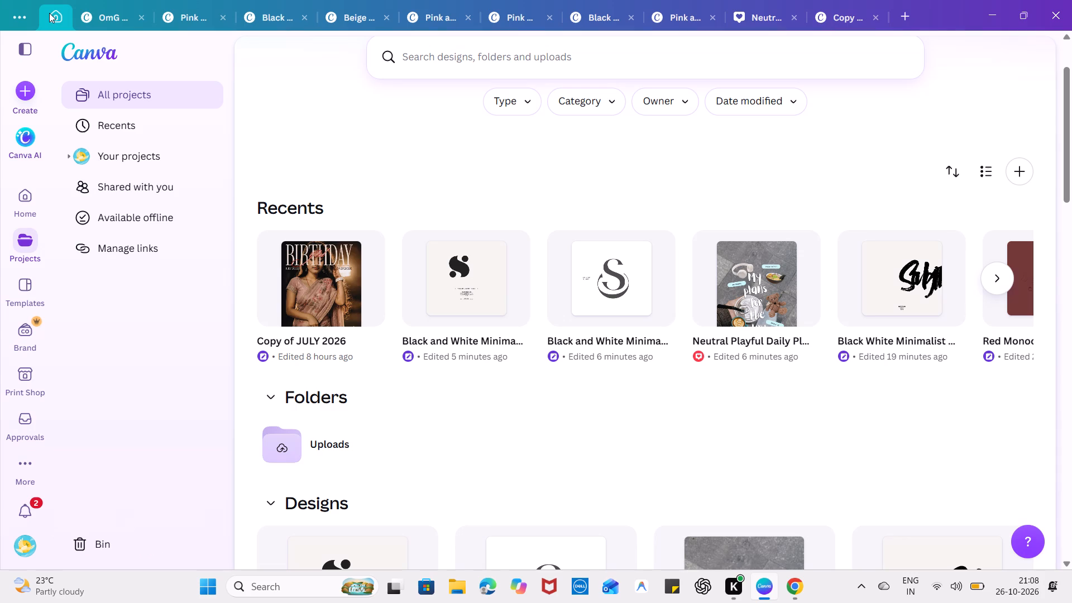
scroll(352, 225, up, 3)
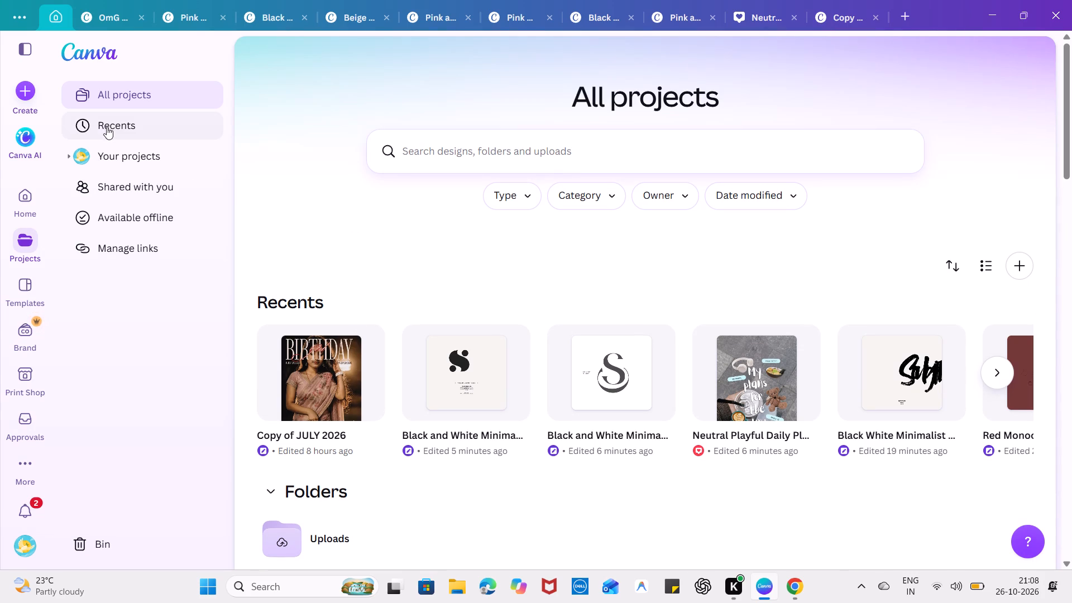
click(119, 95)
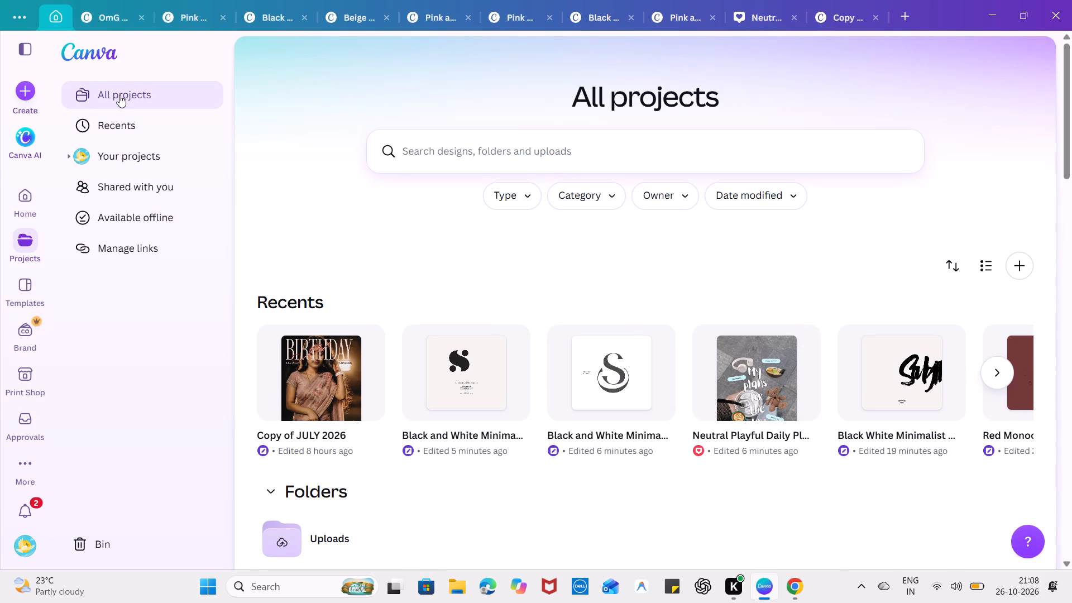
click(119, 95)
click(93, 166)
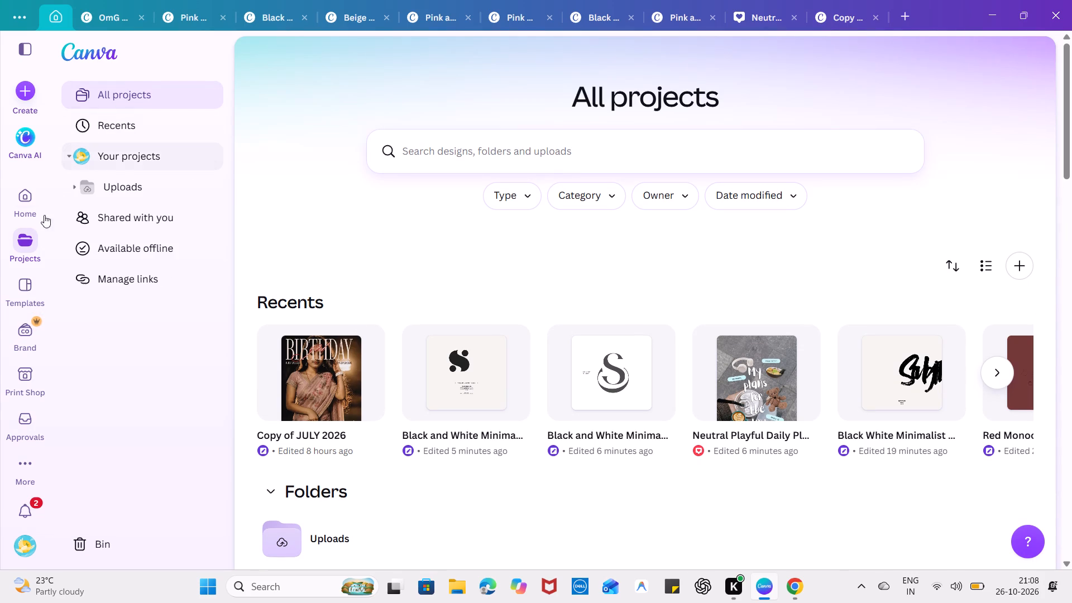
click(15, 238)
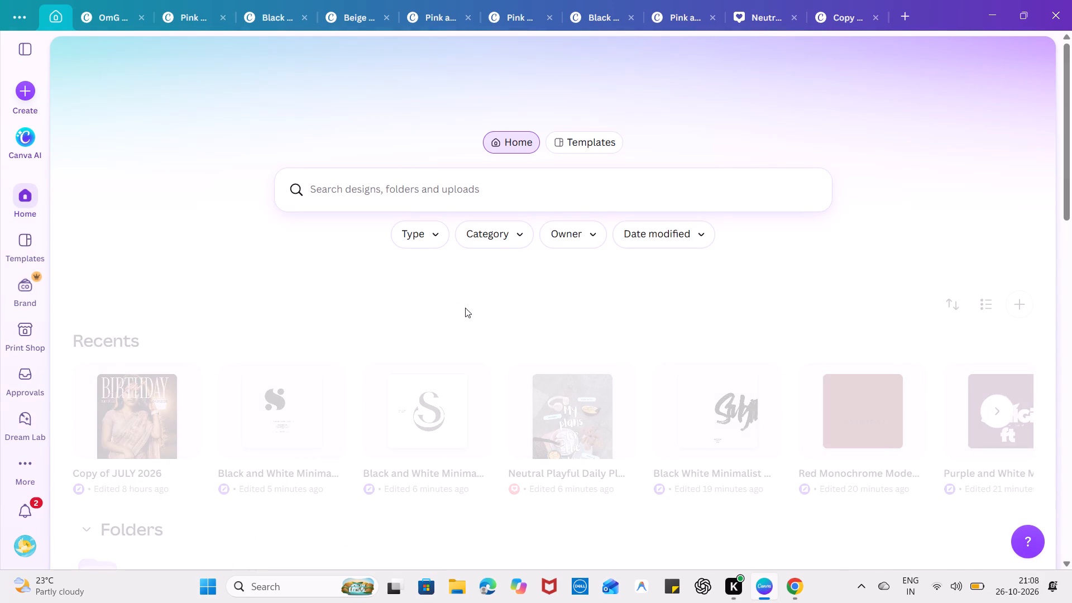
scroll(466, 308, down, 1)
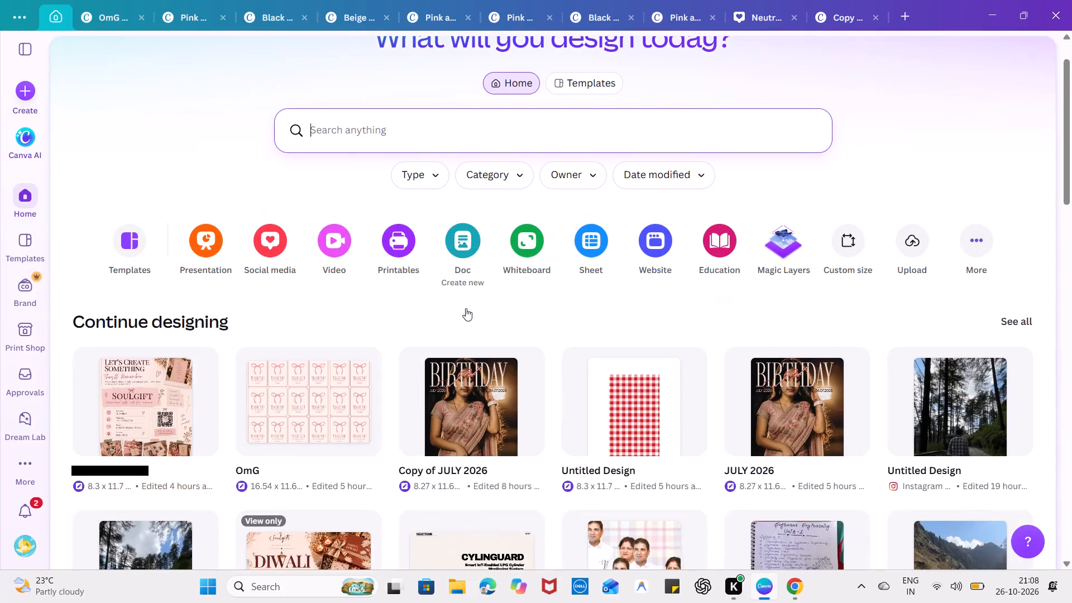
scroll(466, 308, down, 1)
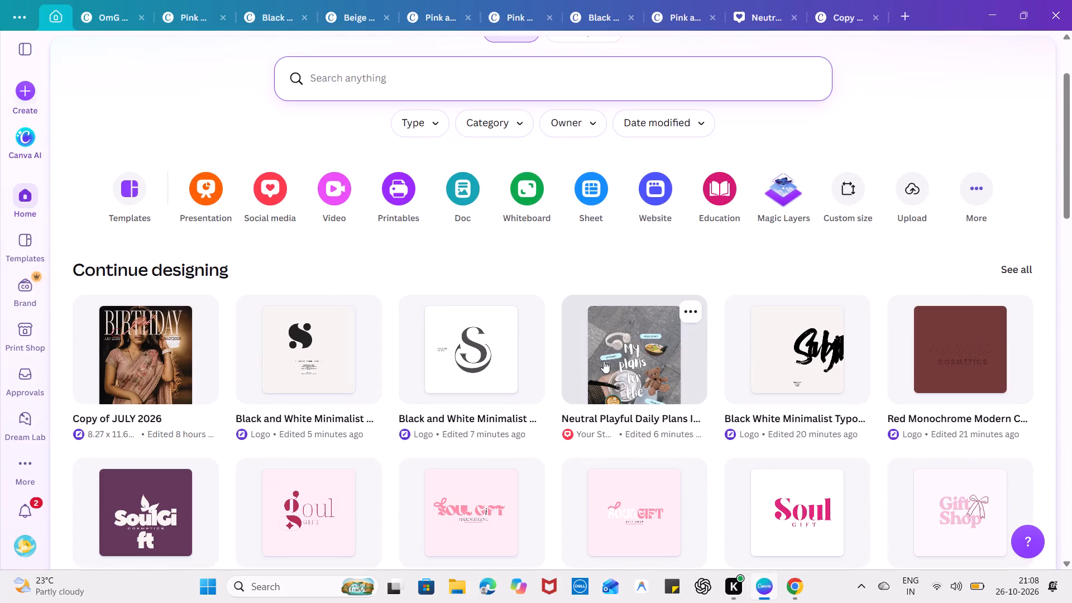
scroll(604, 361, down, 1)
scroll(419, 432, down, 1)
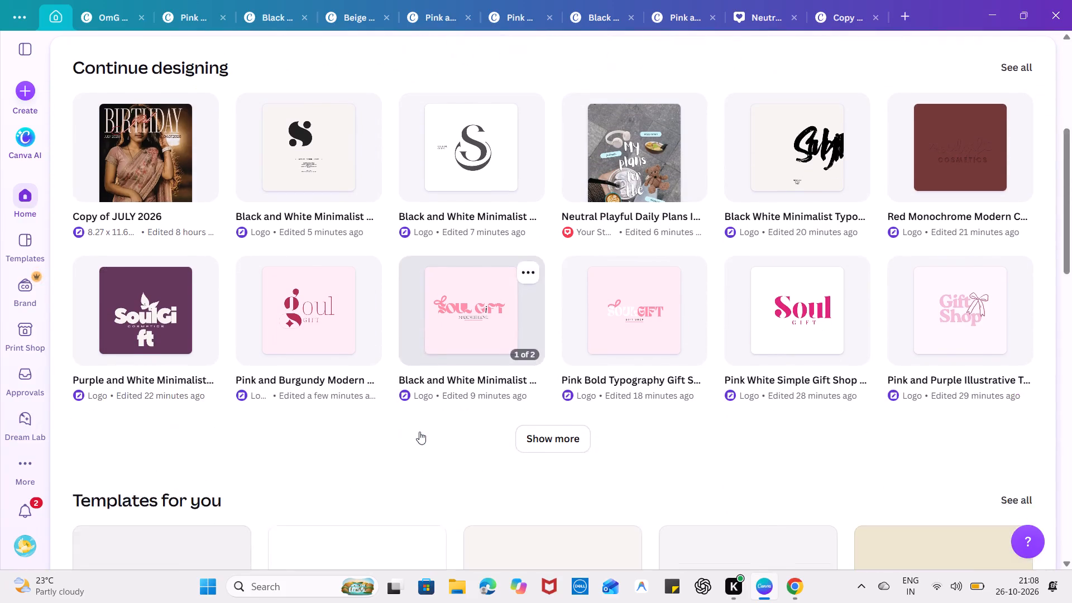
scroll(419, 432, down, 2)
click(567, 240)
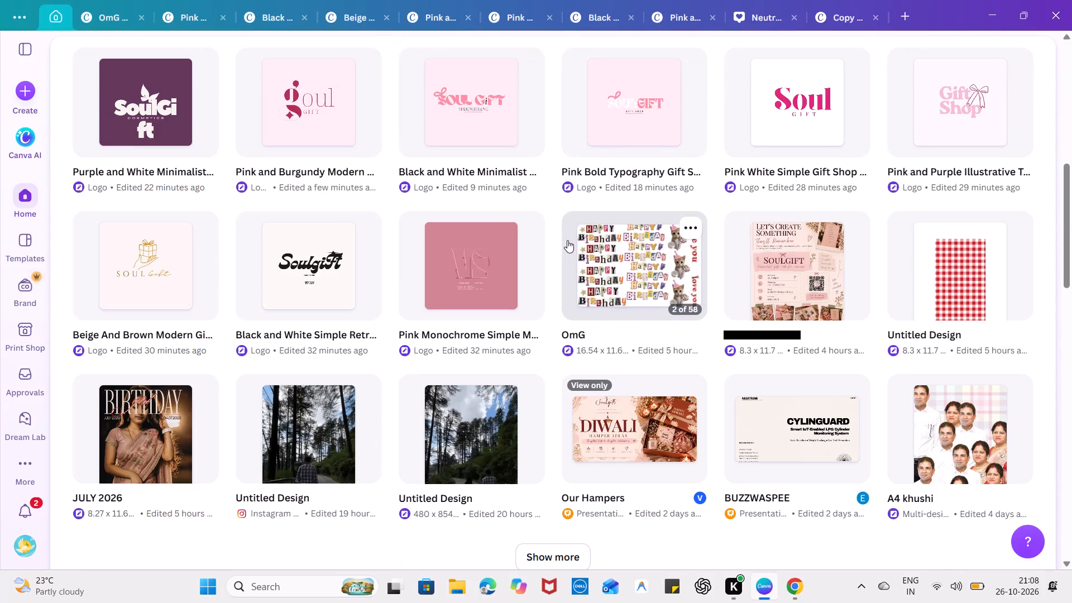
scroll(567, 240, up, 3)
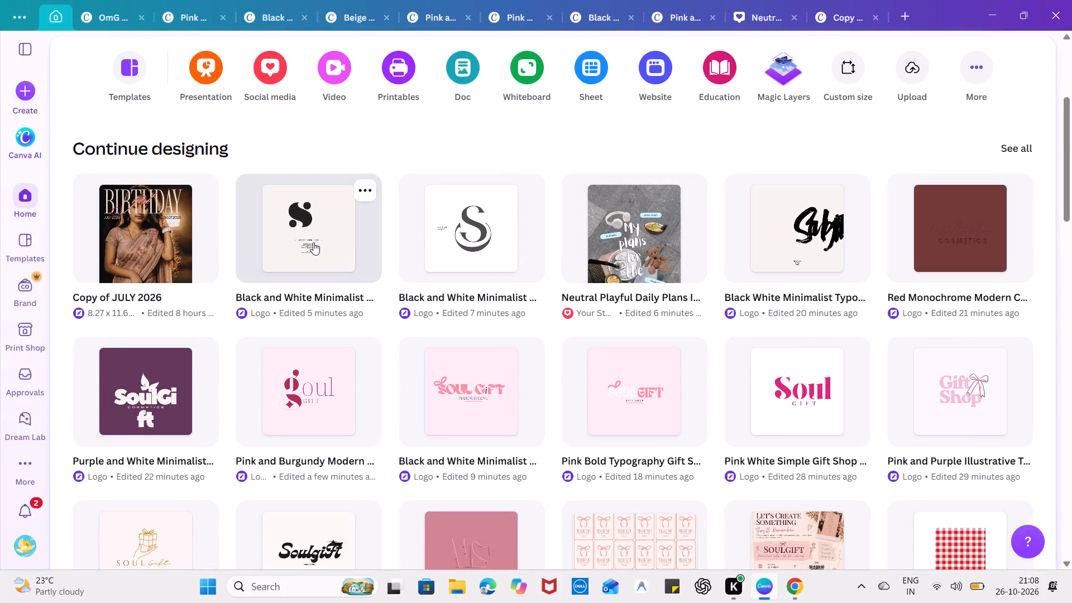
scroll(313, 242, up, 6)
Look through the open designs and bring up the pink Soul Gift logo in Black and White Minimalist Beauty Logo.
click(849, 8)
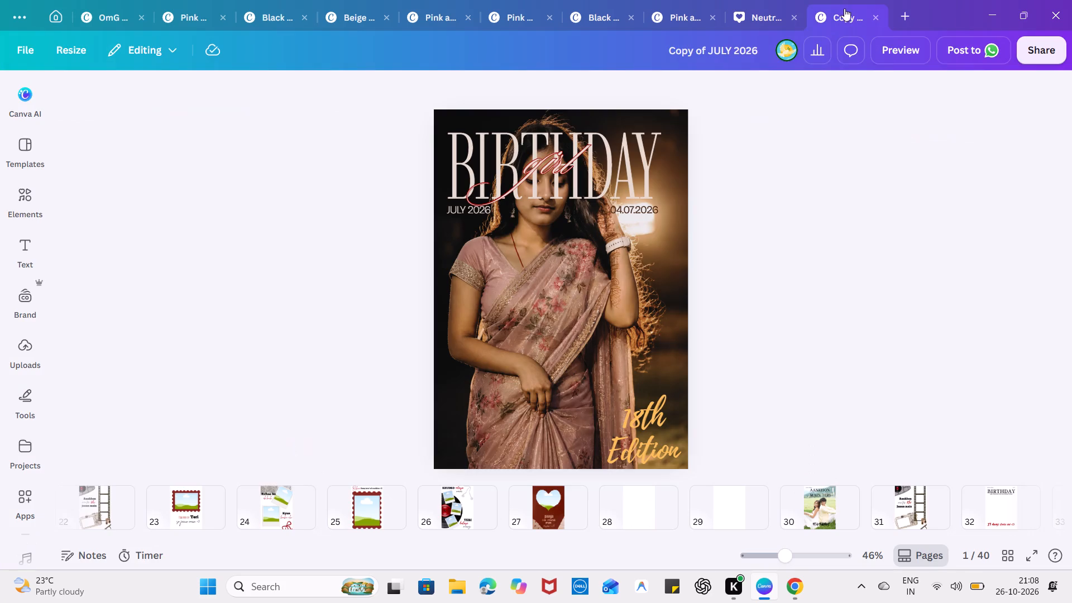
click(760, 16)
click(677, 13)
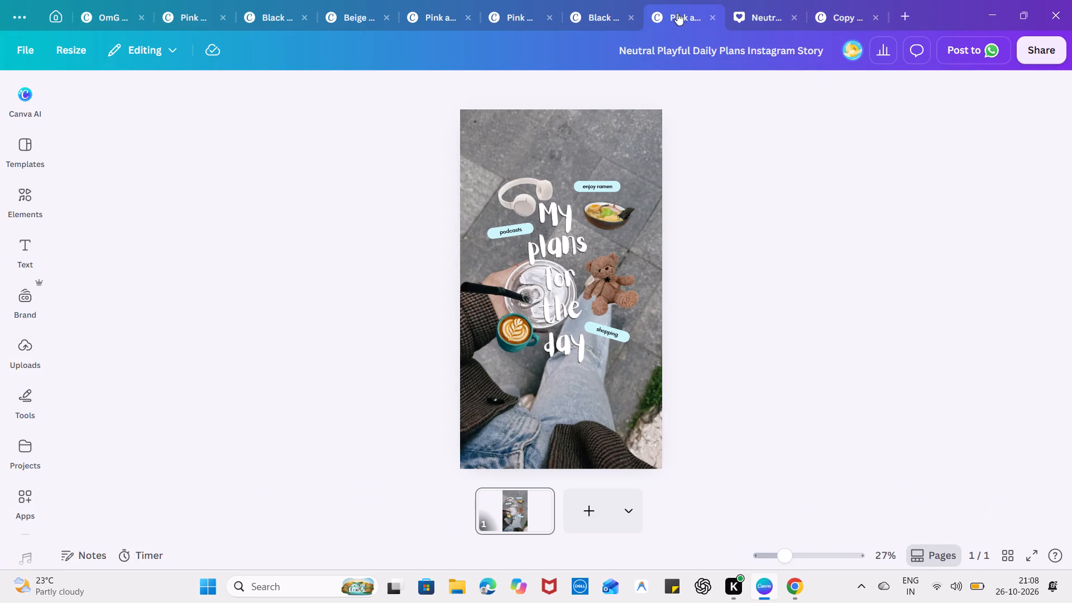
click(596, 21)
click(733, 252)
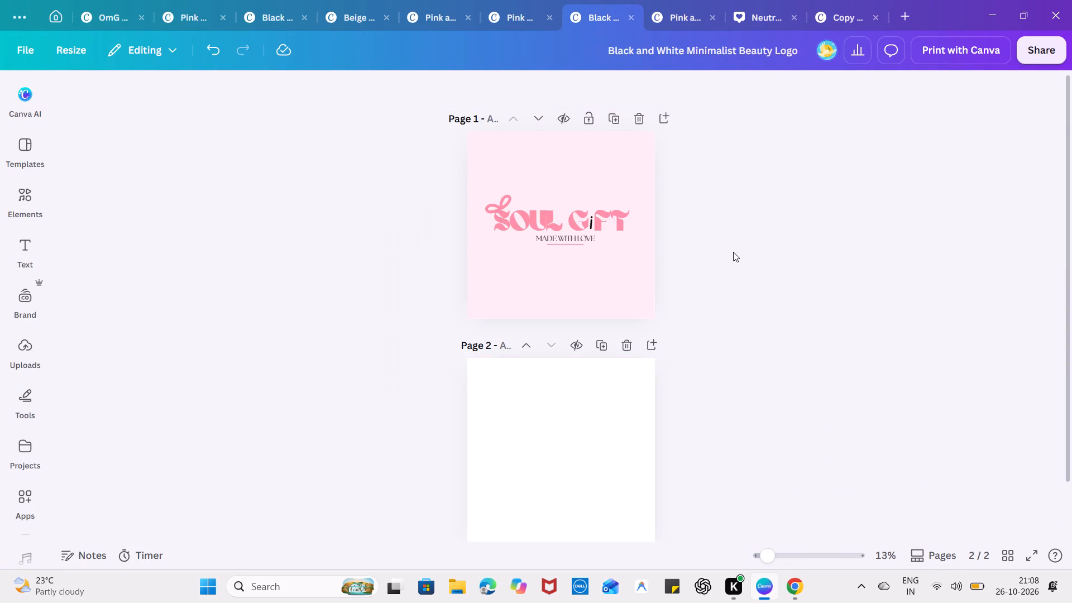
scroll(733, 252, up, 2)
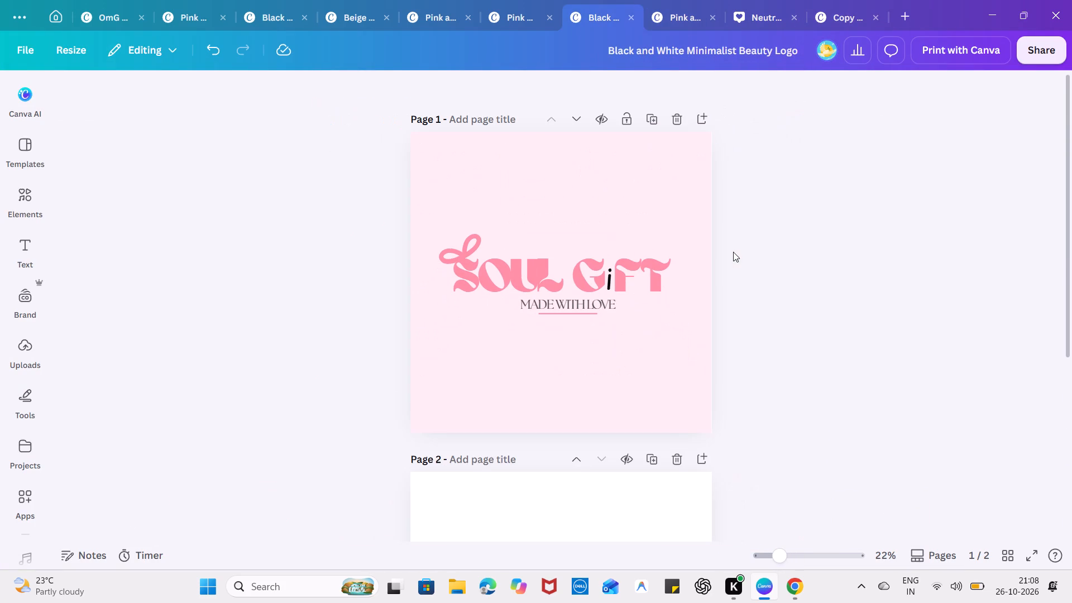
click(853, 16)
click(781, 16)
click(680, 10)
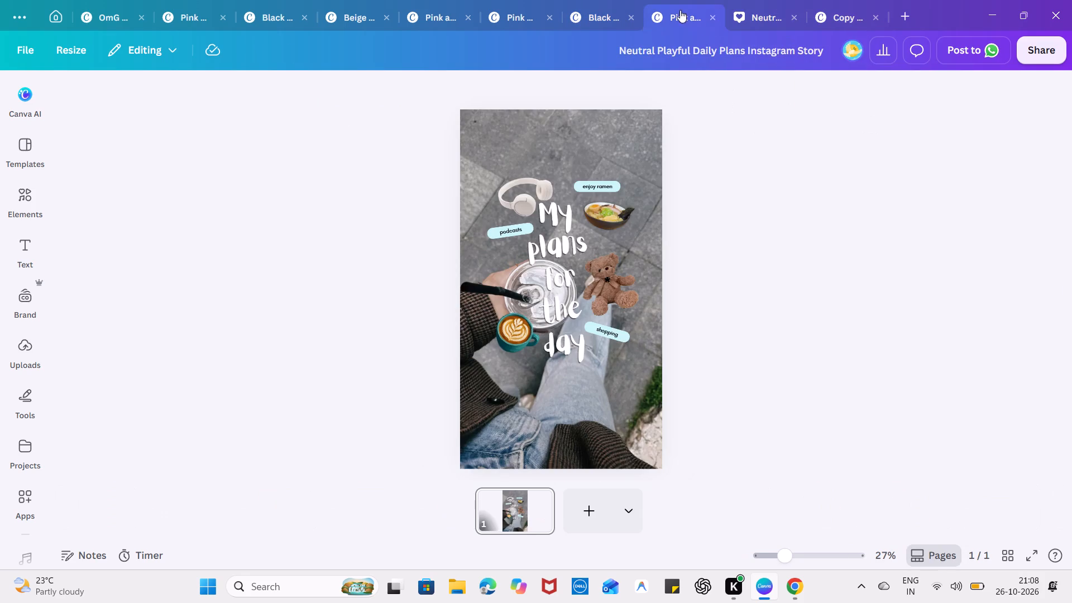
click(586, 7)
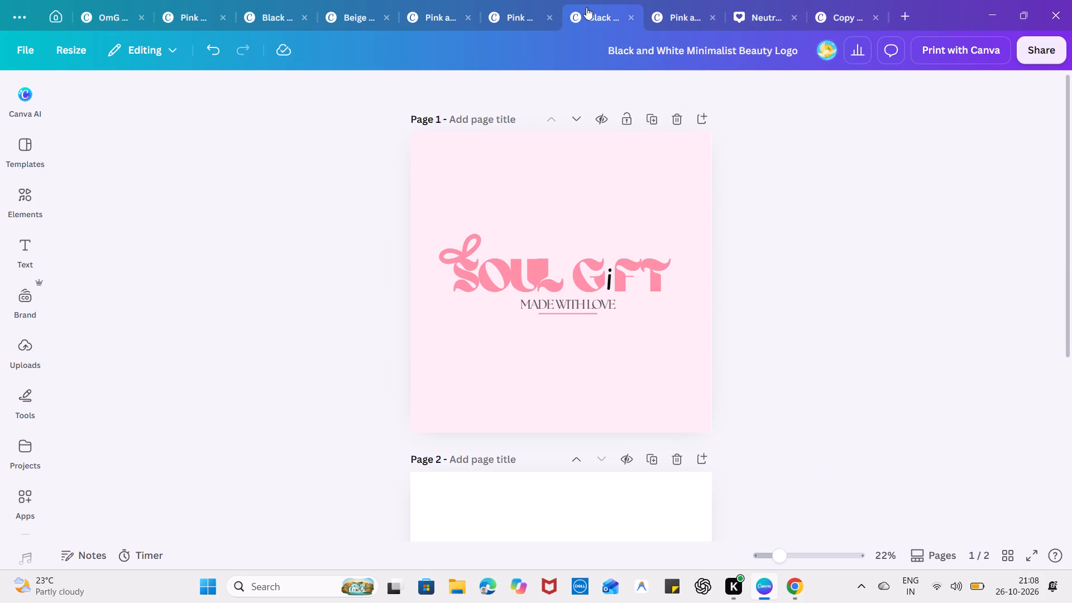
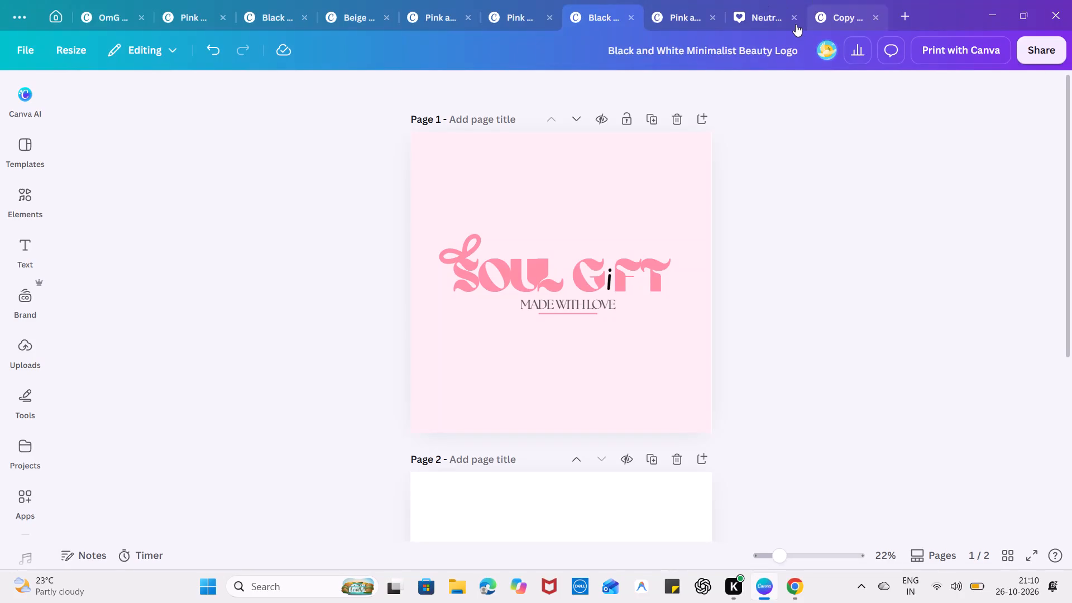
Switch to the open design whose title begins with "Neutr" to view it.
click(778, 20)
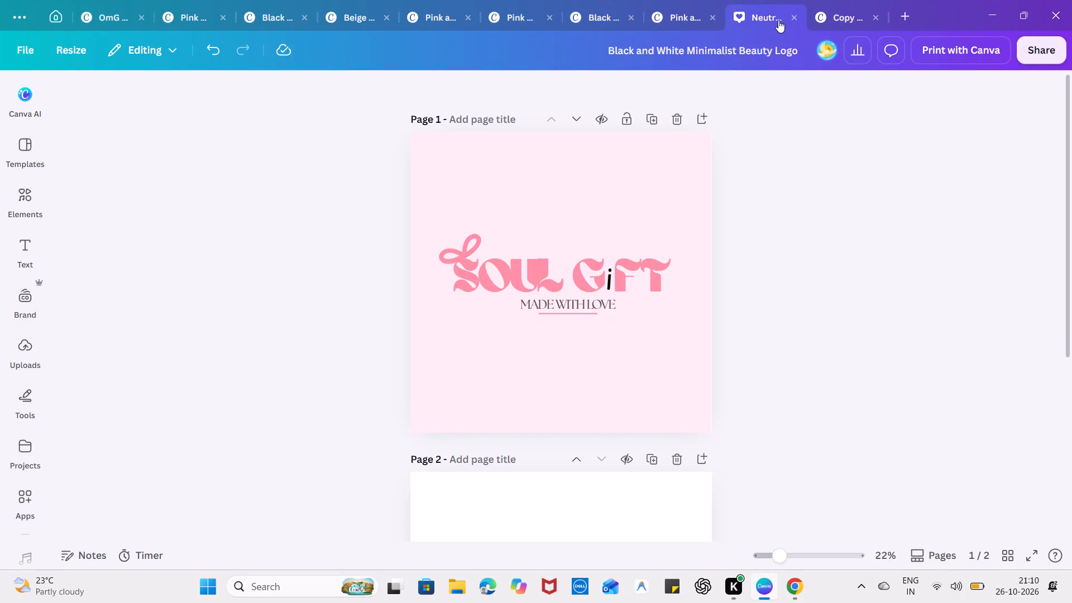
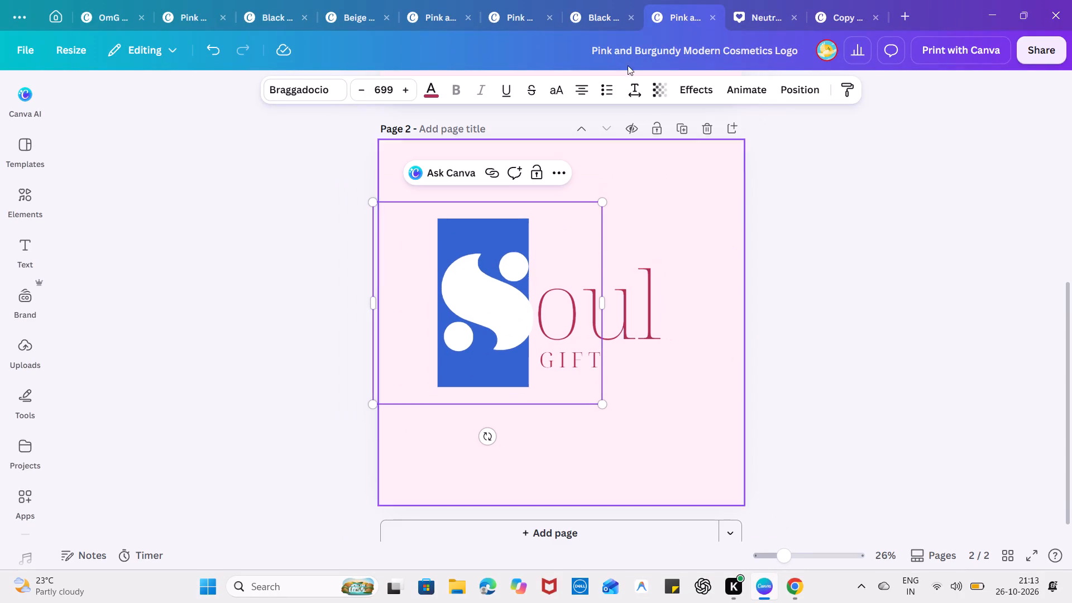
Bring up the Black and White Minimalist Beauty Logo design and examine the pink Soul Gift logo on page 1.
click(608, 21)
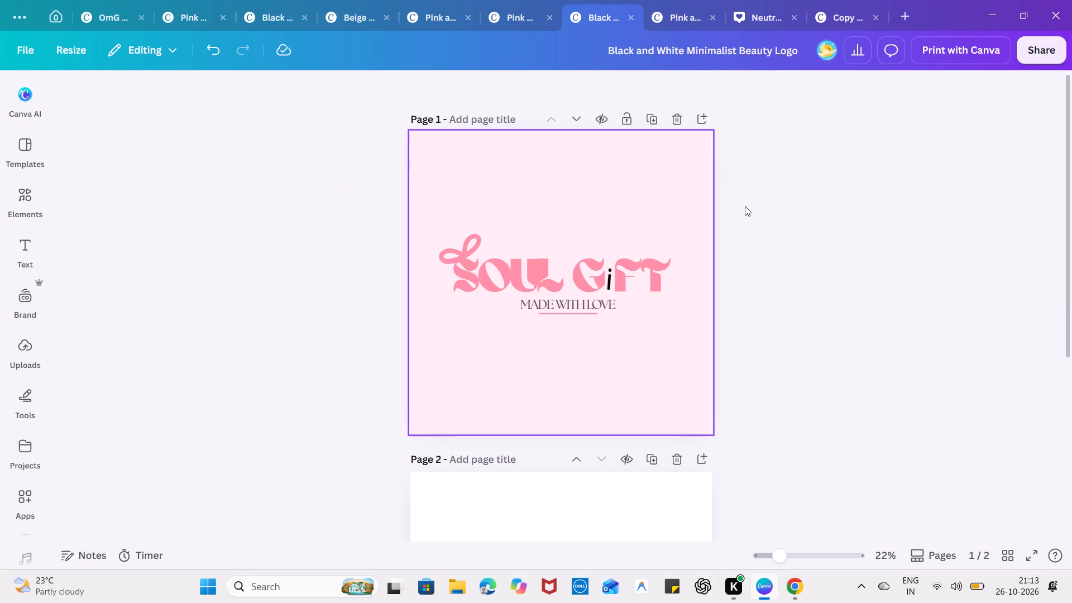
click(745, 206)
Move the pink SOUL GIFT lettering slightly to the right beneath the ribbon flourish on page 1.
click(556, 267)
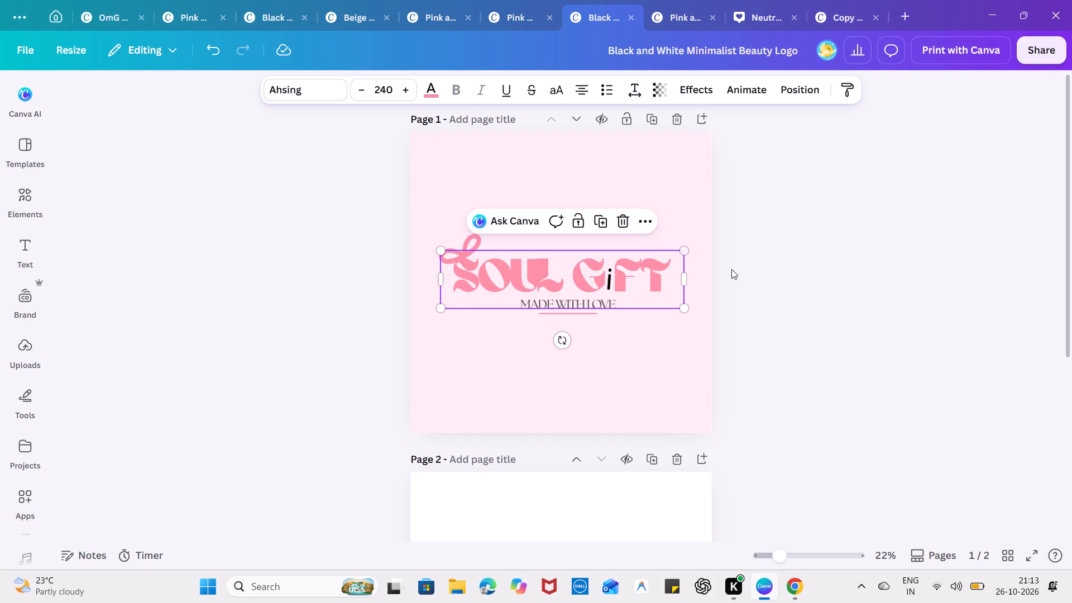
click(731, 269)
drag(620, 266, 628, 267)
click(471, 241)
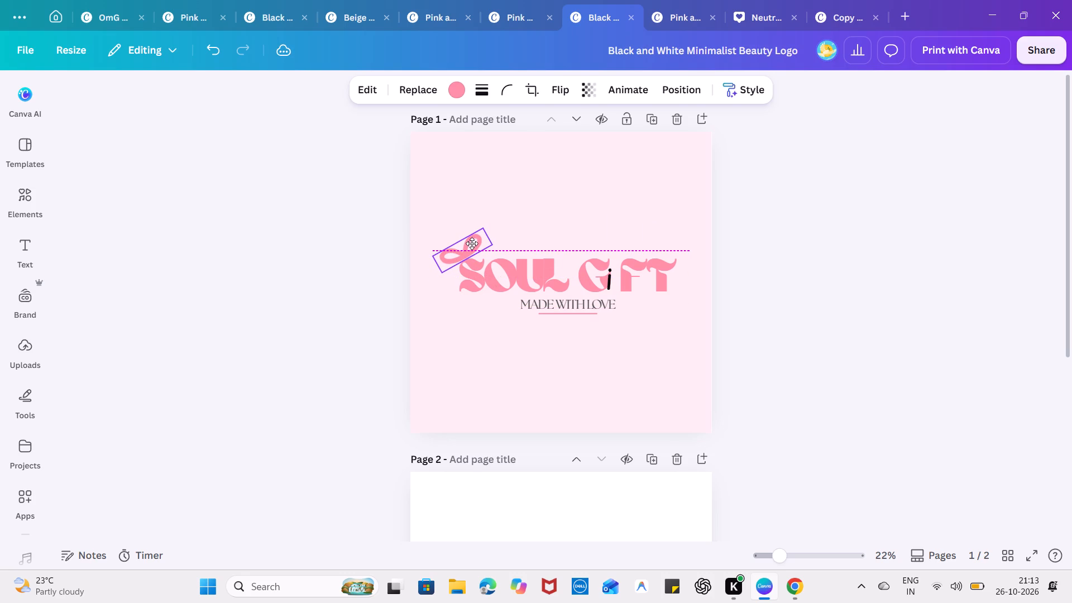
click(785, 289)
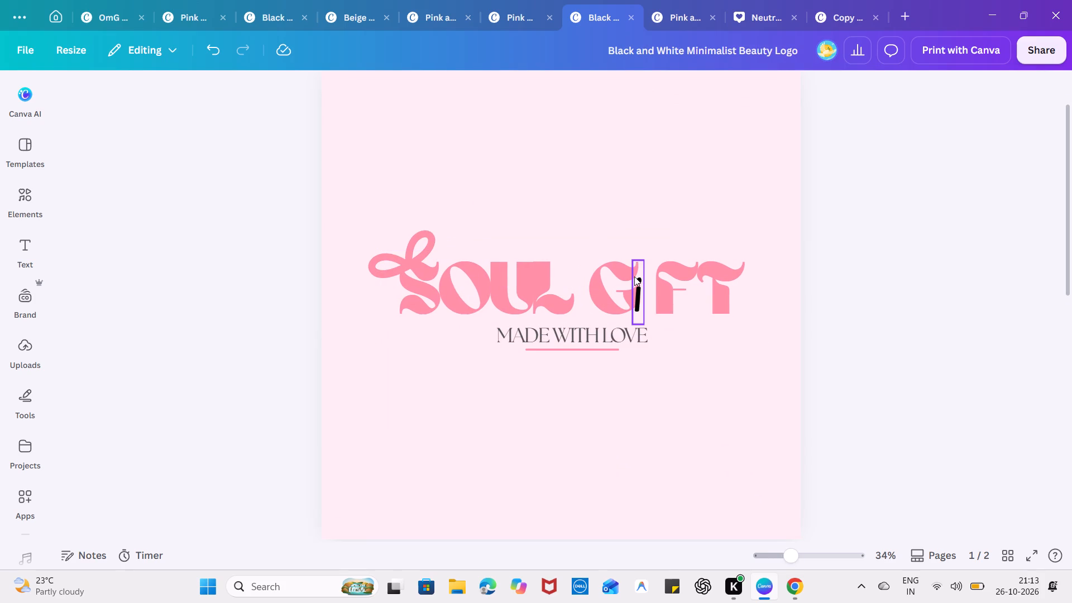
Reposition the separate black letter i into the gap between the G and F of the Soul Gift wordmark.
drag(634, 276, 642, 276)
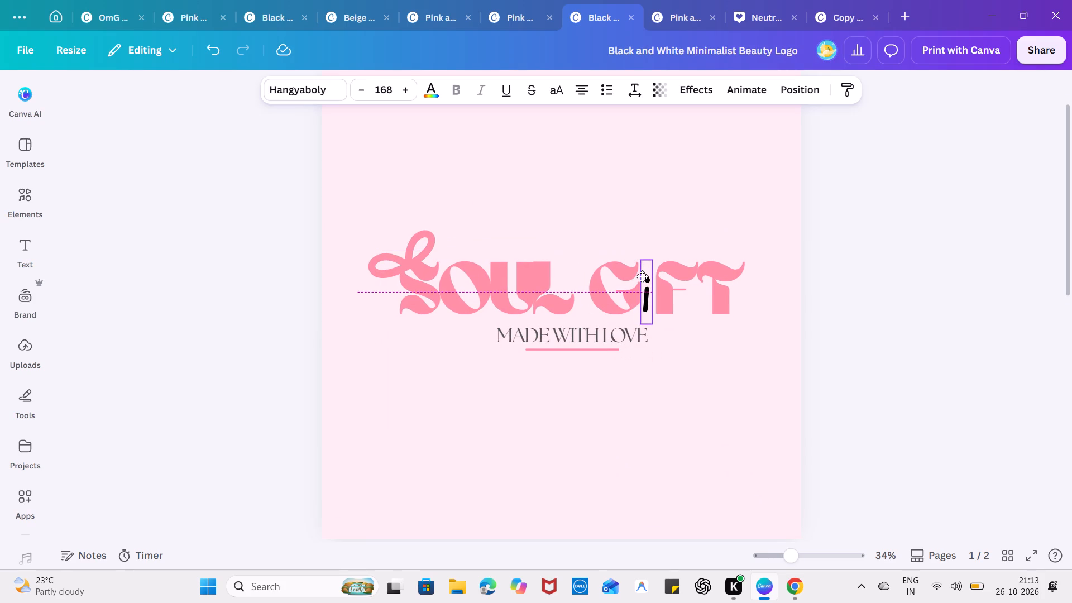
drag(642, 276, 643, 279)
click(850, 316)
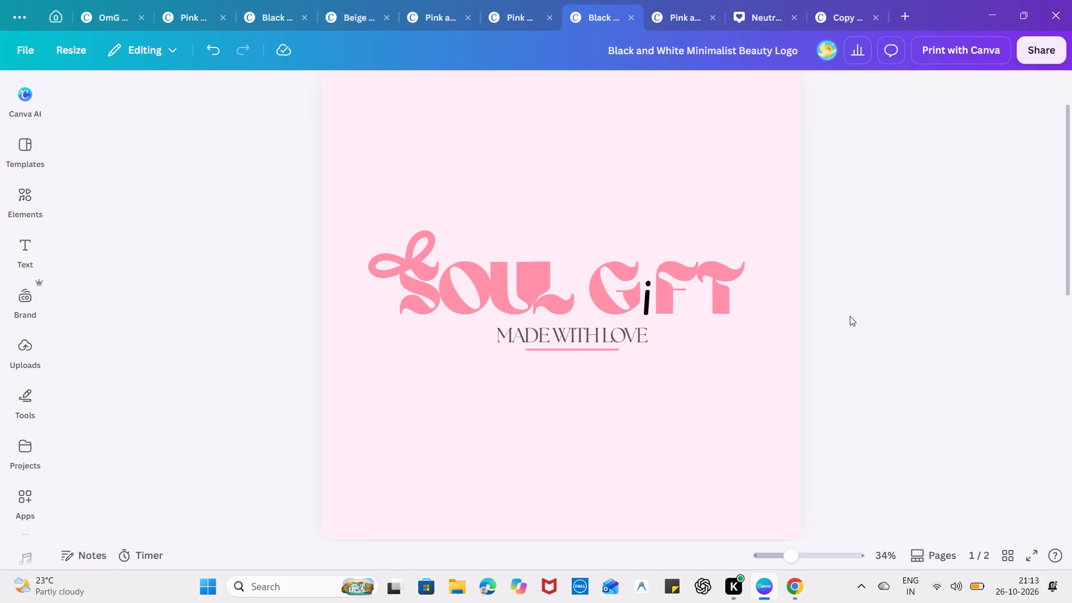
Return to the Canva home page and bring up the Business Card category of templates.
click(677, 18)
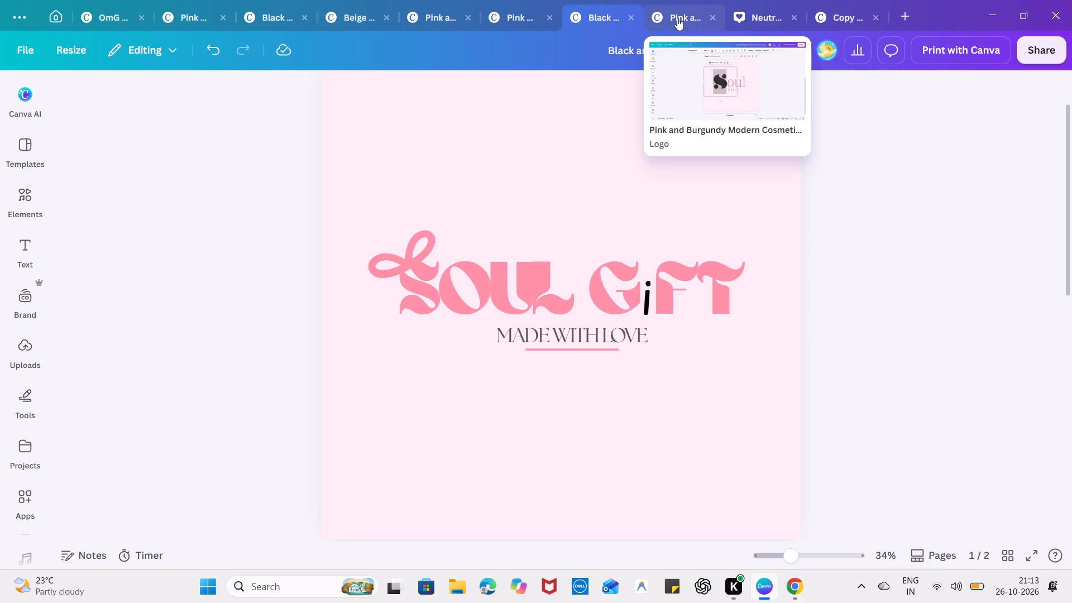
click(590, 12)
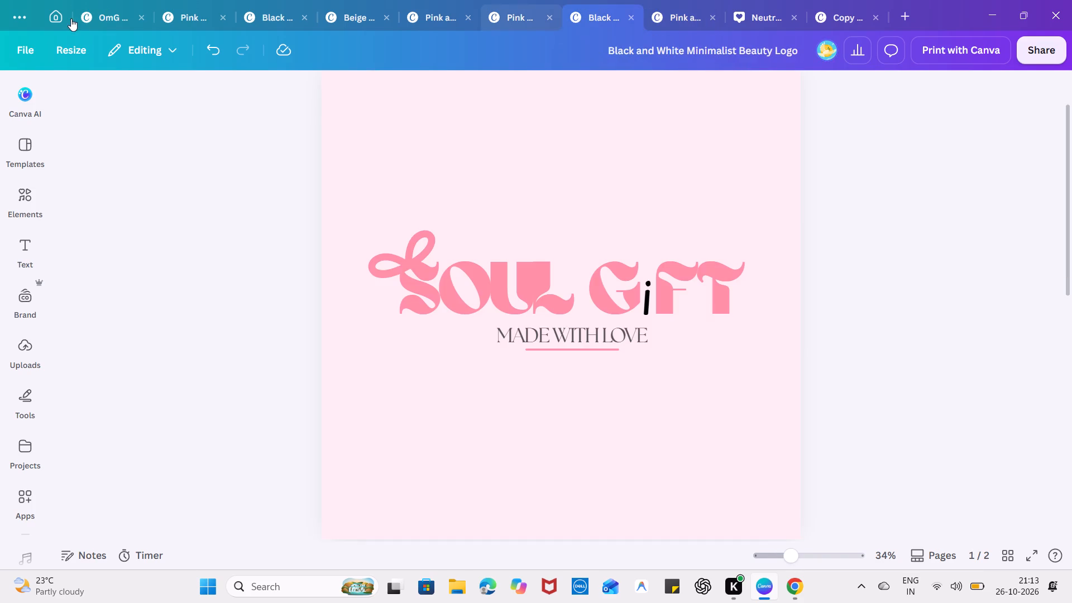
click(67, 16)
scroll(598, 326, down, 1)
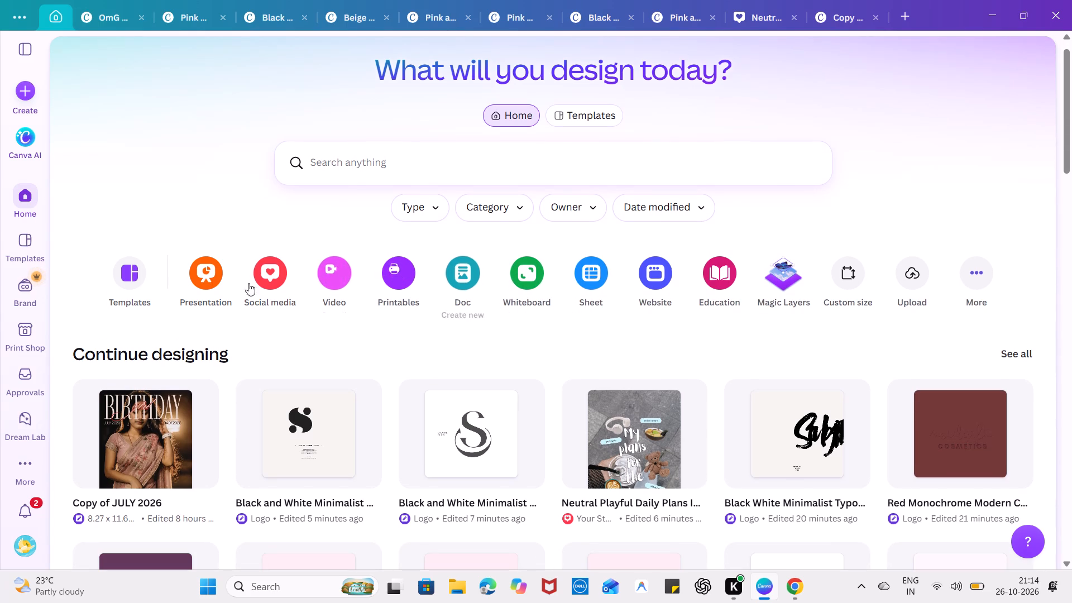
click(131, 279)
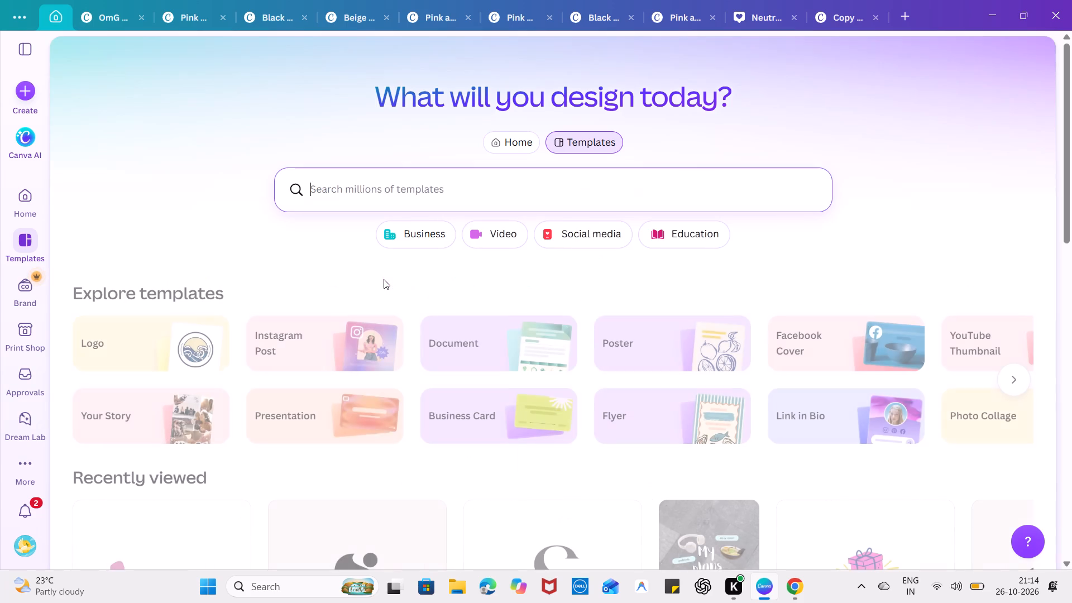
scroll(549, 400, left, 1)
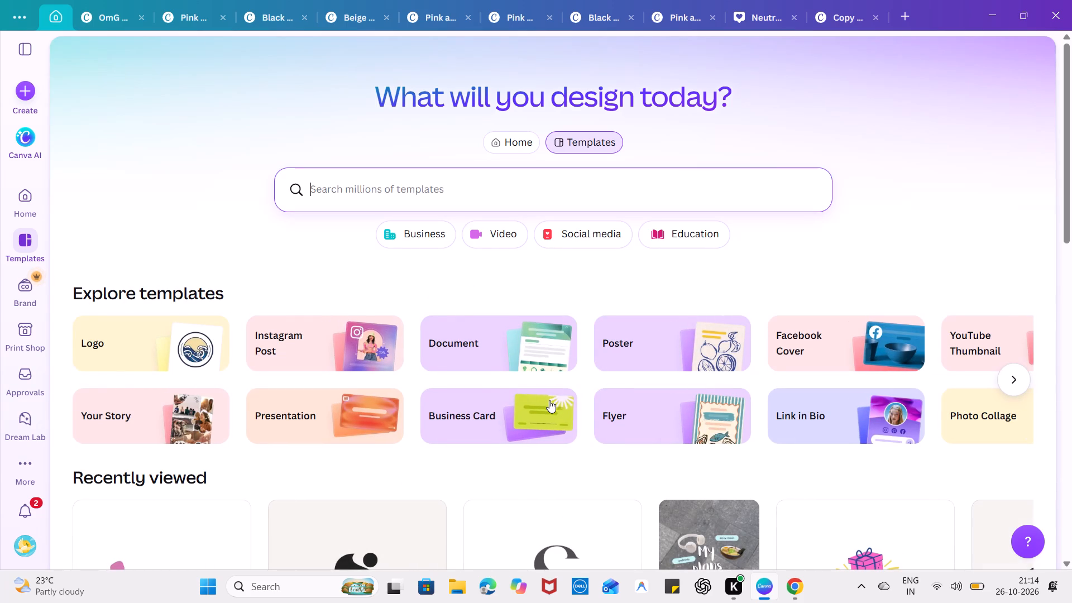
scroll(549, 400, left, 2)
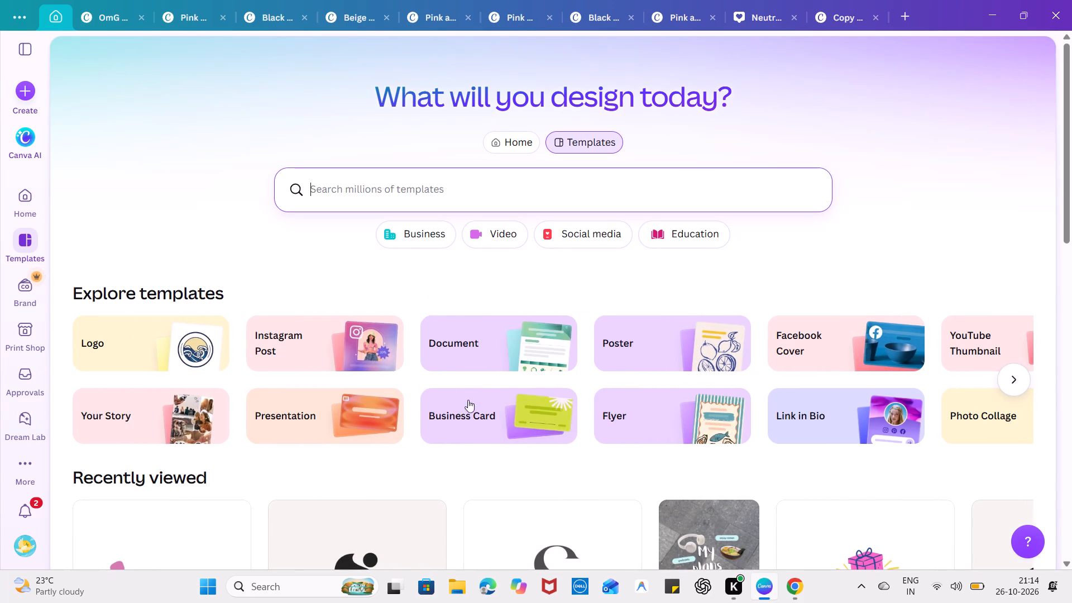
click(481, 409)
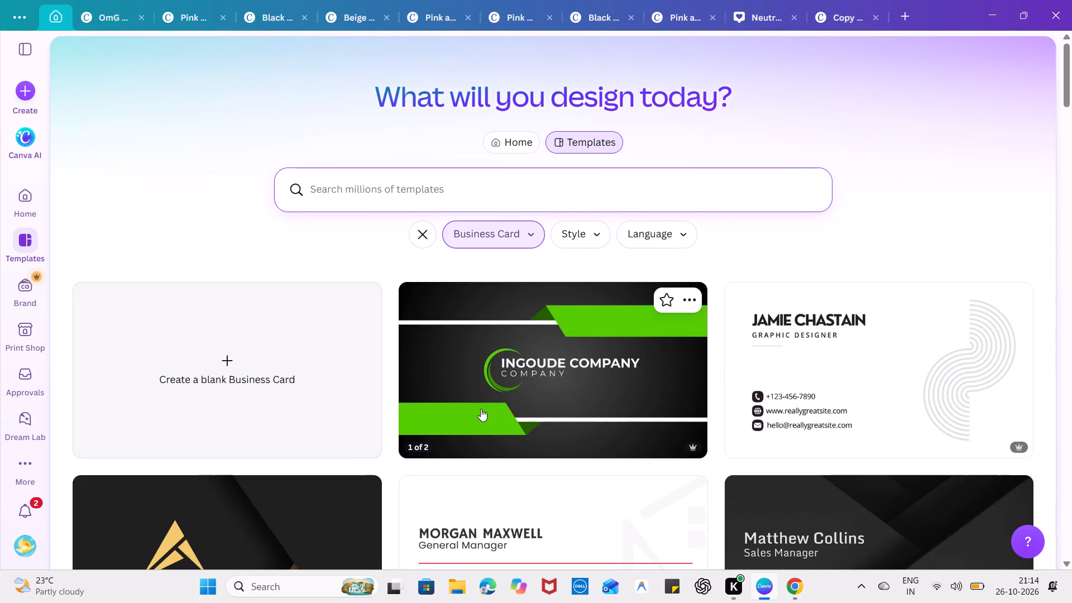
Browse the business card templates and open the preview of Green and White Simple Corporate Business Card.
scroll(481, 409, down, 8)
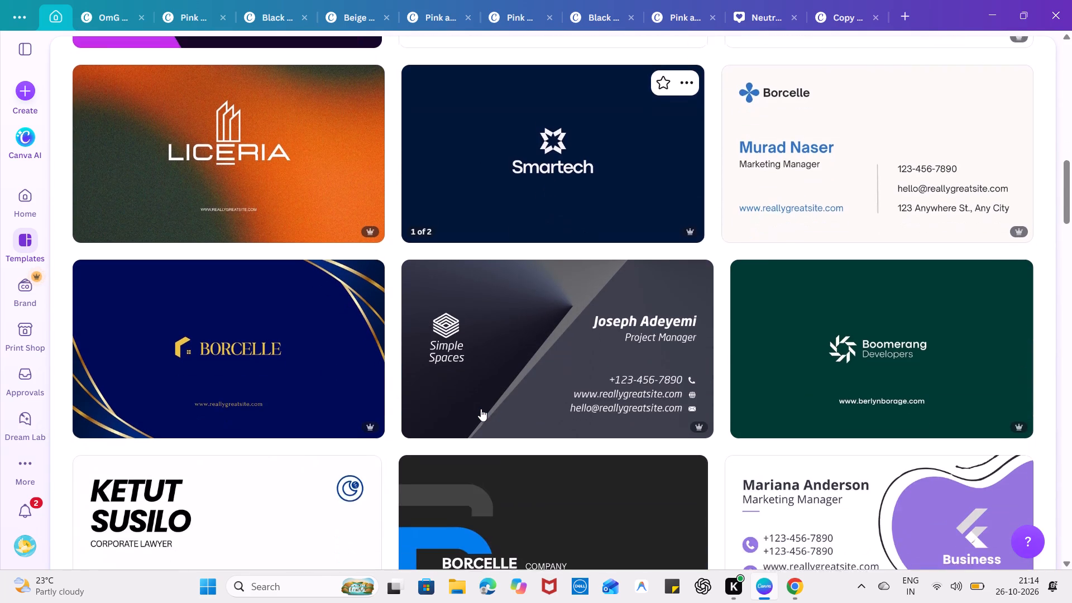
scroll(481, 409, down, 9)
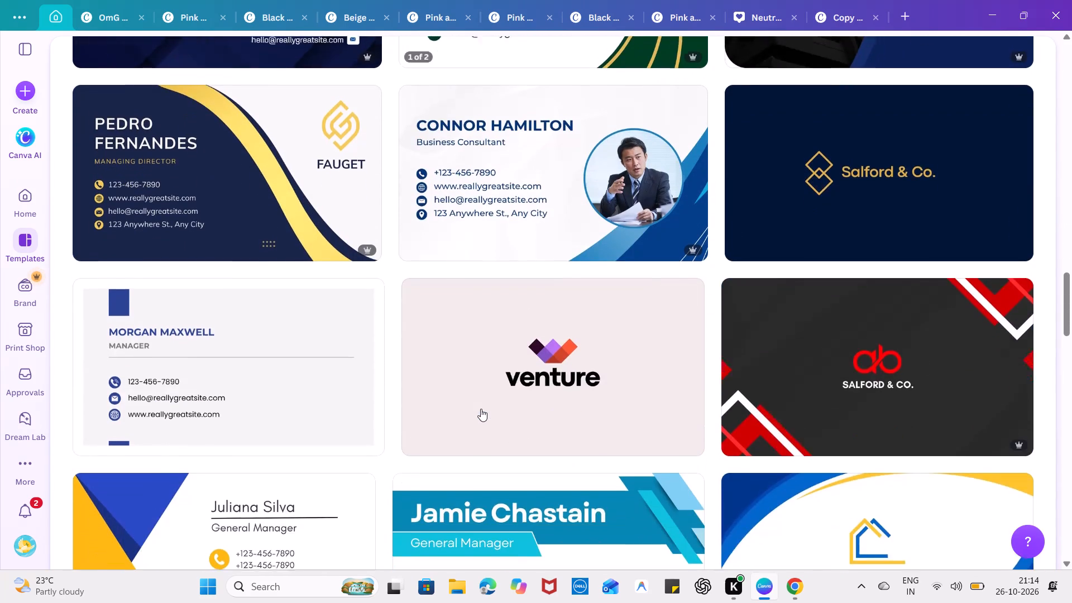
scroll(481, 409, down, 6)
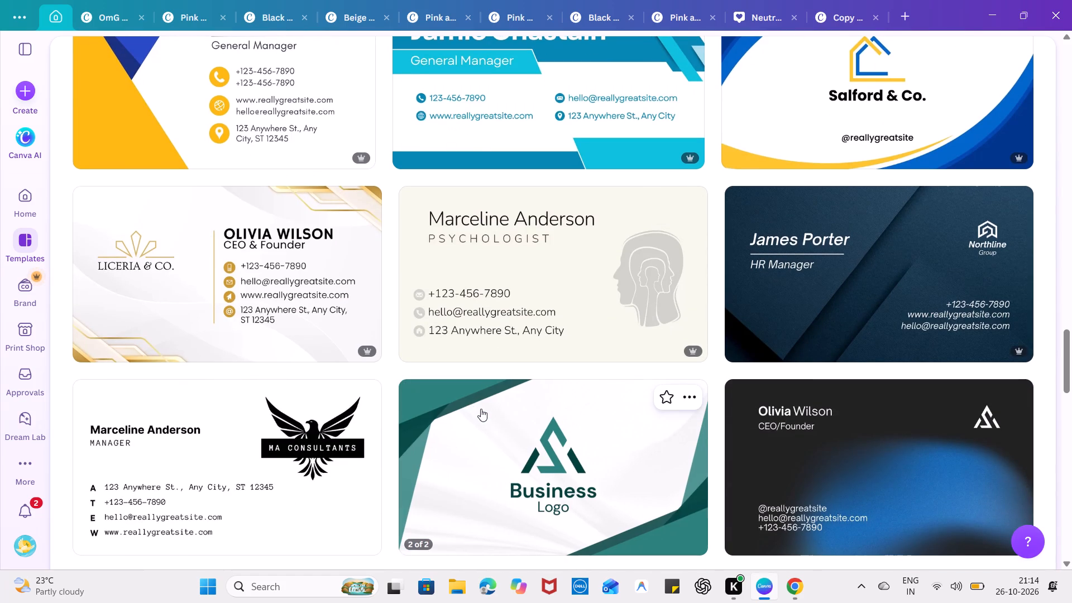
click(481, 409)
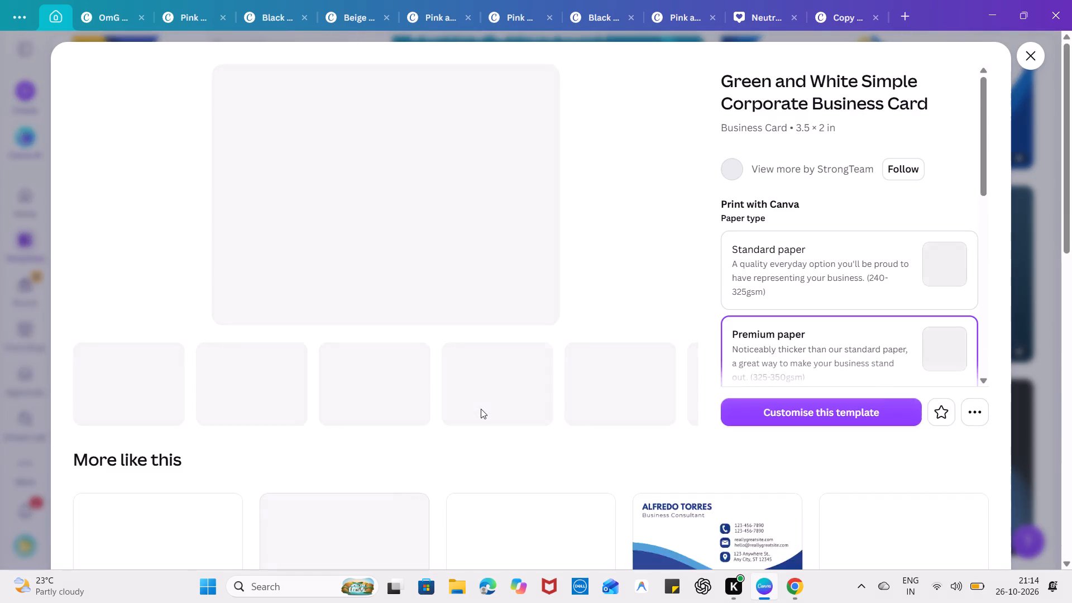
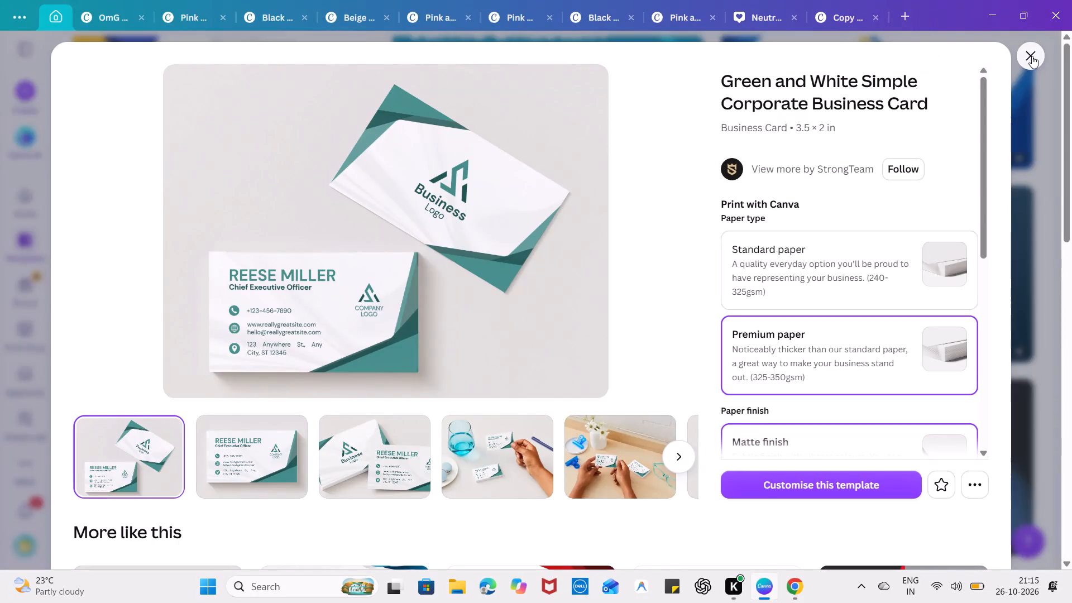
Close the template preview and look through the rest of the business card templates for a suitable pink design.
click(1032, 56)
scroll(620, 328, down, 5)
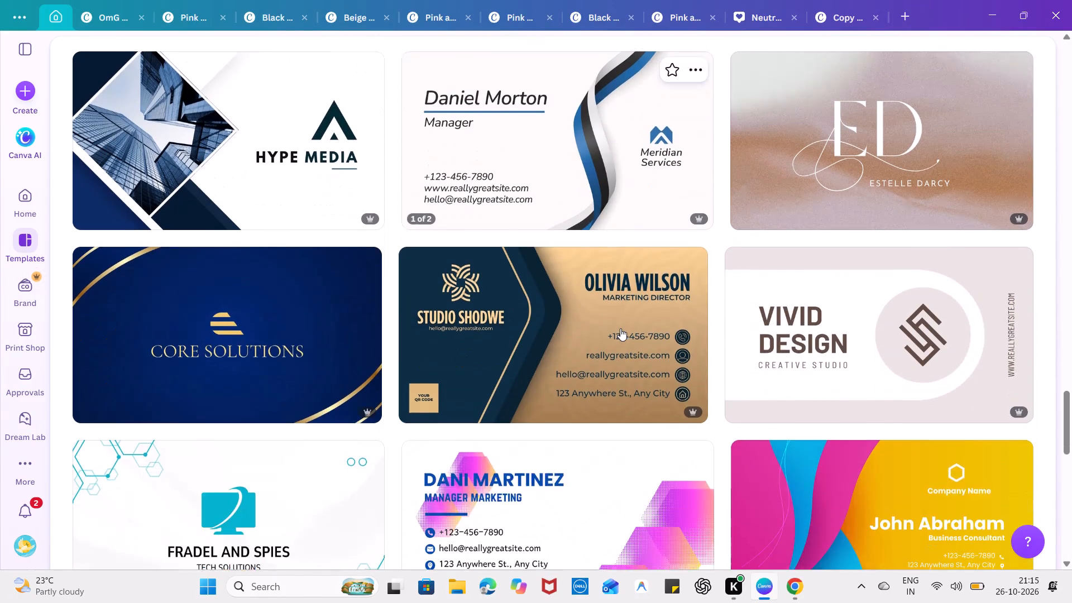
scroll(620, 328, down, 7)
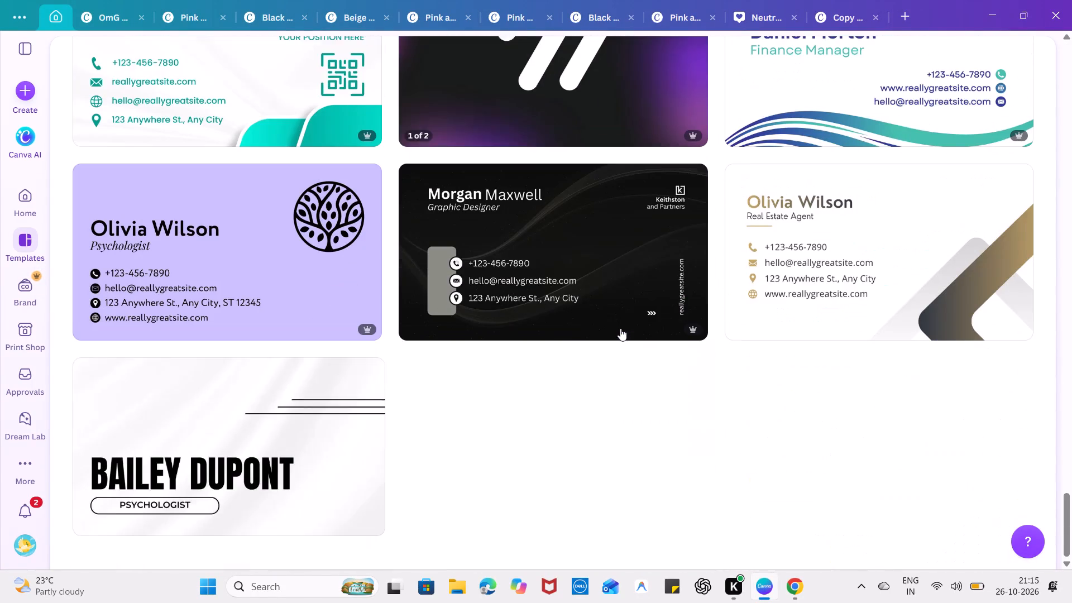
scroll(620, 328, down, 4)
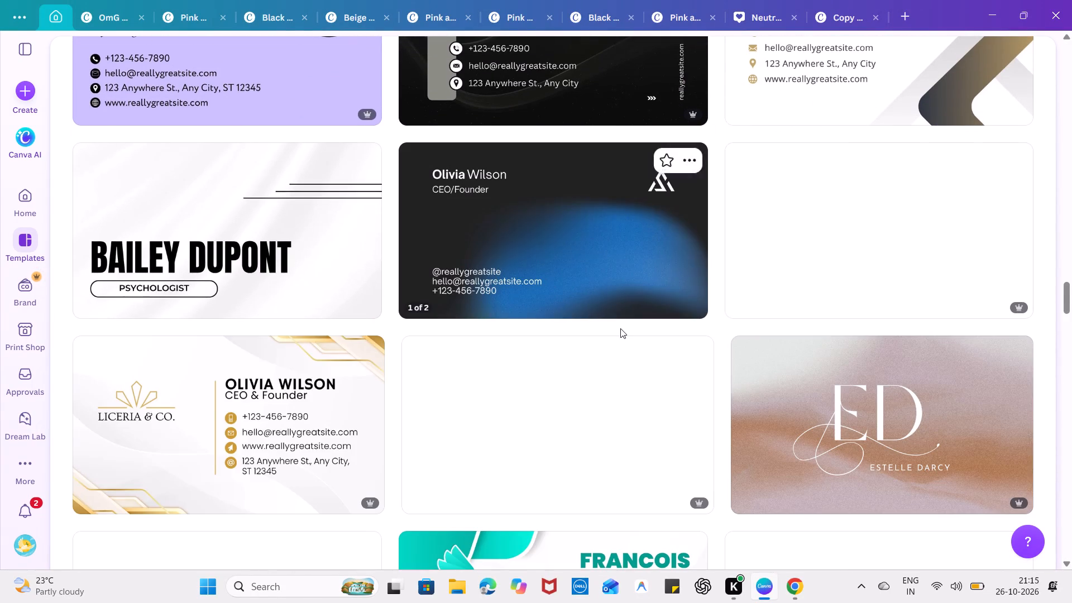
scroll(620, 328, down, 6)
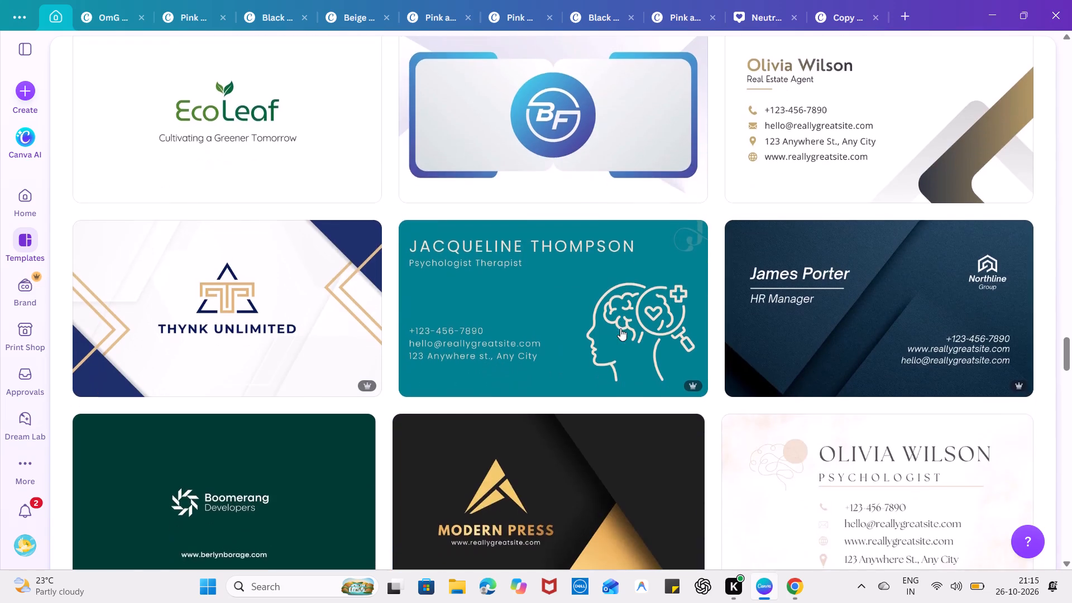
scroll(620, 328, down, 2)
scroll(620, 328, up, 1)
scroll(620, 328, down, 1)
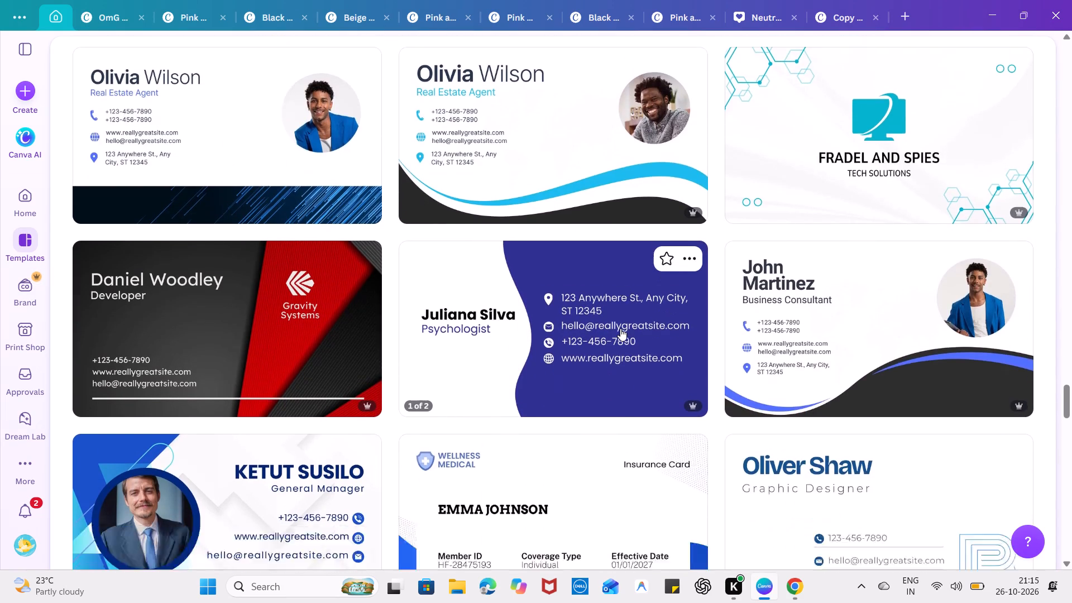
scroll(620, 328, down, 8)
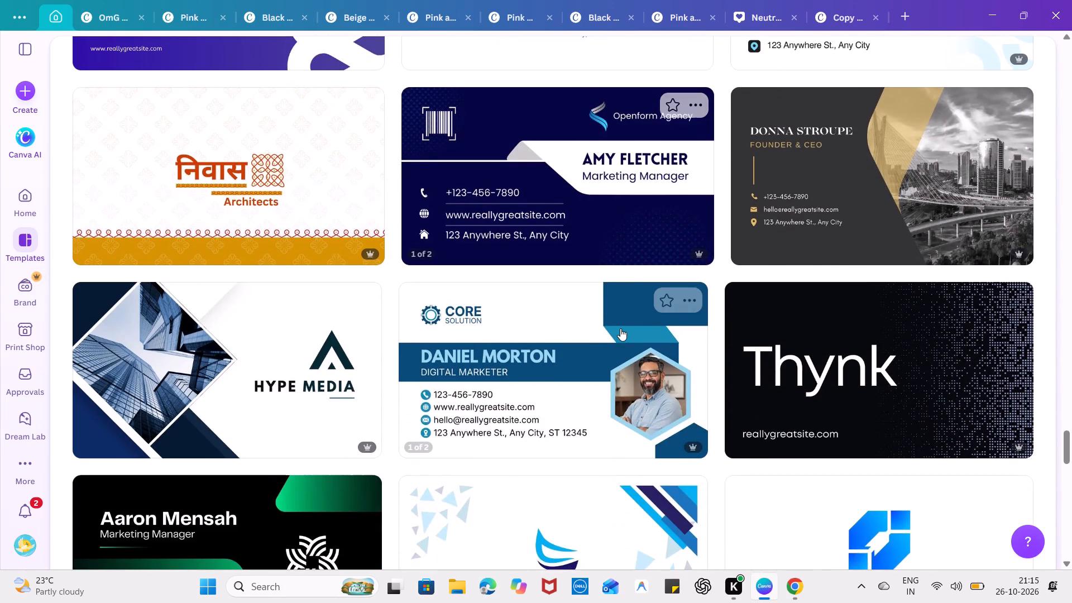
scroll(620, 328, down, 11)
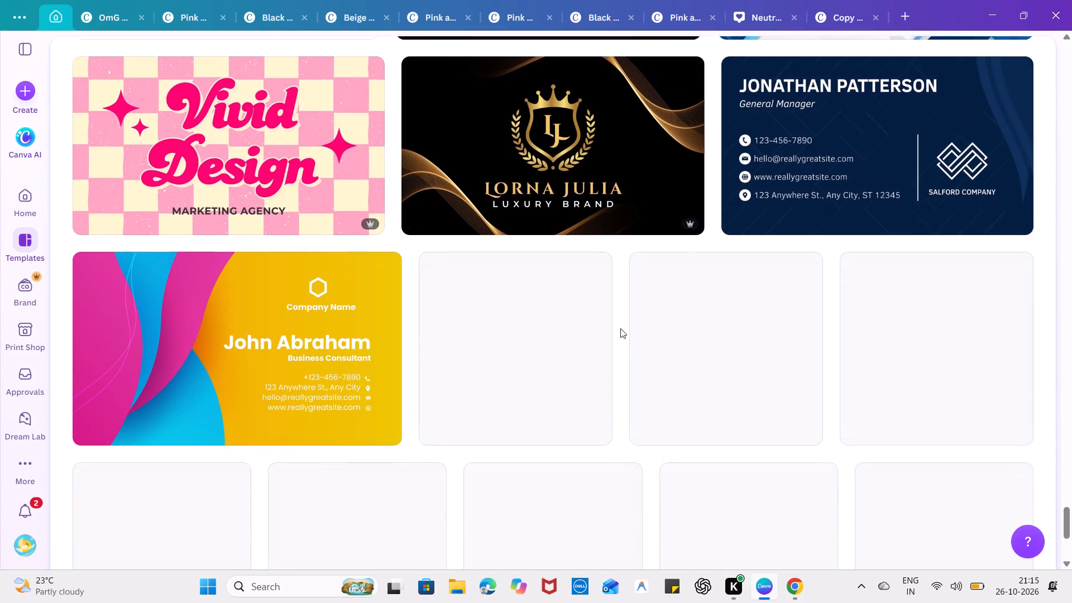
scroll(460, 353, up, 2)
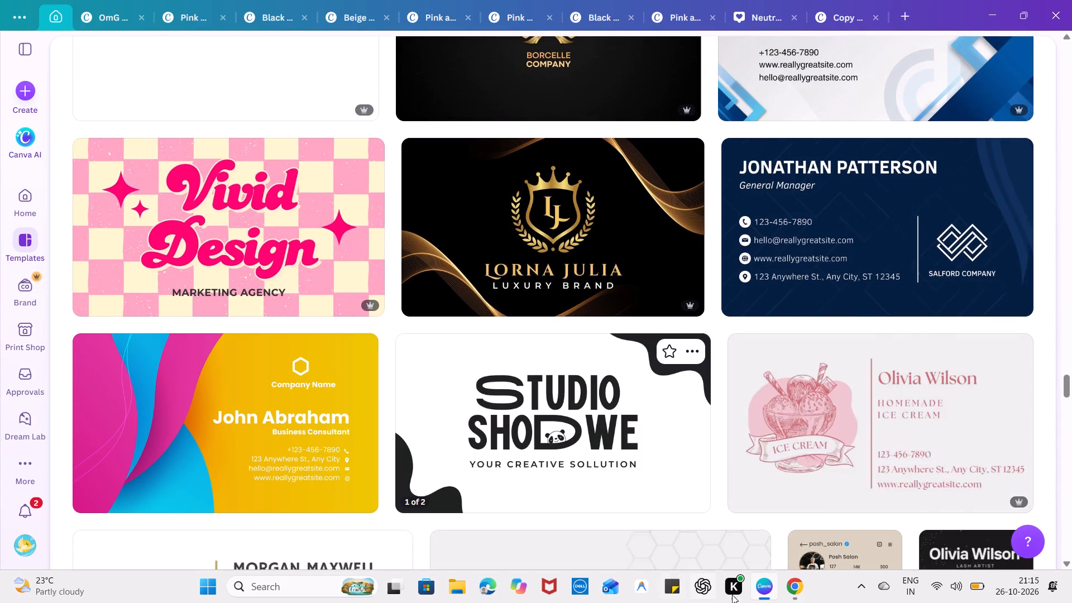
Switch to Chrome, place Pinterest side by side with Canva, and go back from the Magnolia pin to the Garden Dreams pin.
click(789, 586)
key(super+Left)
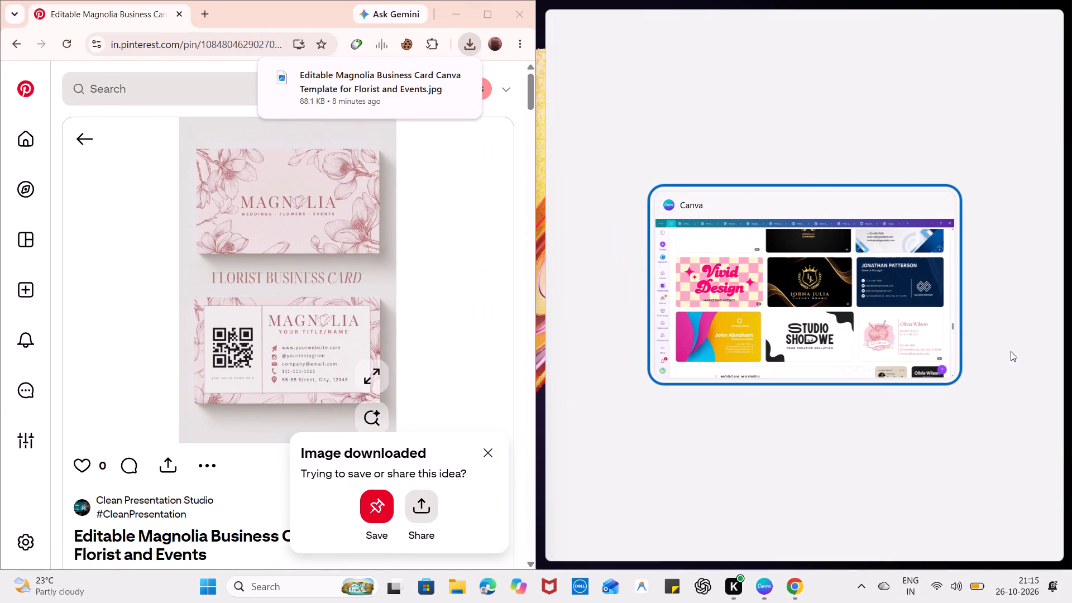
click(874, 322)
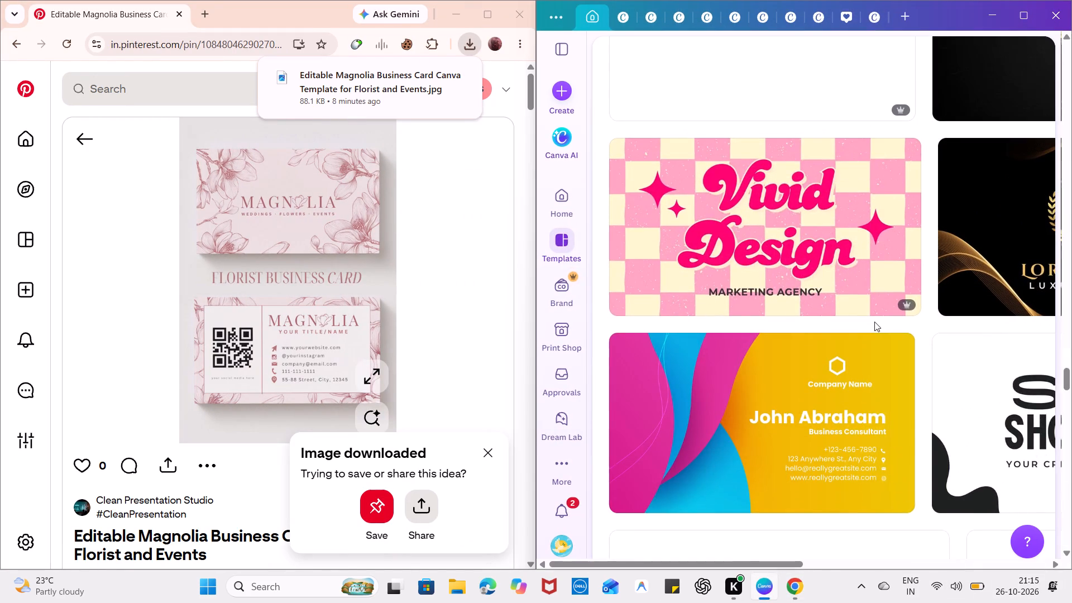
scroll(504, 296, up, 3)
click(85, 146)
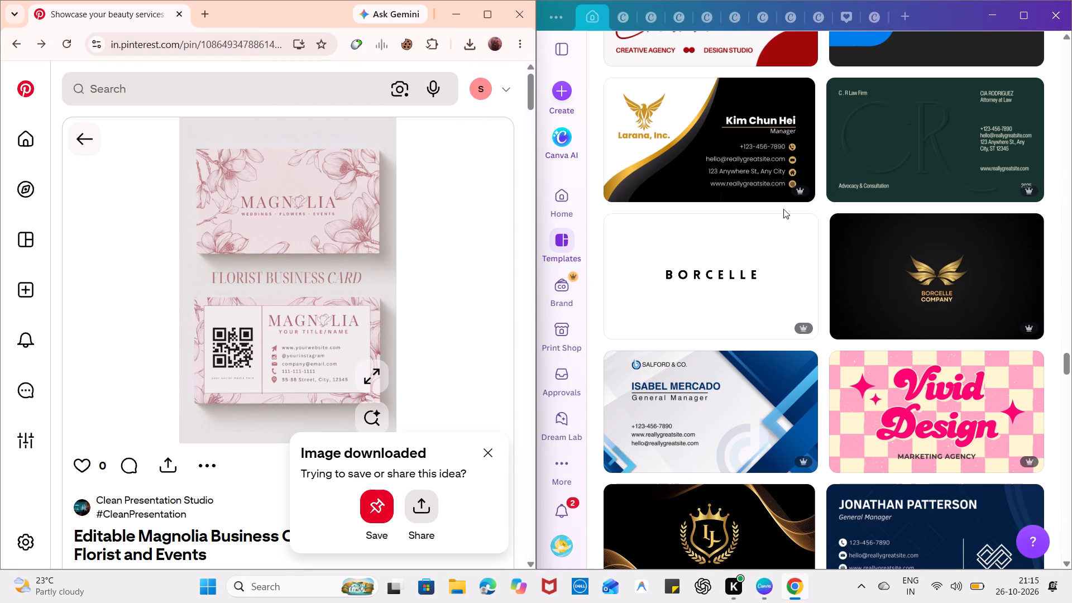
scroll(815, 213, up, 18)
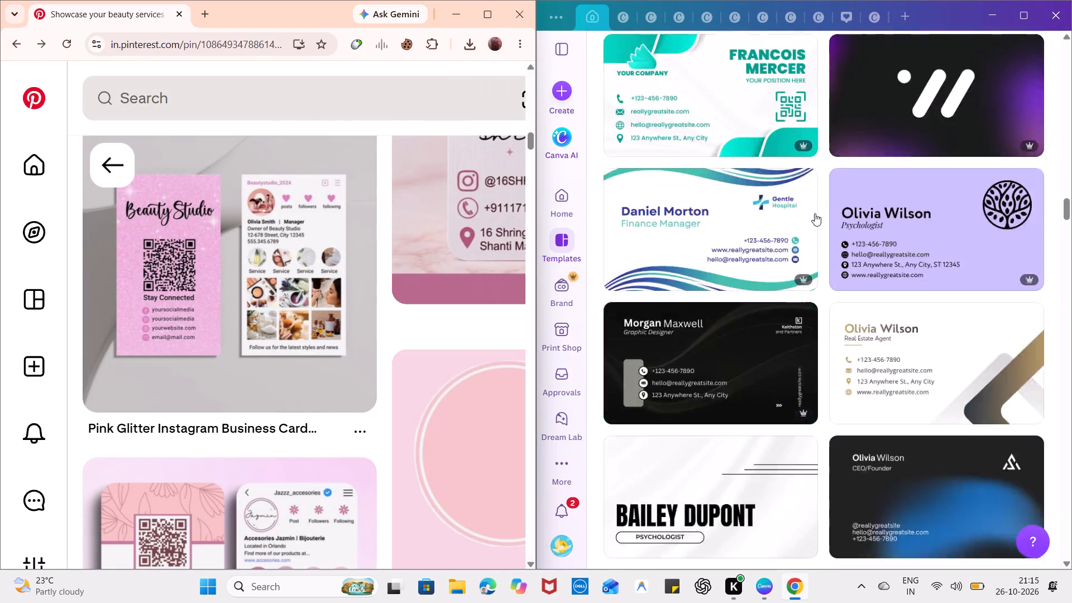
scroll(815, 213, up, 10)
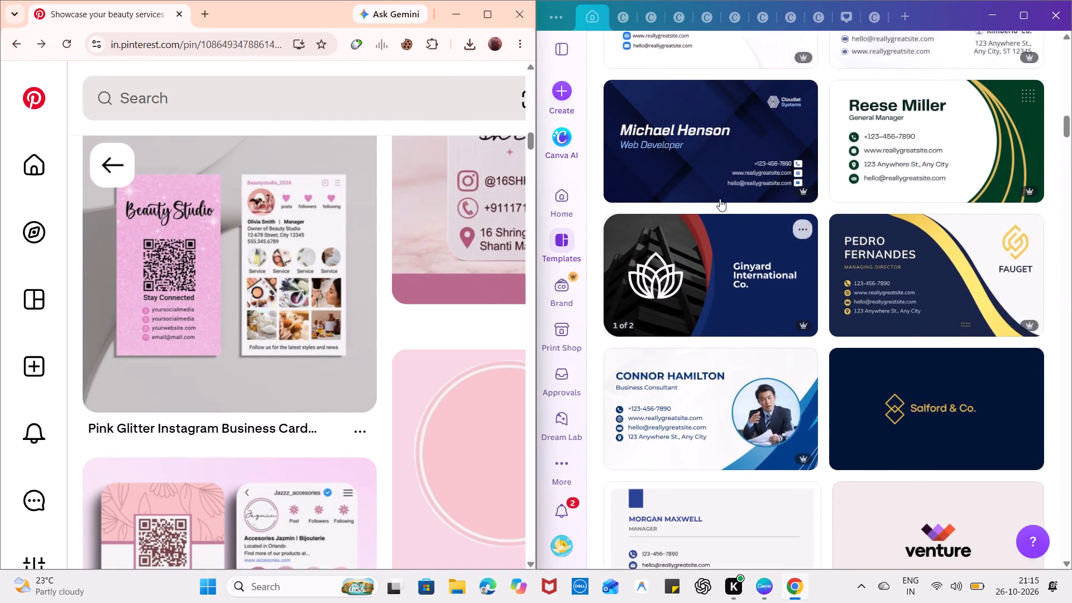
scroll(720, 199, up, 20)
scroll(720, 199, up, 3)
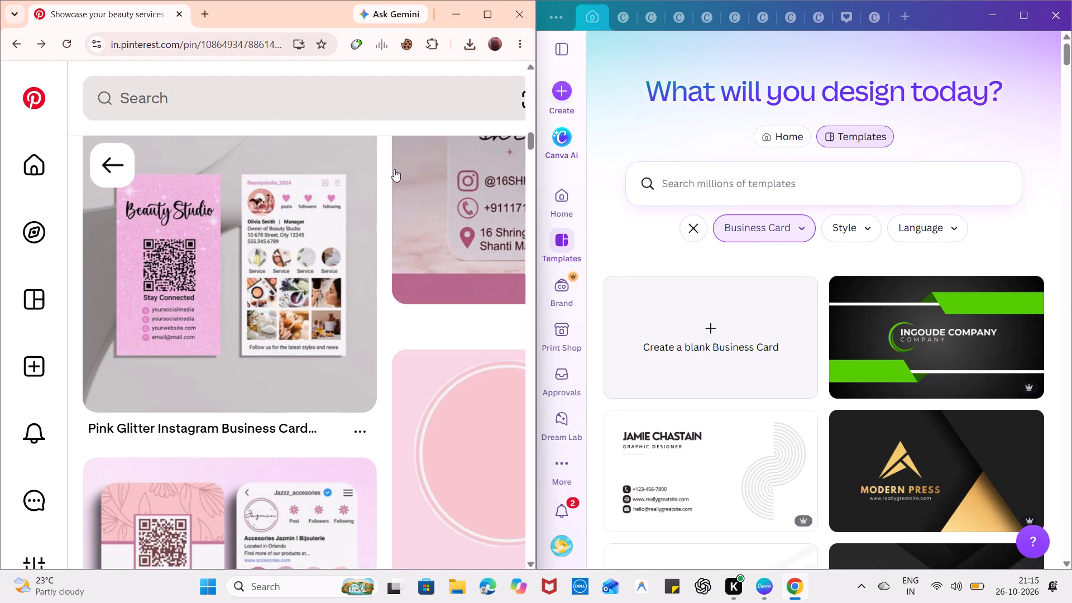
Maximize the Pinterest window and download the image of the pink Garden Dreams business card pin.
click(487, 22)
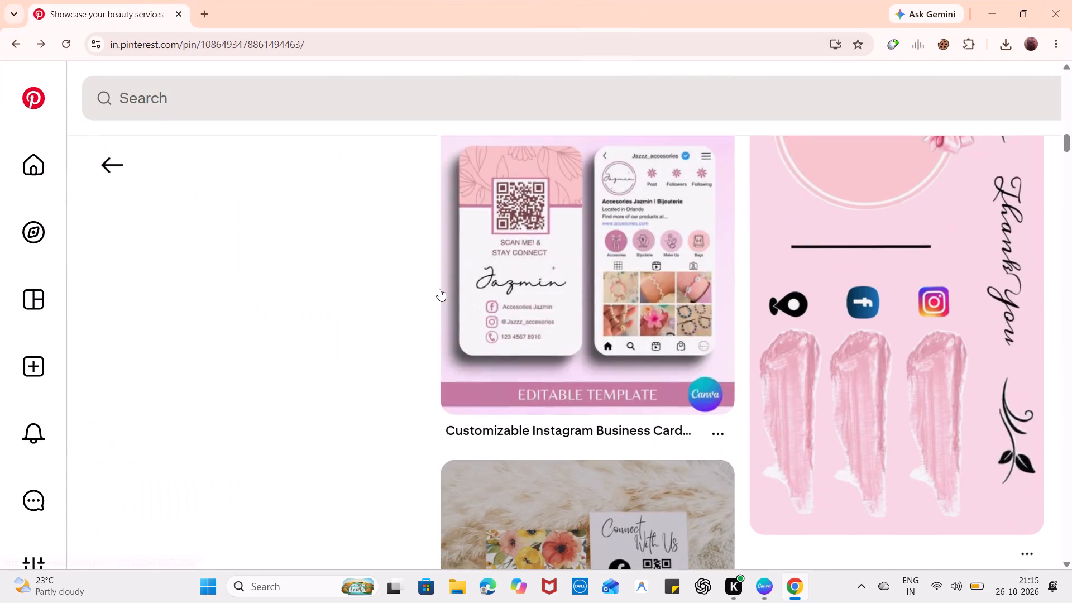
scroll(439, 289, up, 3)
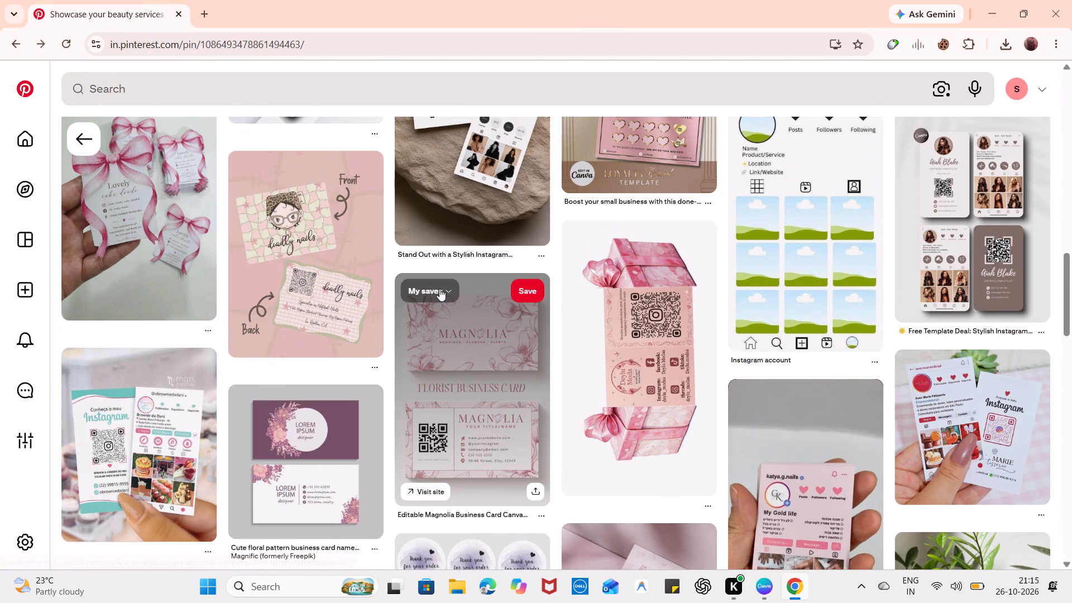
scroll(439, 289, up, 8)
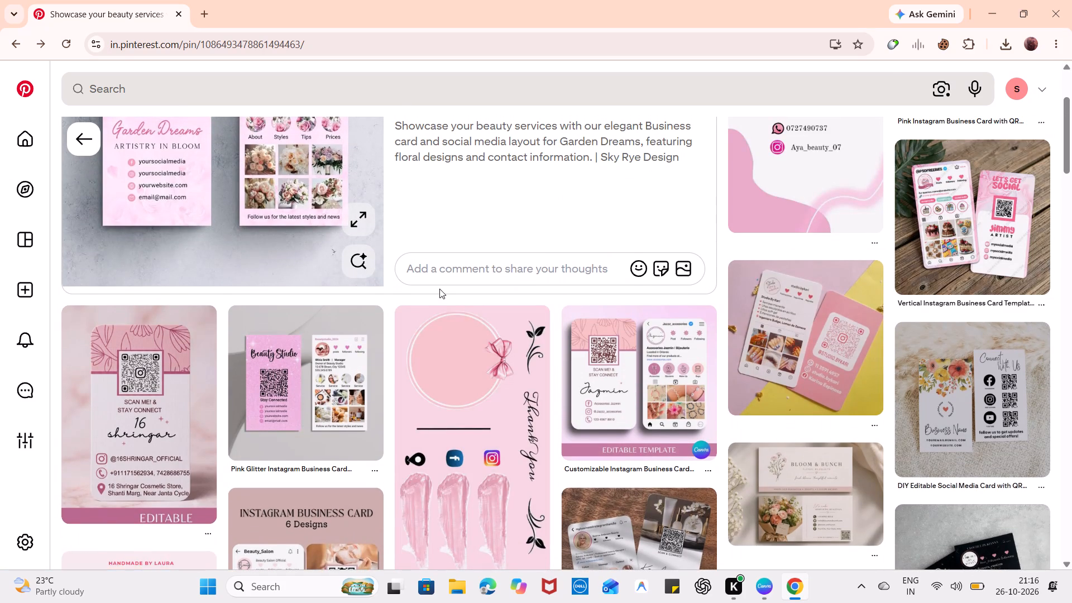
scroll(439, 289, up, 1)
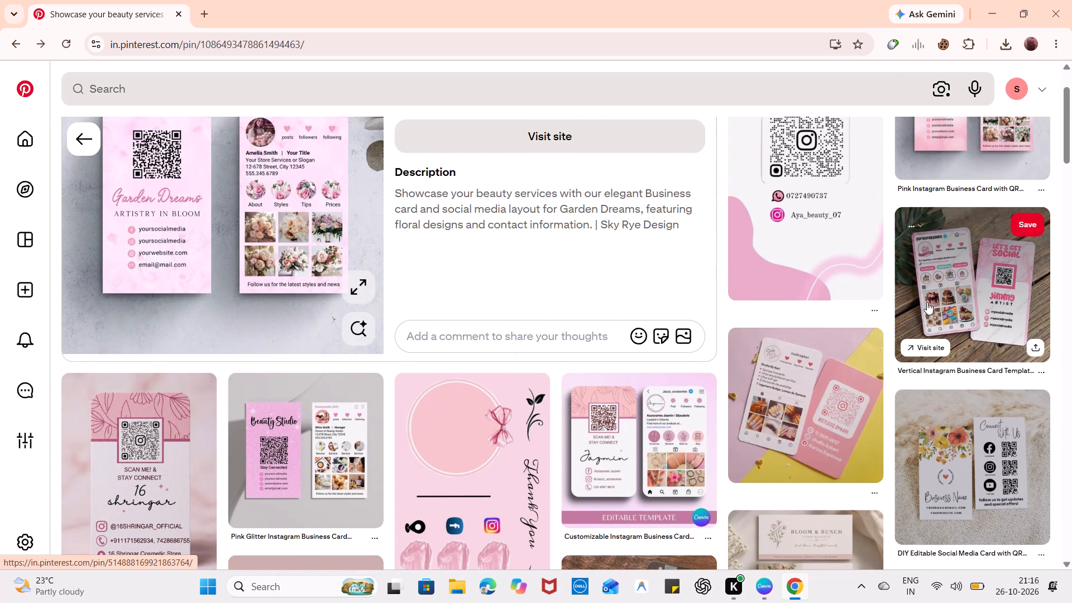
scroll(932, 289, up, 1)
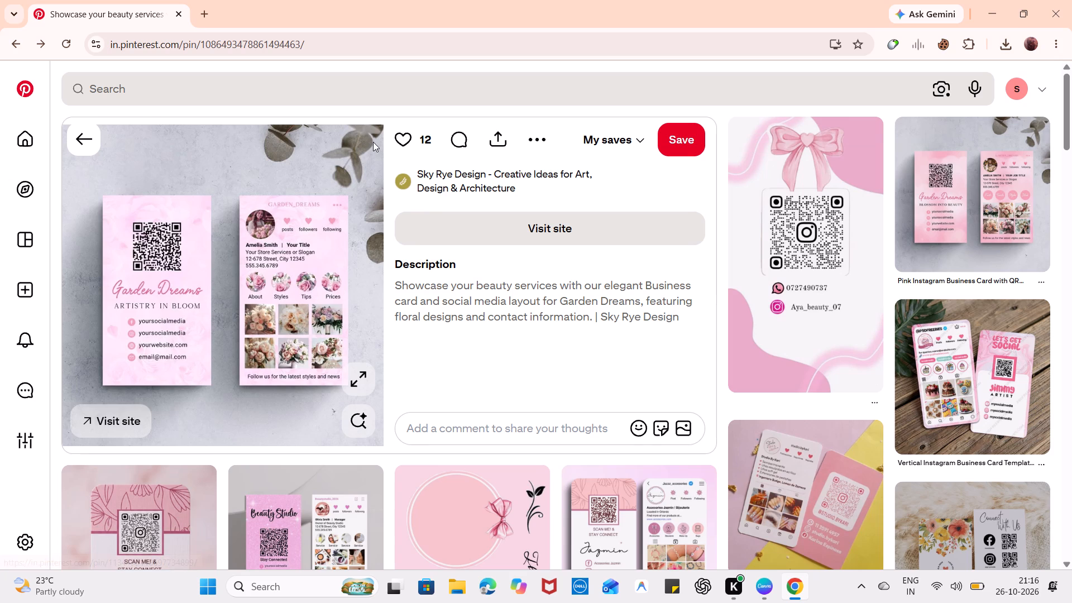
click(521, 134)
click(483, 179)
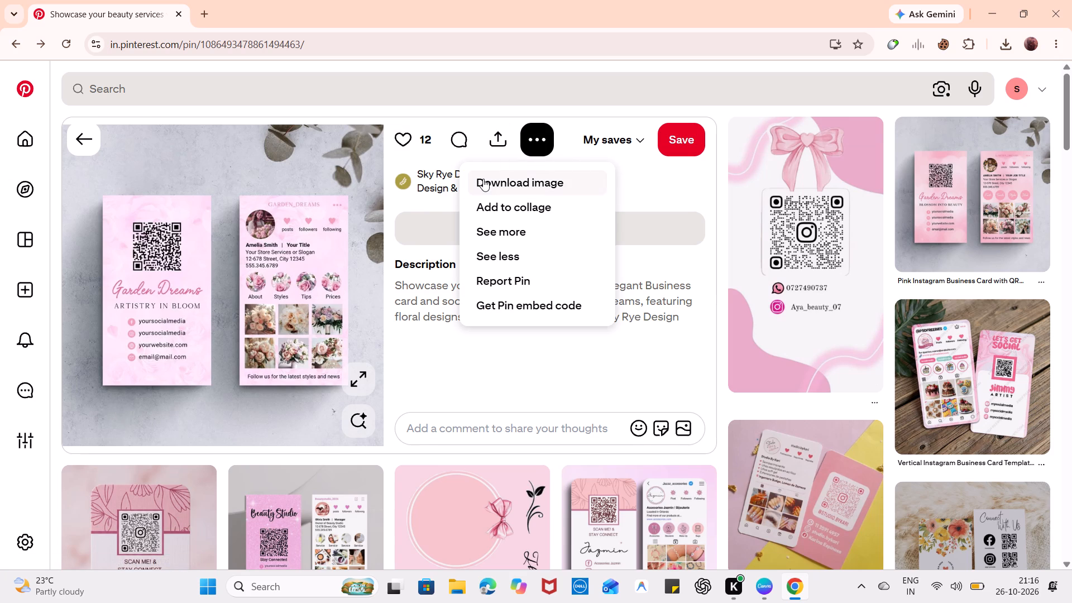
Upload the downloaded Garden Dreams image from the browser's recent downloads into Canva and maximize the Canva window.
click(1018, 36)
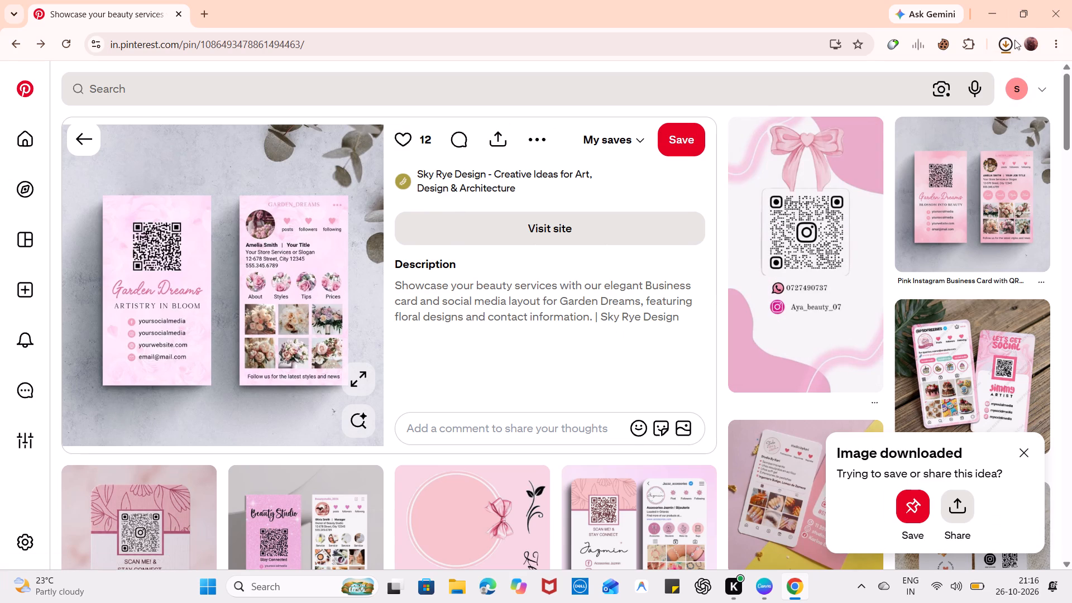
click(1006, 51)
drag(881, 138, 733, 556)
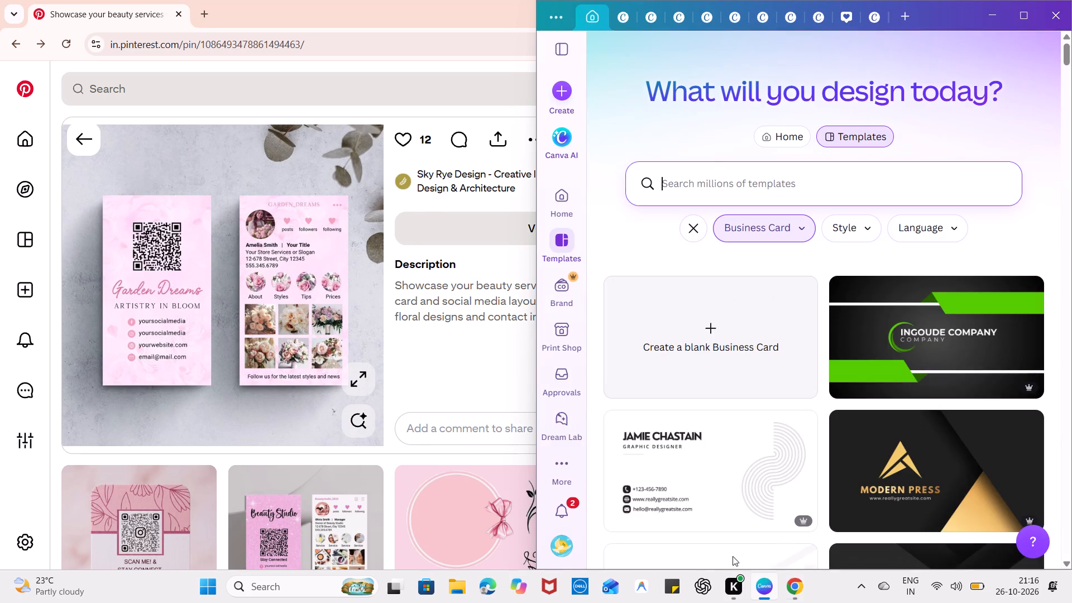
drag(733, 556, 669, 305)
click(1026, 13)
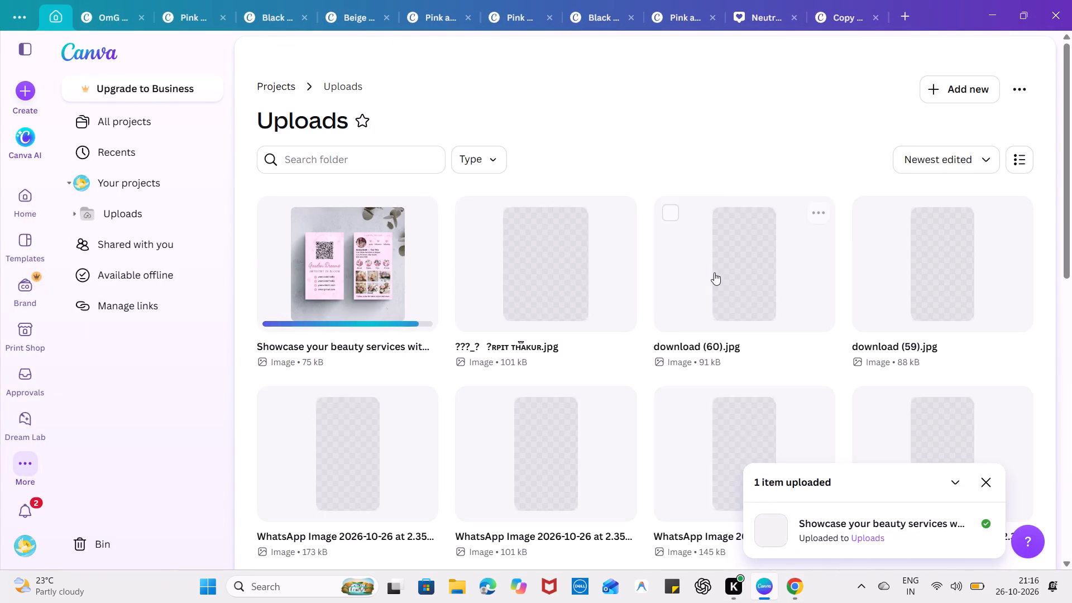
Open the uploaded Garden Dreams card image in the Canva editor as a new design.
double_click(314, 253)
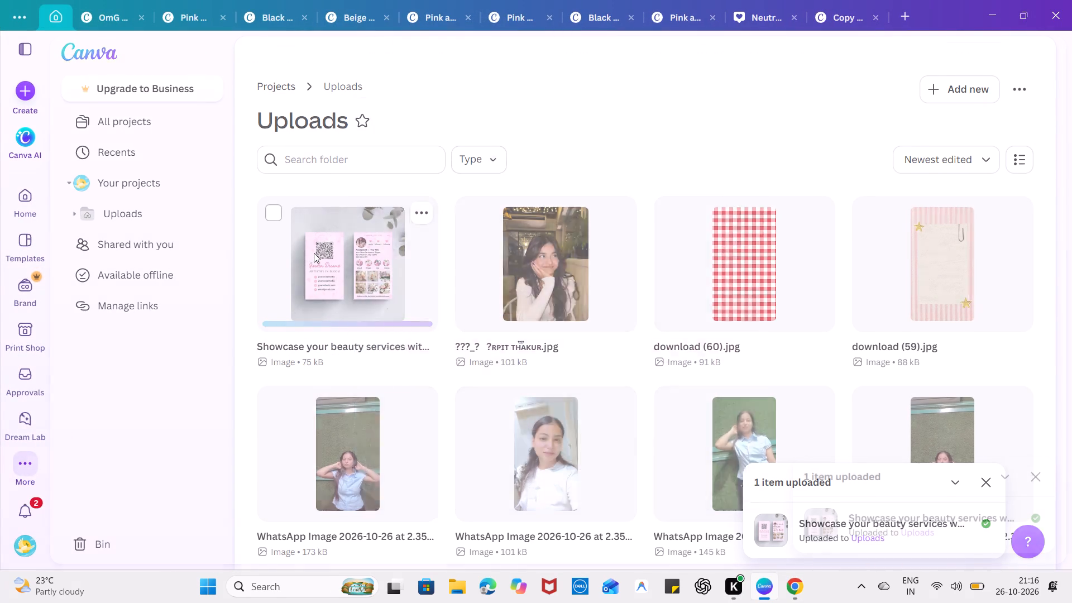
triple_click(585, 299)
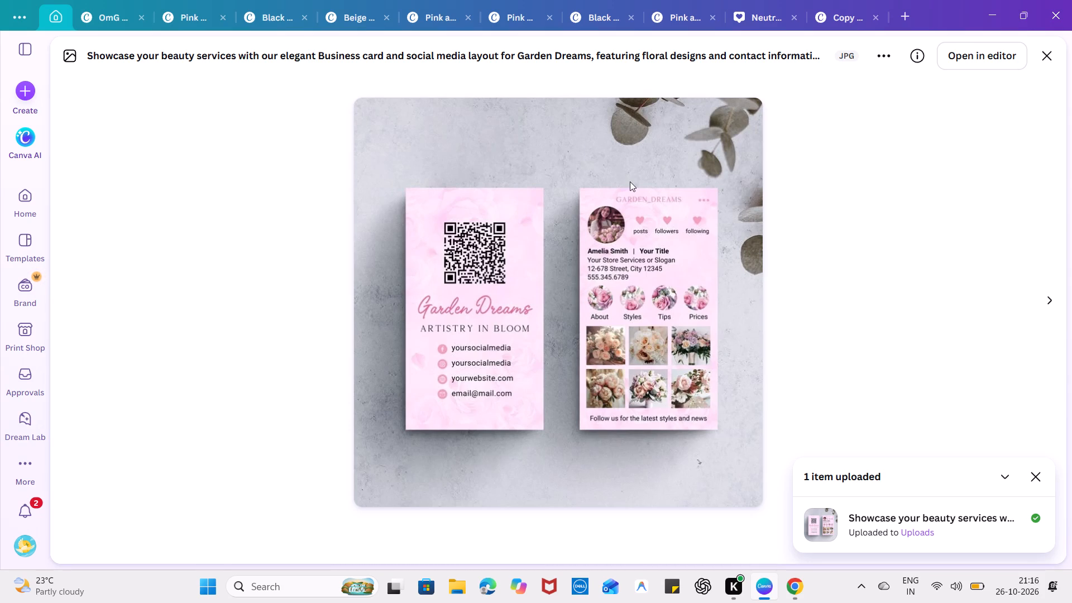
click(968, 56)
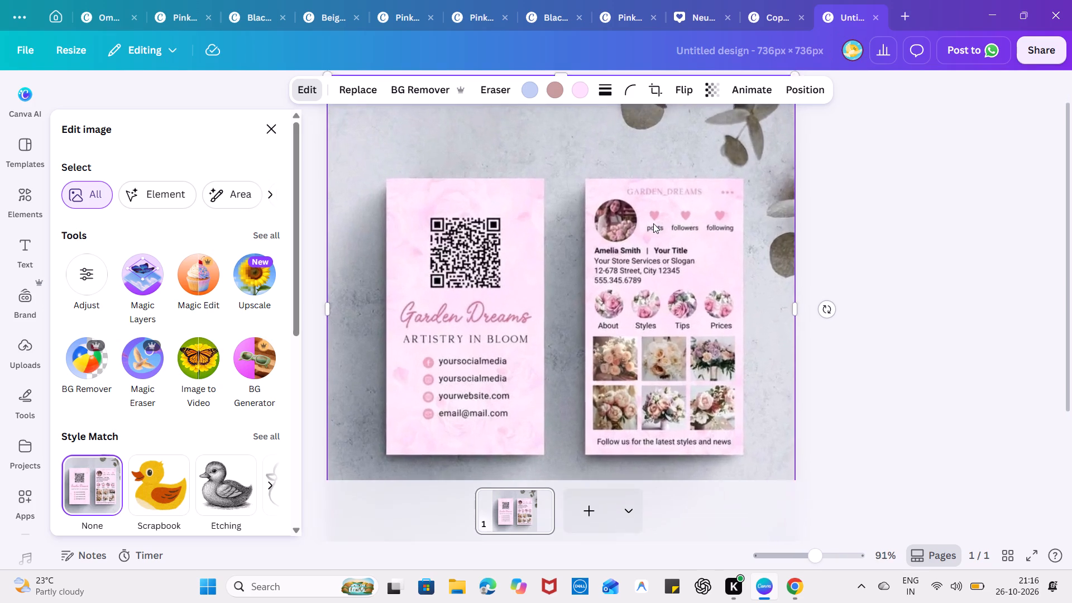
Remove the grey background and leaves from around the two Garden Dreams cards.
click(429, 82)
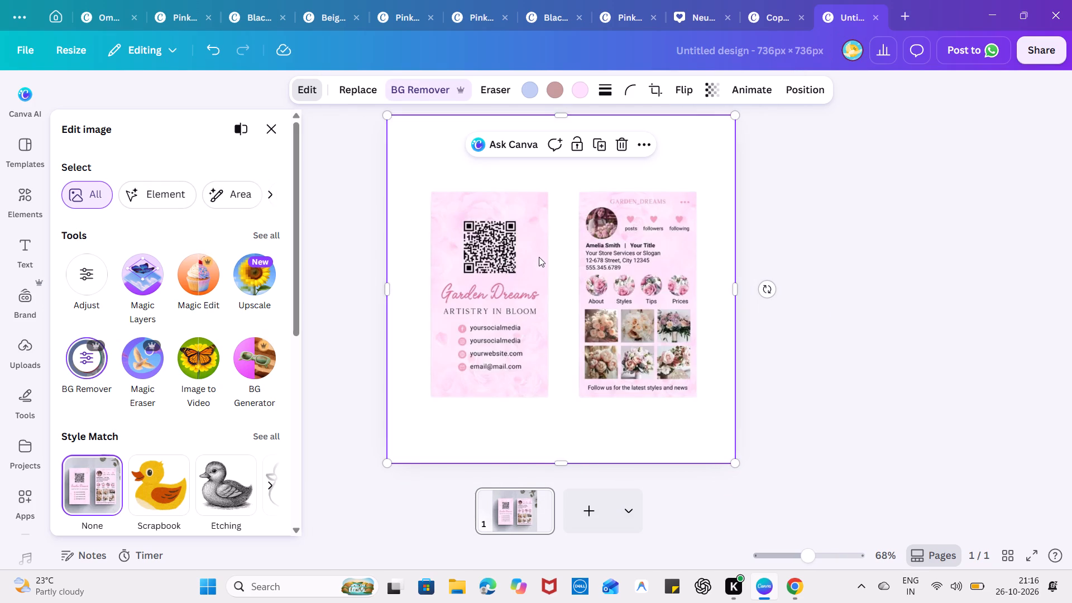
click(709, 239)
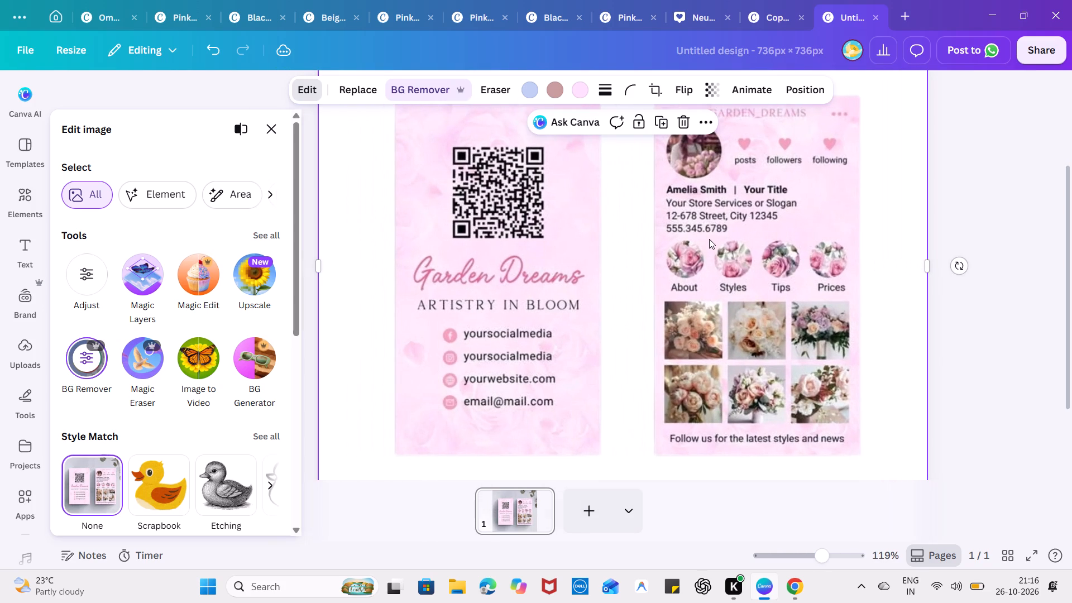
scroll(709, 239, up, 1)
click(656, 289)
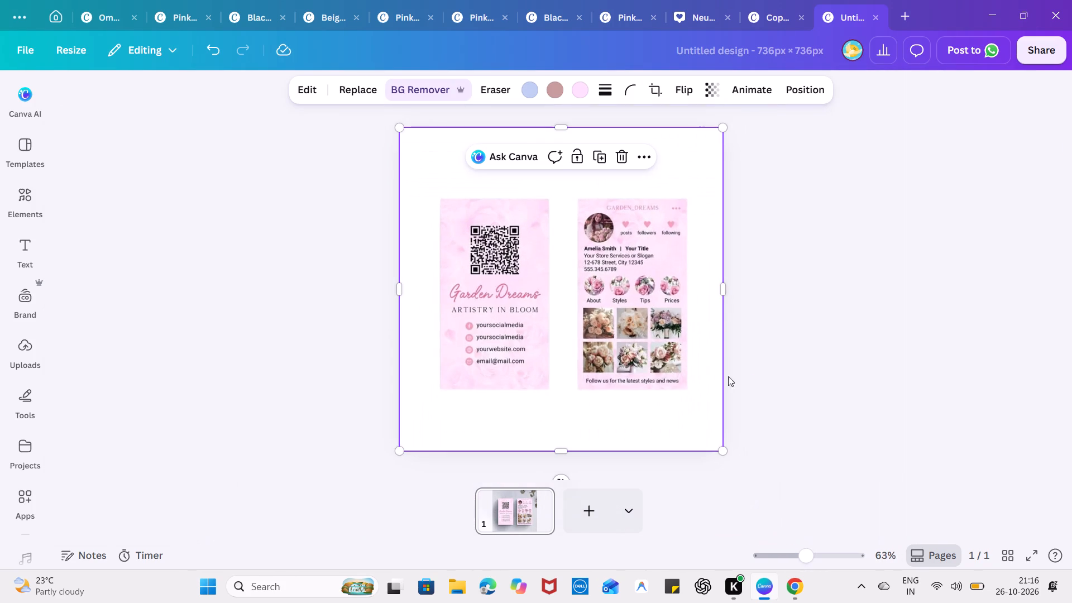
click(590, 403)
click(519, 244)
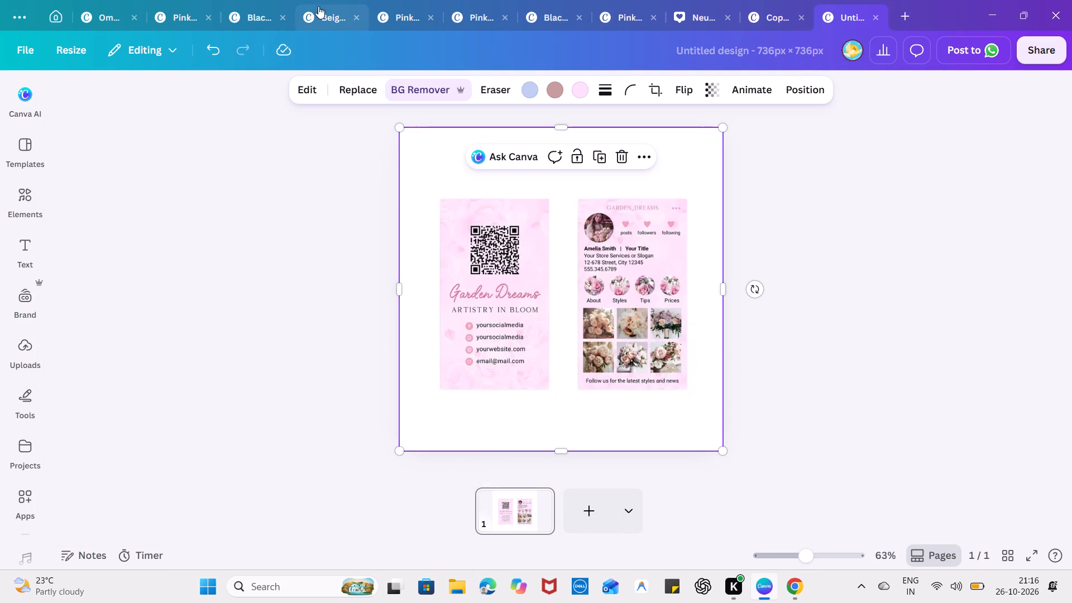
Split the Garden Dreams card image into editable layers with Magic Layers and deselect them.
click(300, 85)
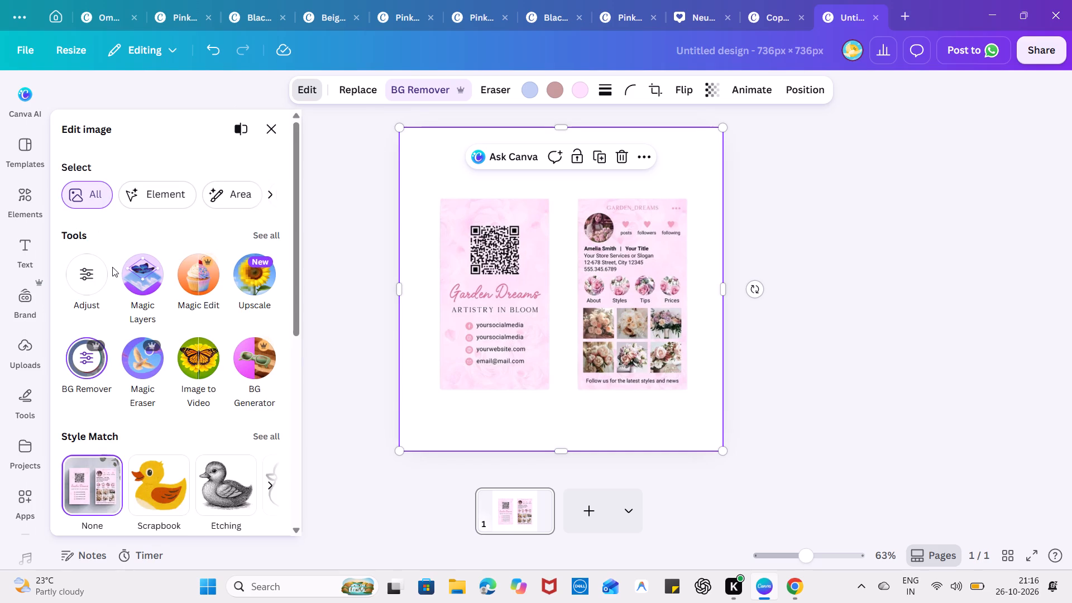
scroll(112, 267, down, 1)
click(144, 226)
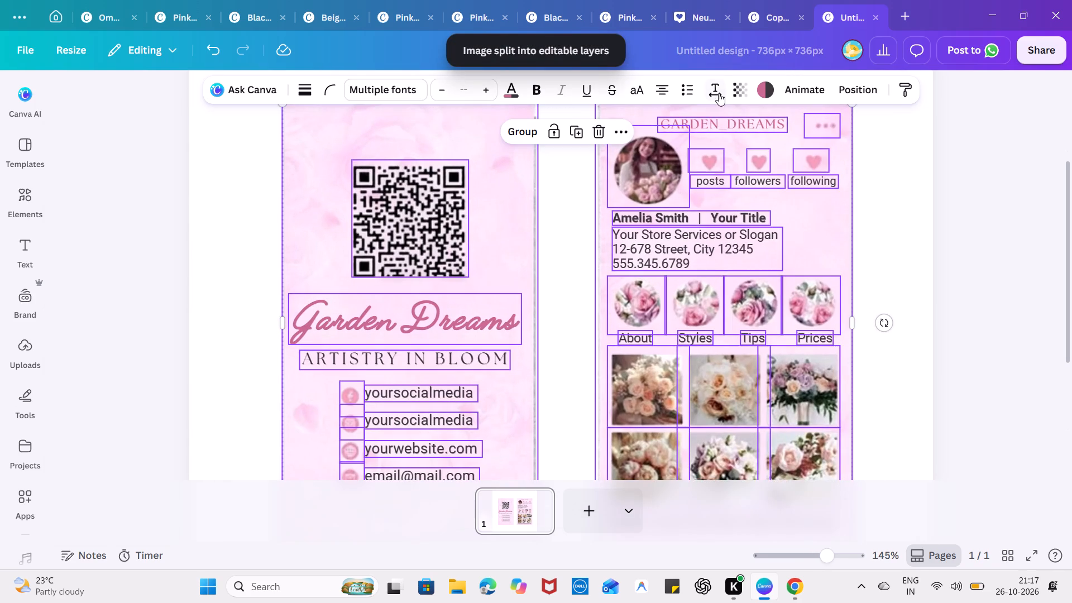
click(926, 212)
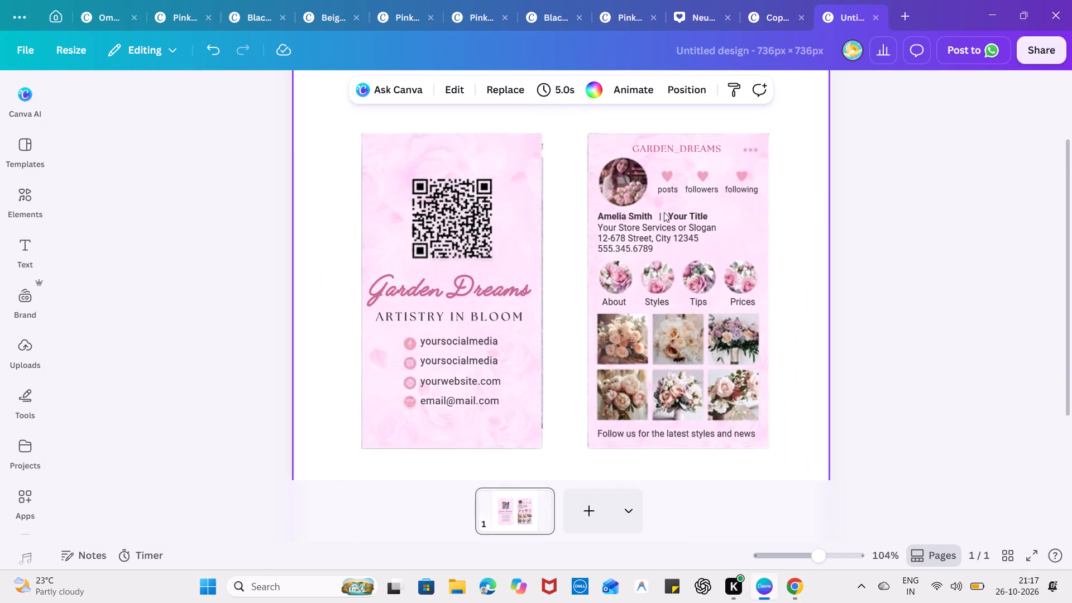
Replace the Garden Dreams script title on the QR code card with Soul Gift.
double_click(423, 294)
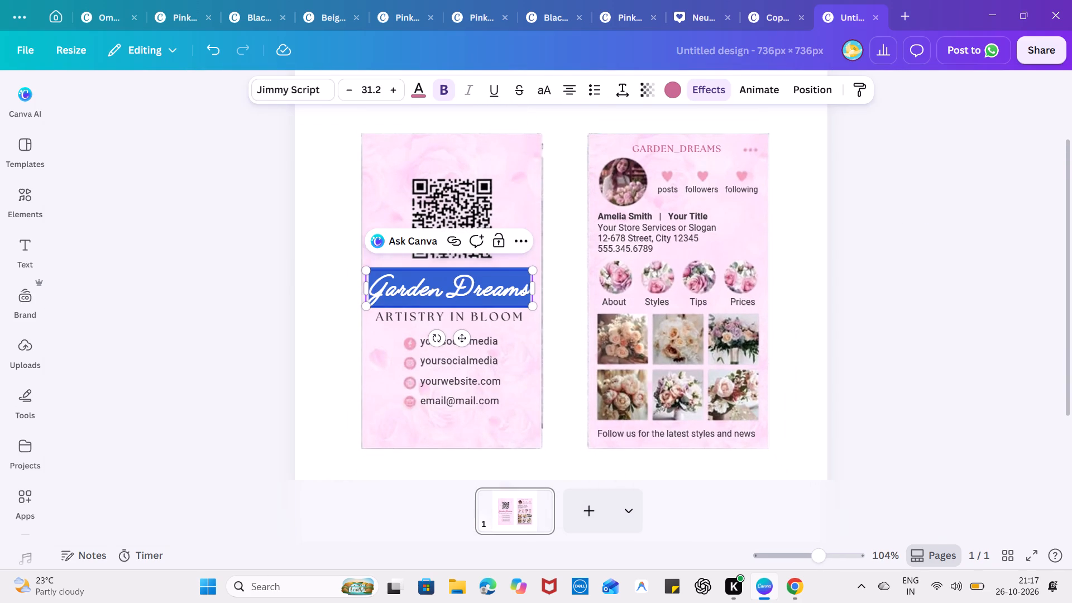
key(shift+s)
text(oul)
key(space)
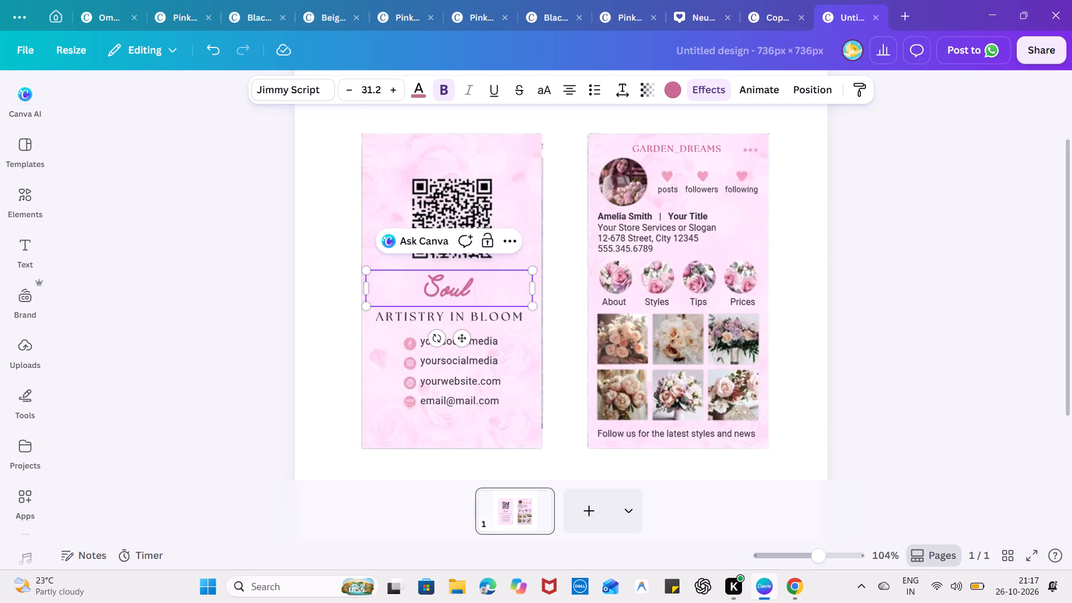
text(Gift)
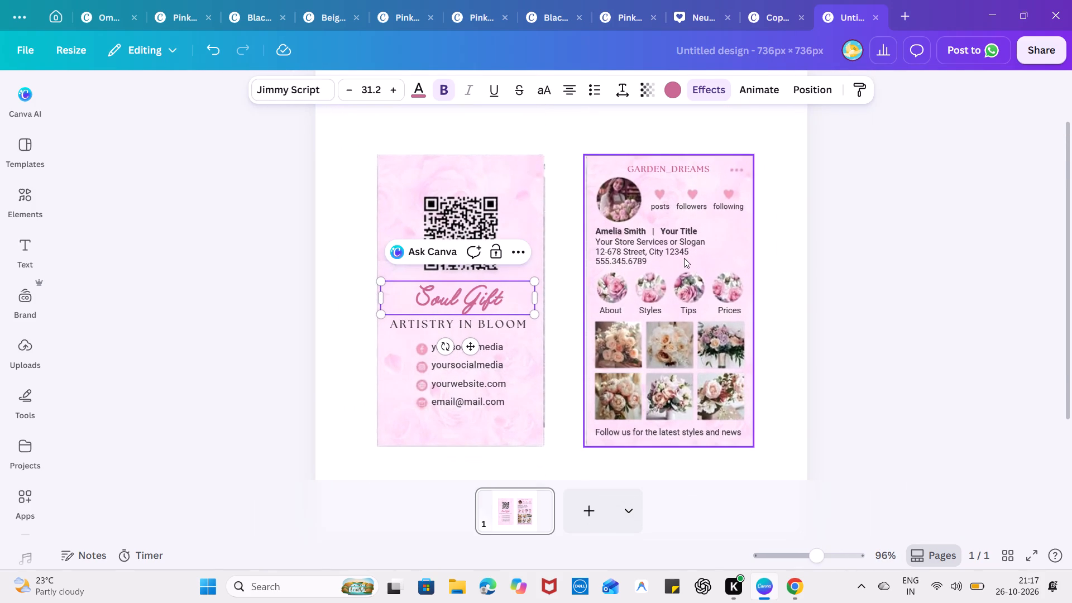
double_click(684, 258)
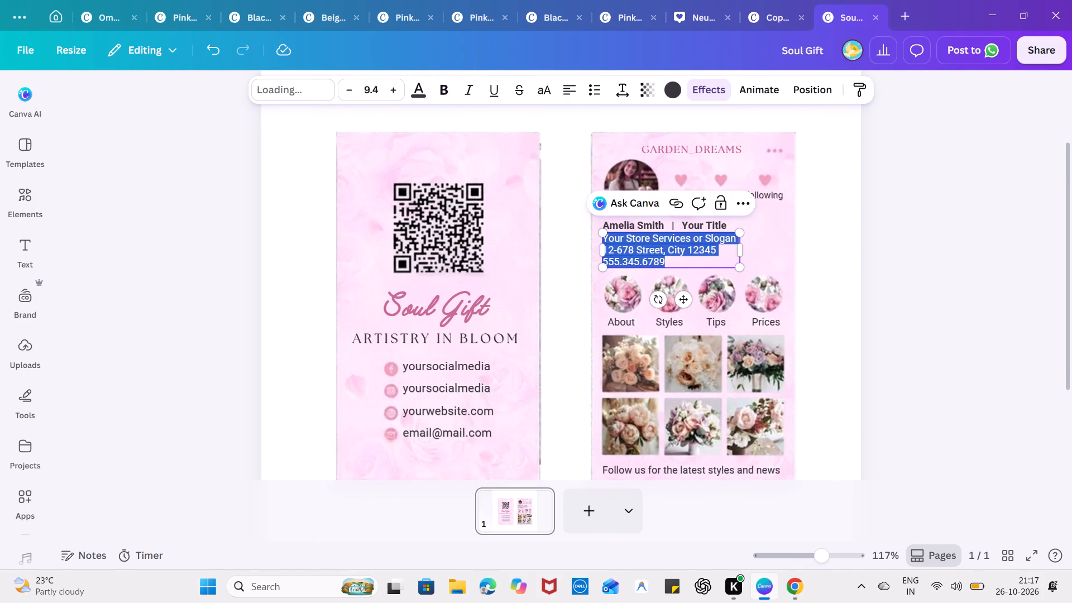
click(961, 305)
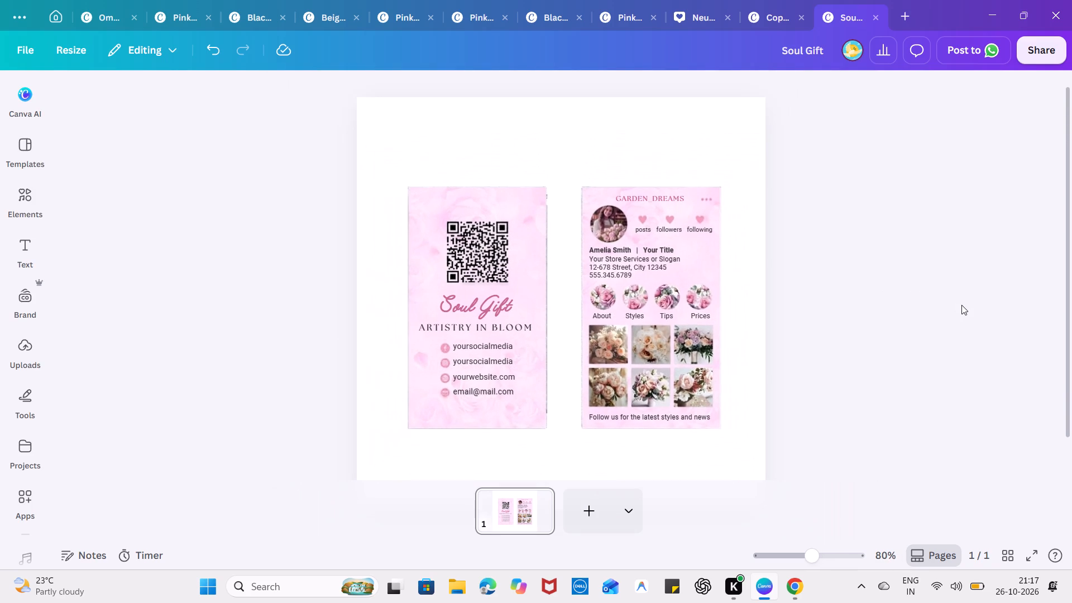
Open the Artistry in Bloom tagline beneath the Soul Gift title on the QR code card for editing.
scroll(662, 308, up, 1)
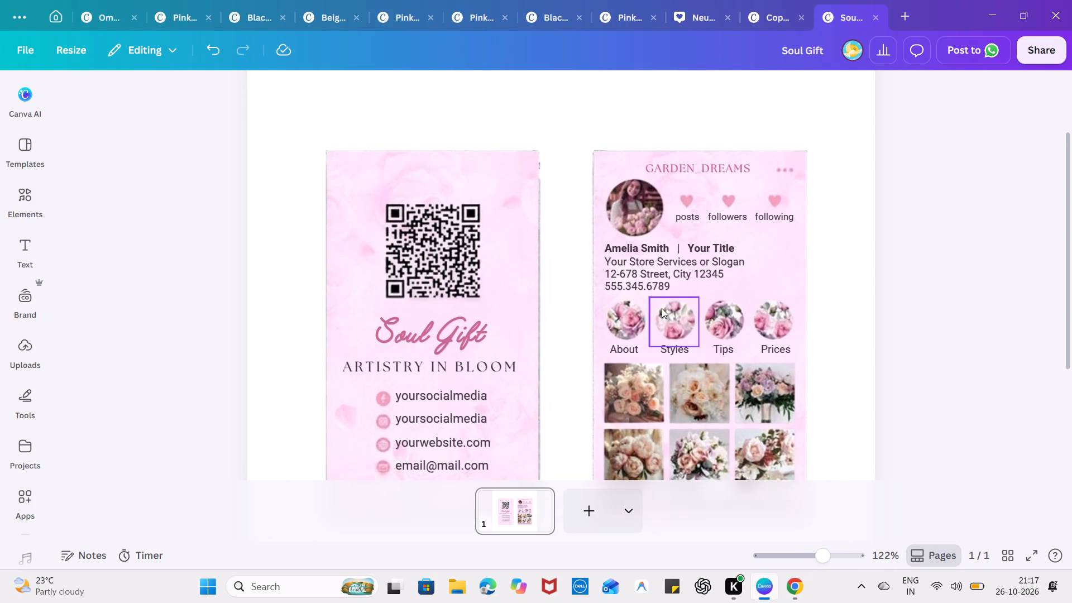
scroll(662, 308, up, 1)
scroll(662, 308, down, 1)
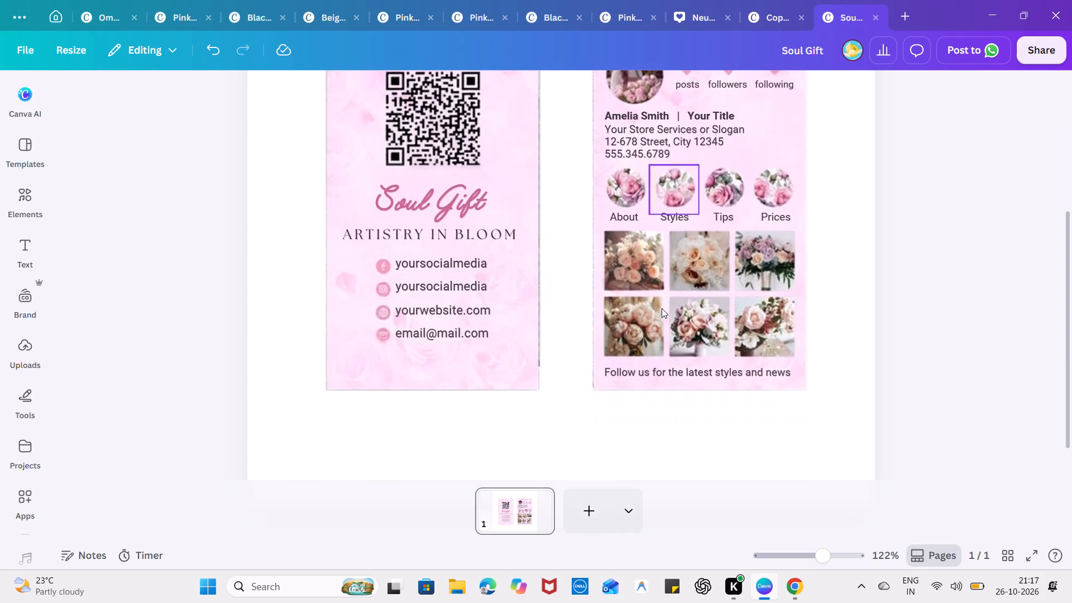
scroll(662, 308, down, 1)
scroll(667, 303, up, 2)
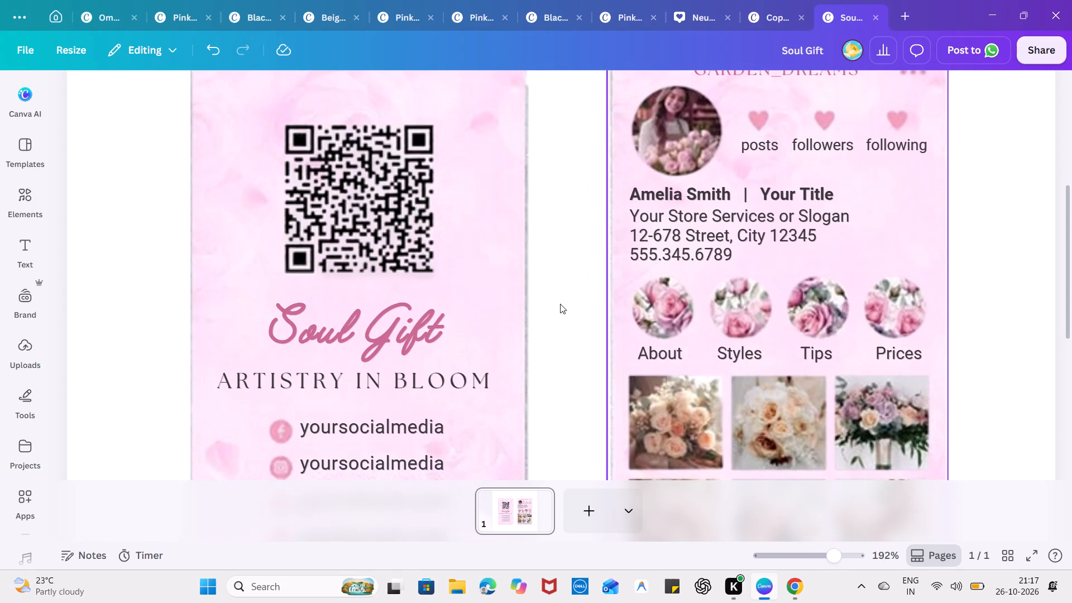
click(461, 315)
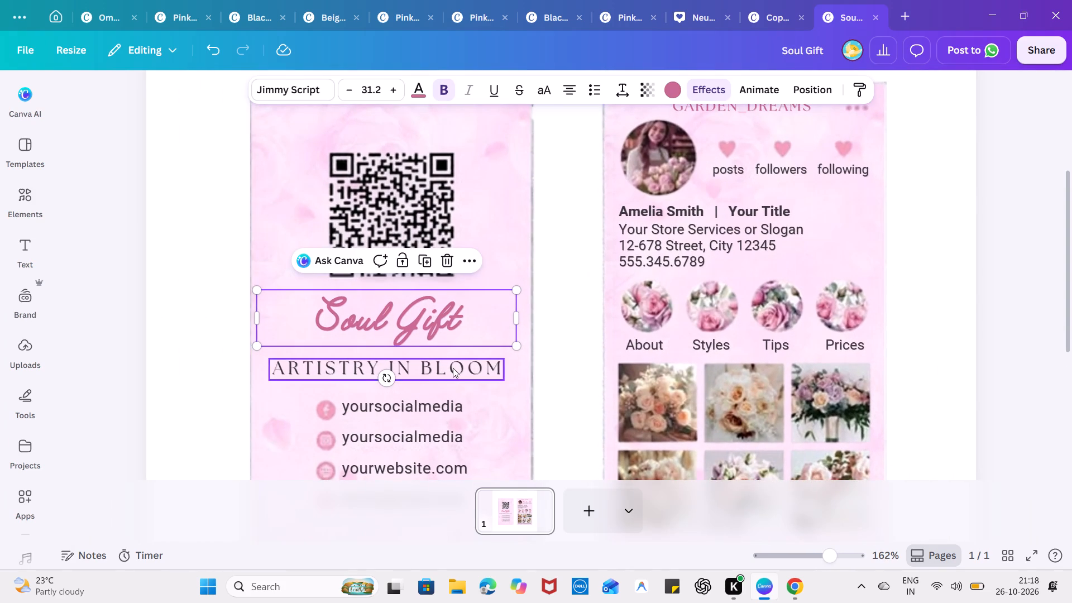
click(453, 368)
double_click(453, 364)
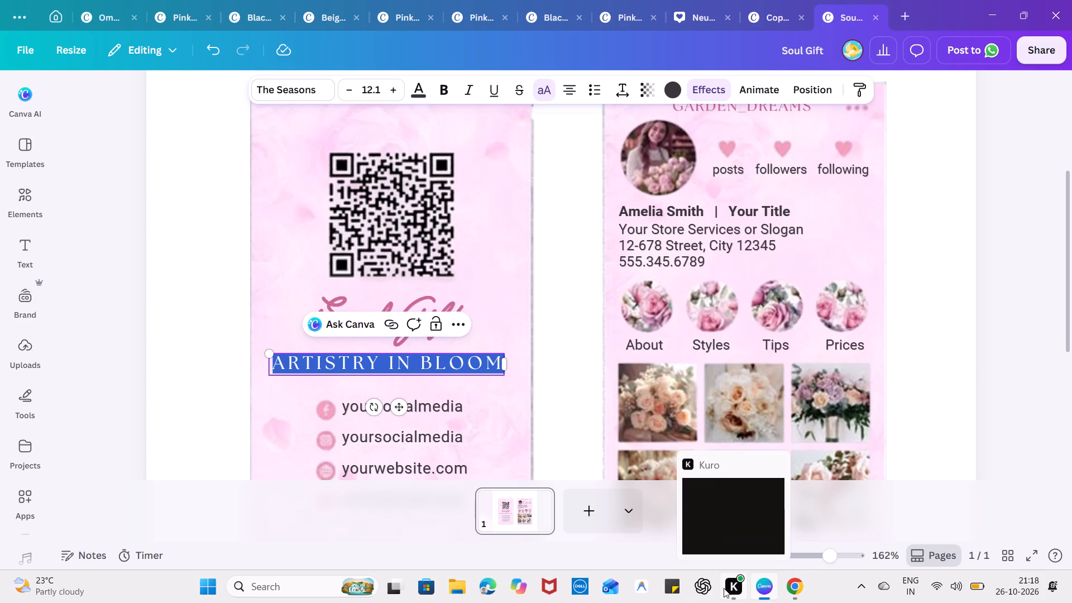
Look through the other open designs, including the Soul Gift logo drafts, and check the uploaded Garden Dreams image.
click(777, 9)
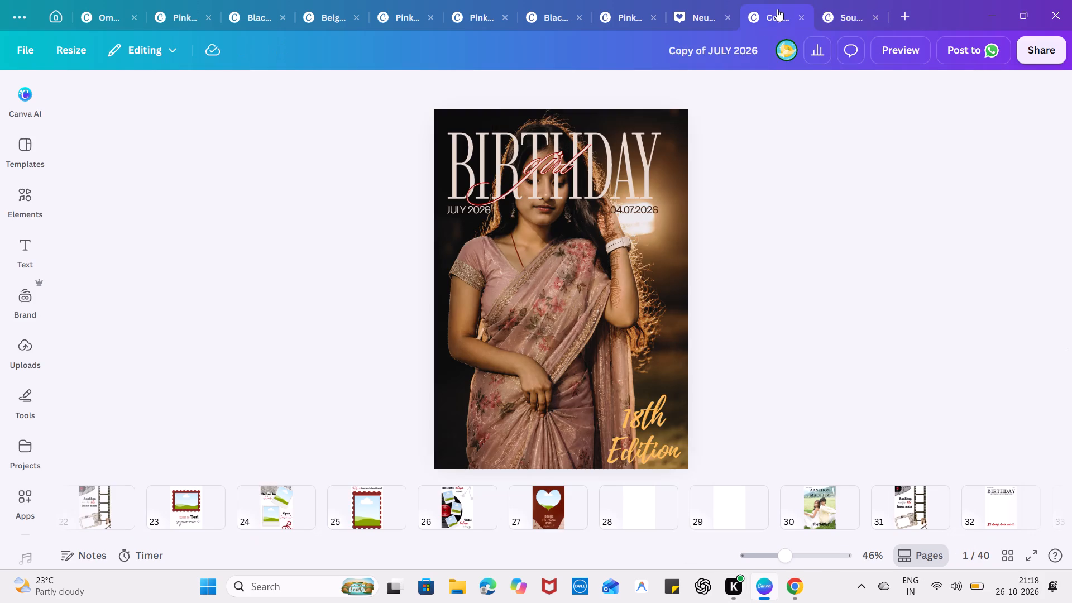
click(862, 23)
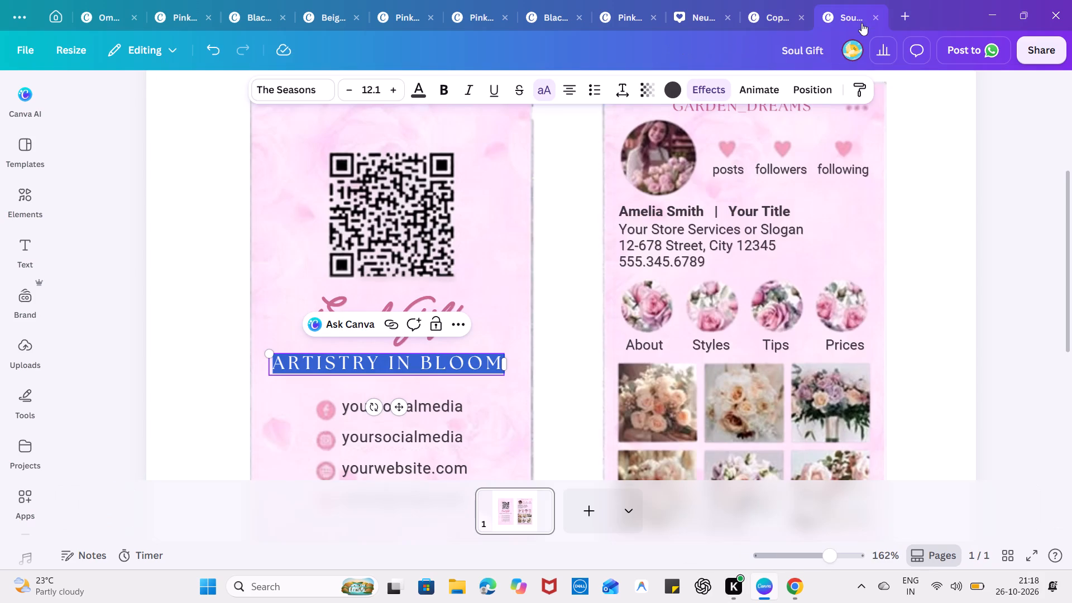
click(624, 13)
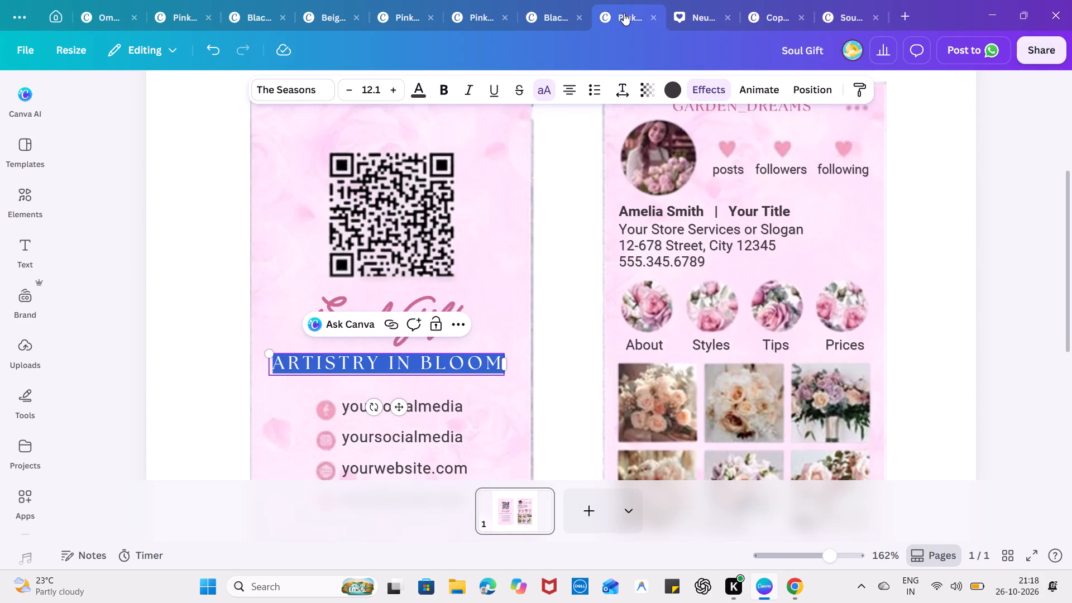
click(853, 20)
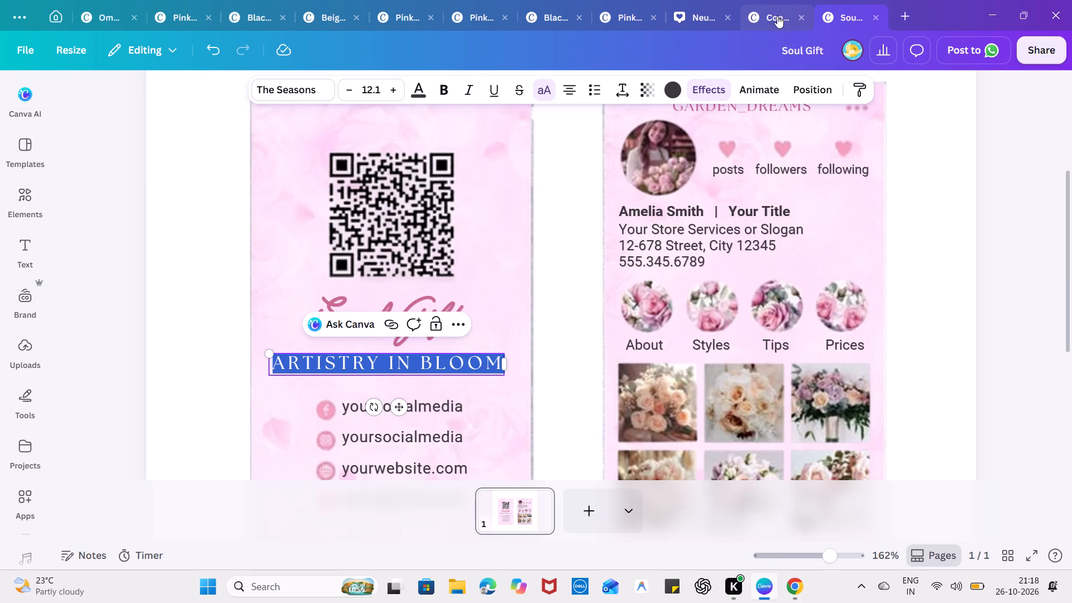
click(776, 16)
click(697, 20)
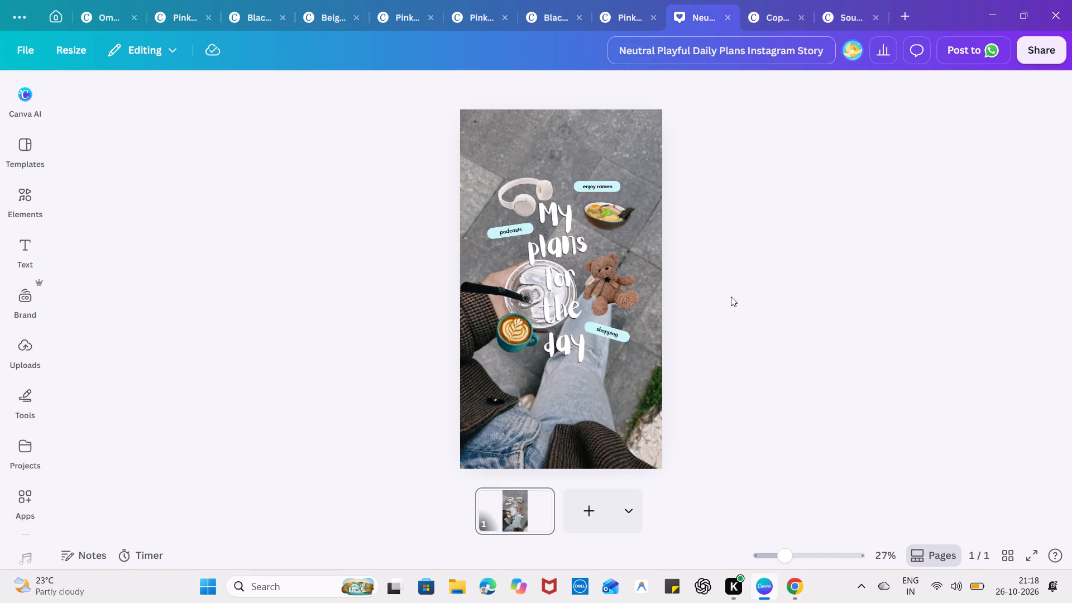
click(631, 4)
click(631, 9)
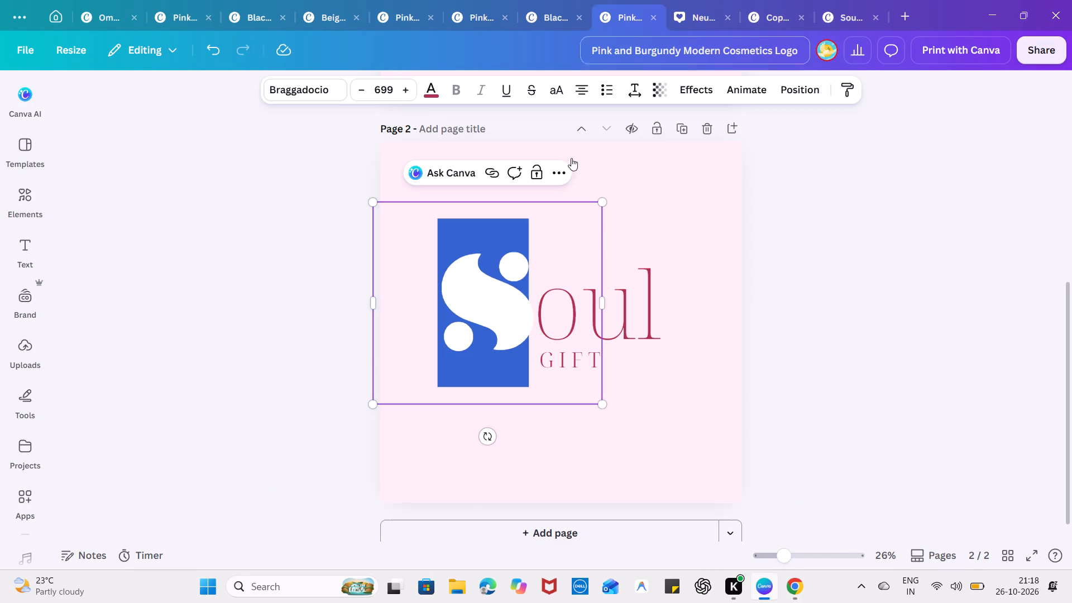
click(547, 20)
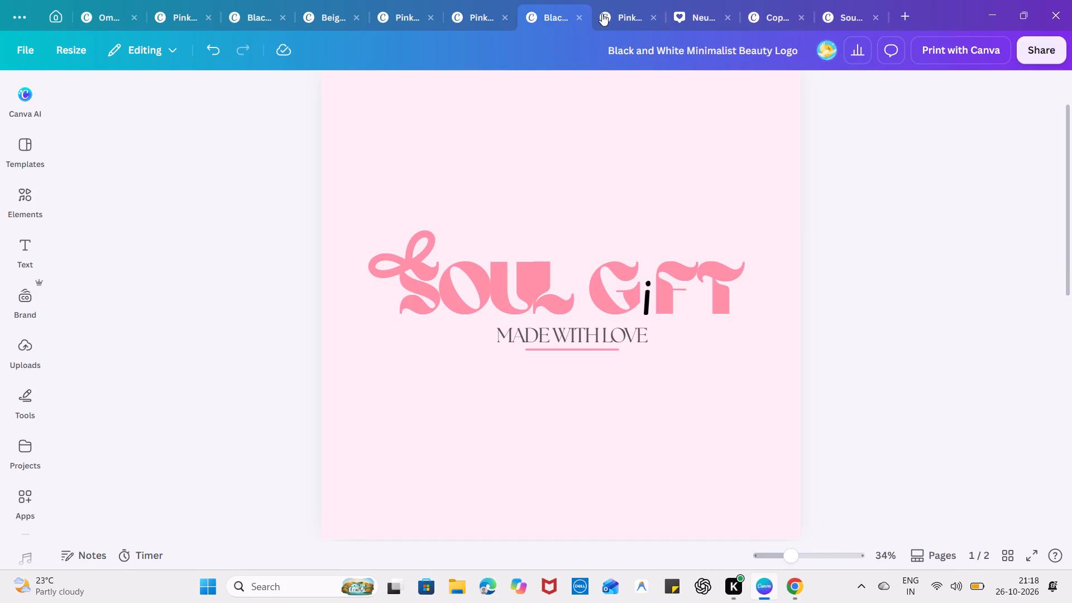
click(841, 22)
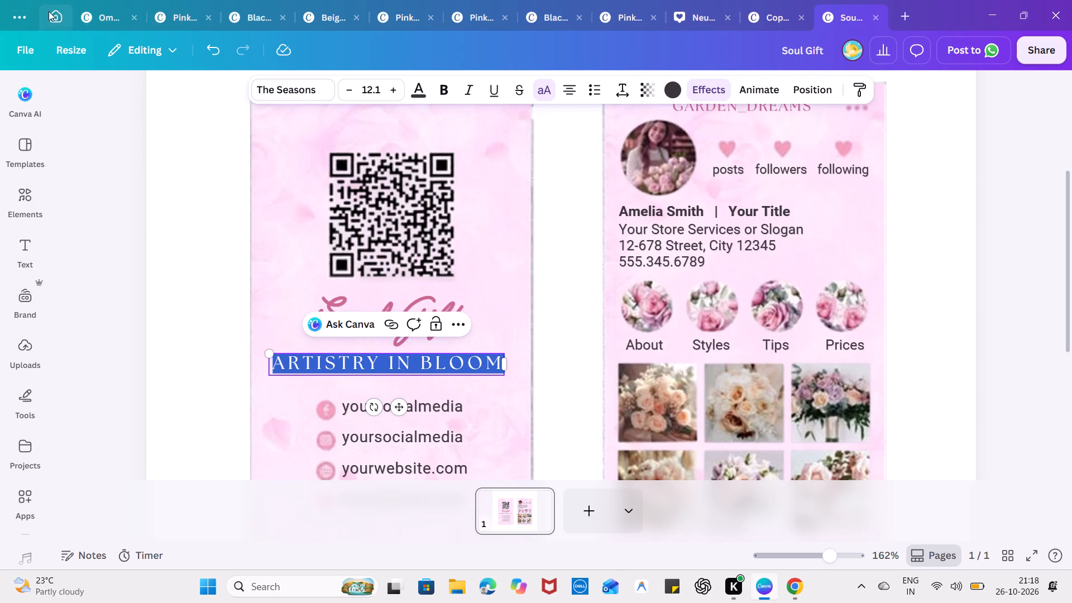
click(55, 15)
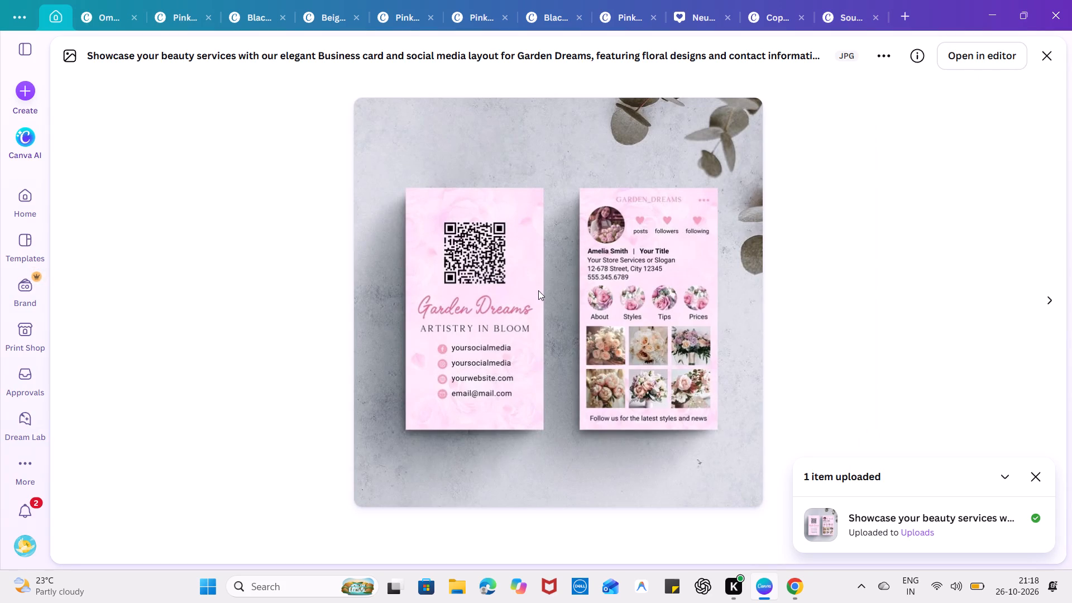
Switch to Pinterest in Chrome and examine related pink business card pins, opening the Beauty Salon and Beauty QR code cards.
click(800, 591)
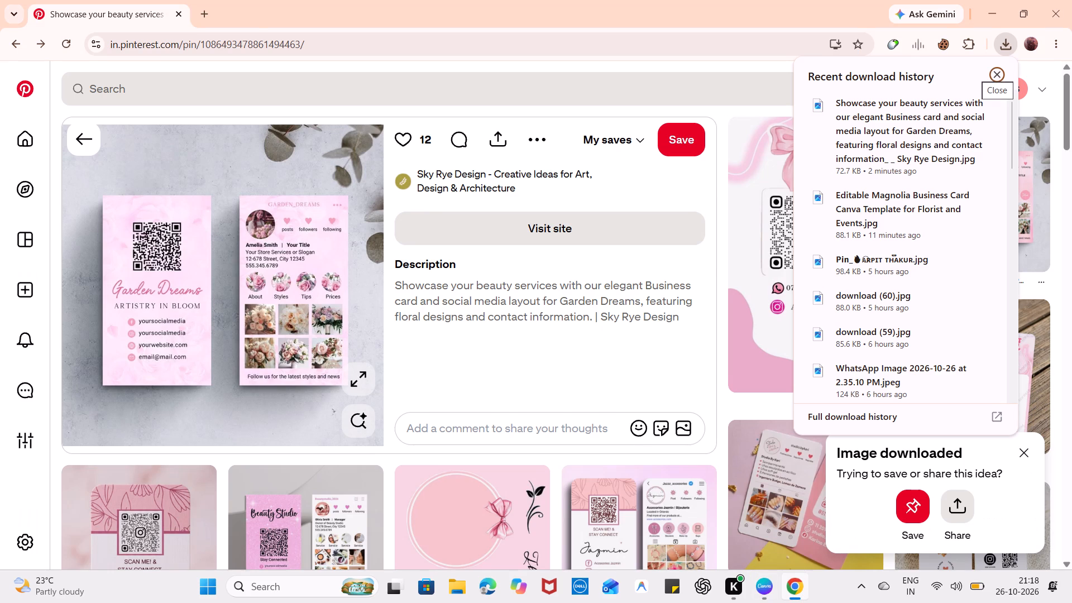
scroll(591, 444, down, 2)
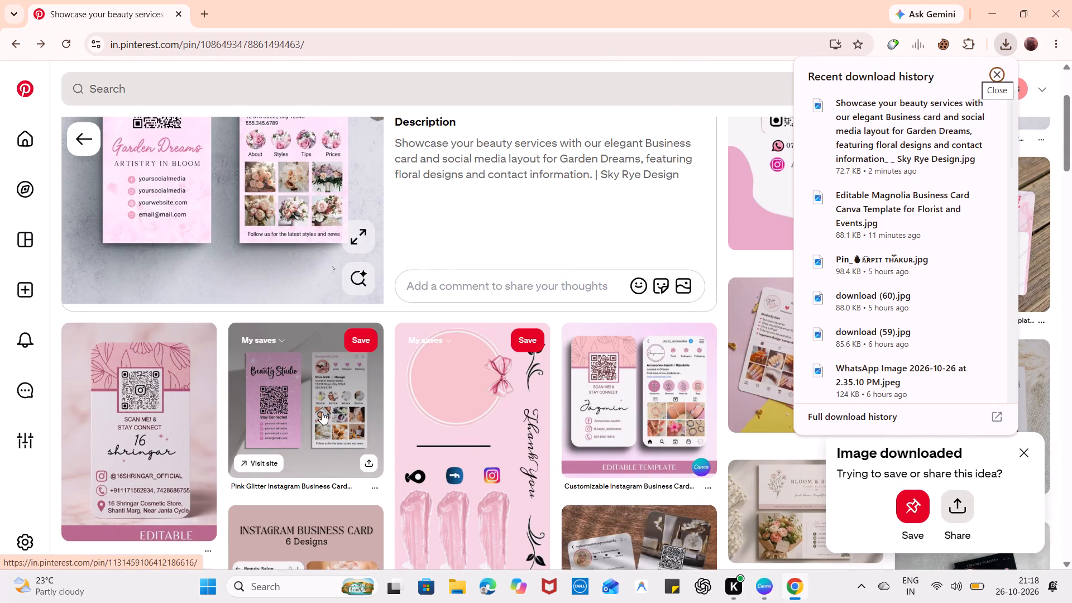
scroll(145, 405, down, 5)
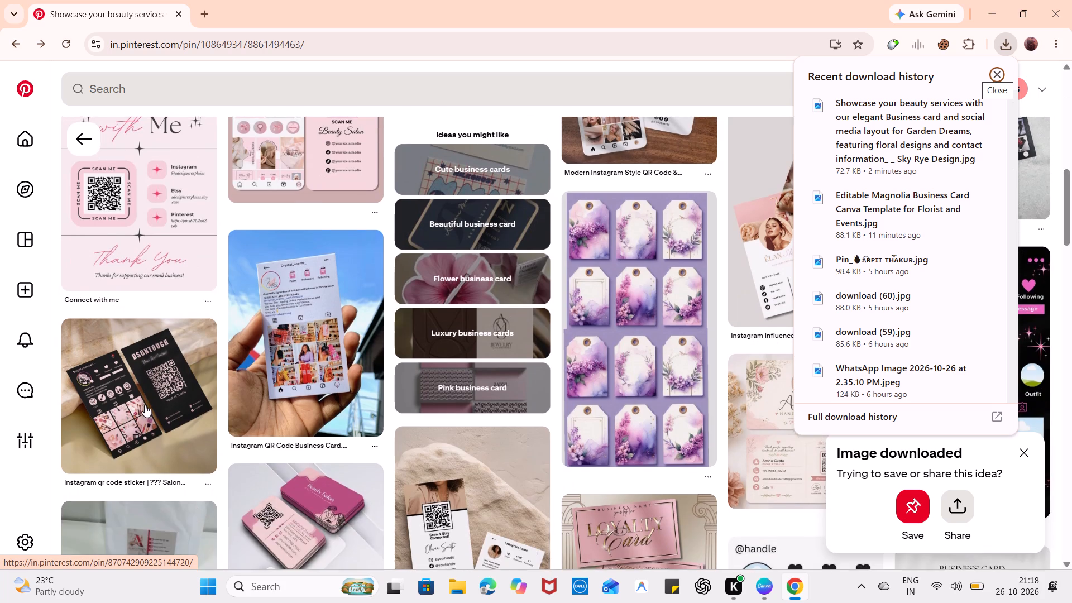
scroll(145, 405, down, 2)
click(286, 351)
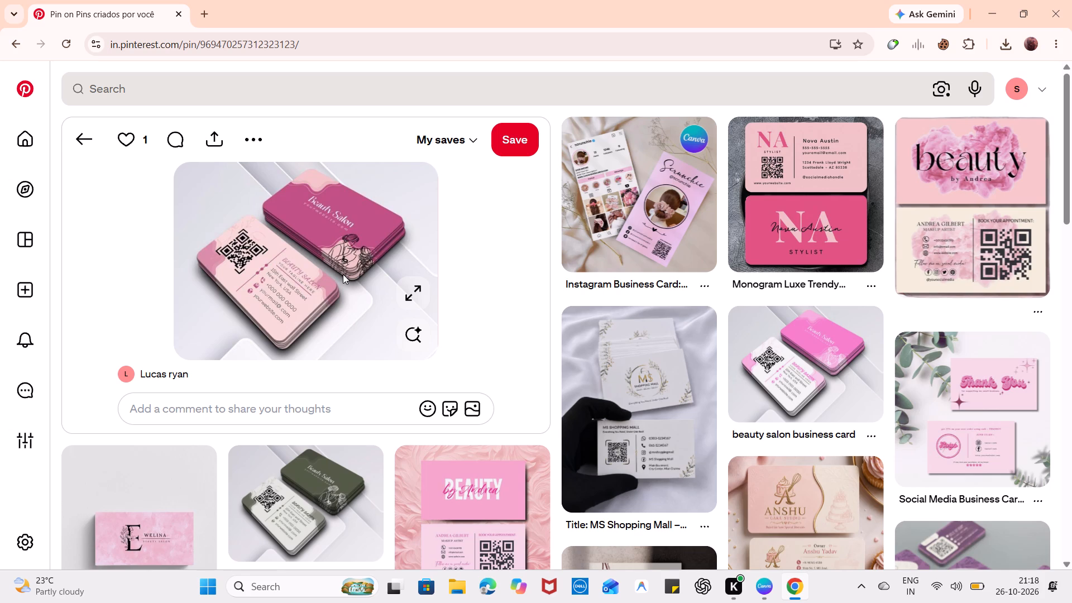
scroll(343, 274, down, 1)
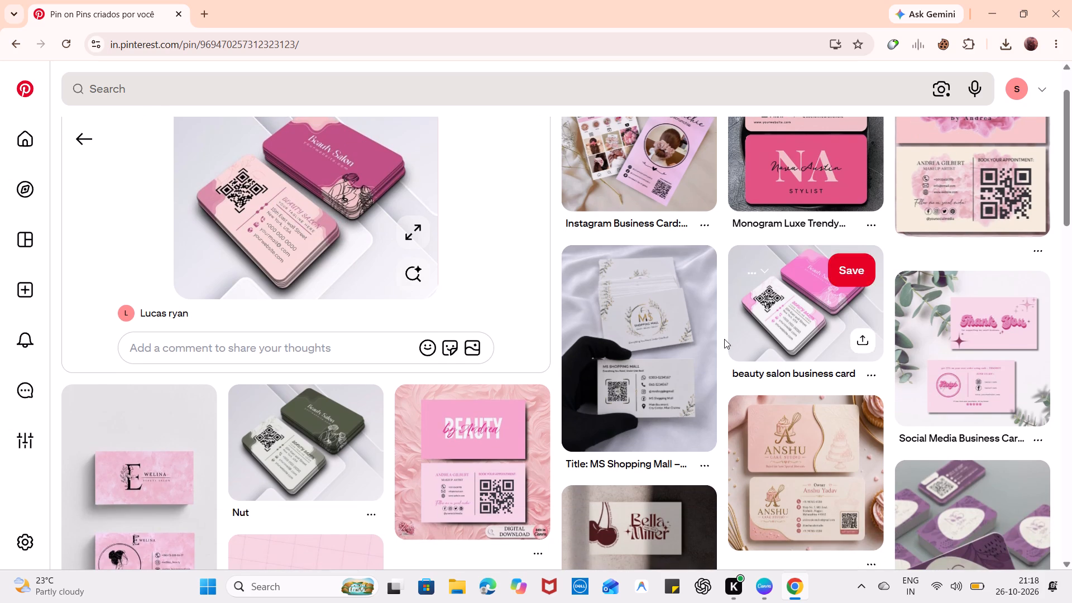
scroll(724, 339, down, 1)
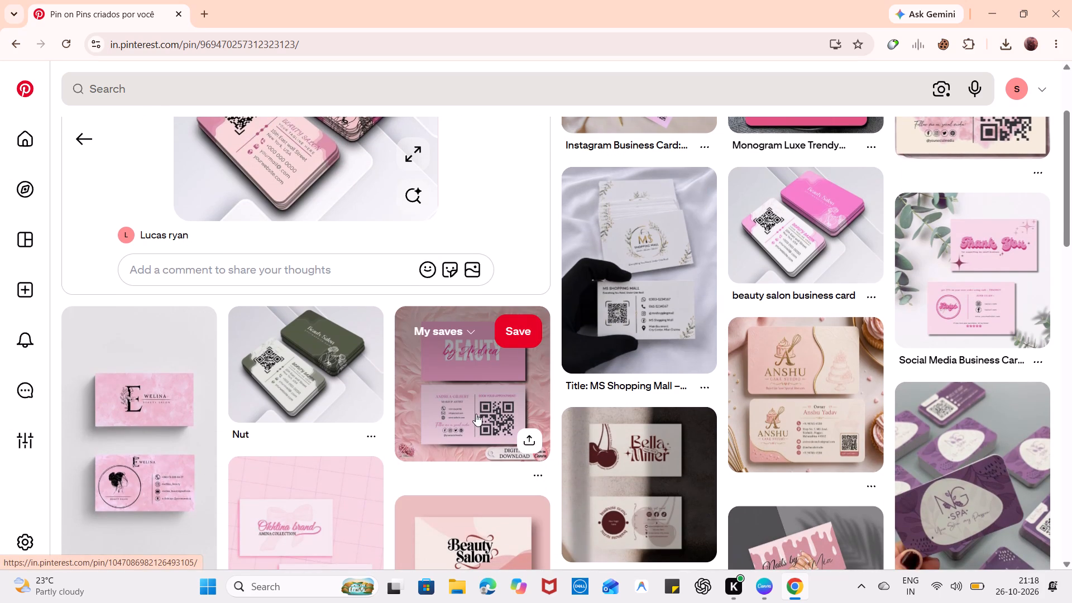
click(476, 414)
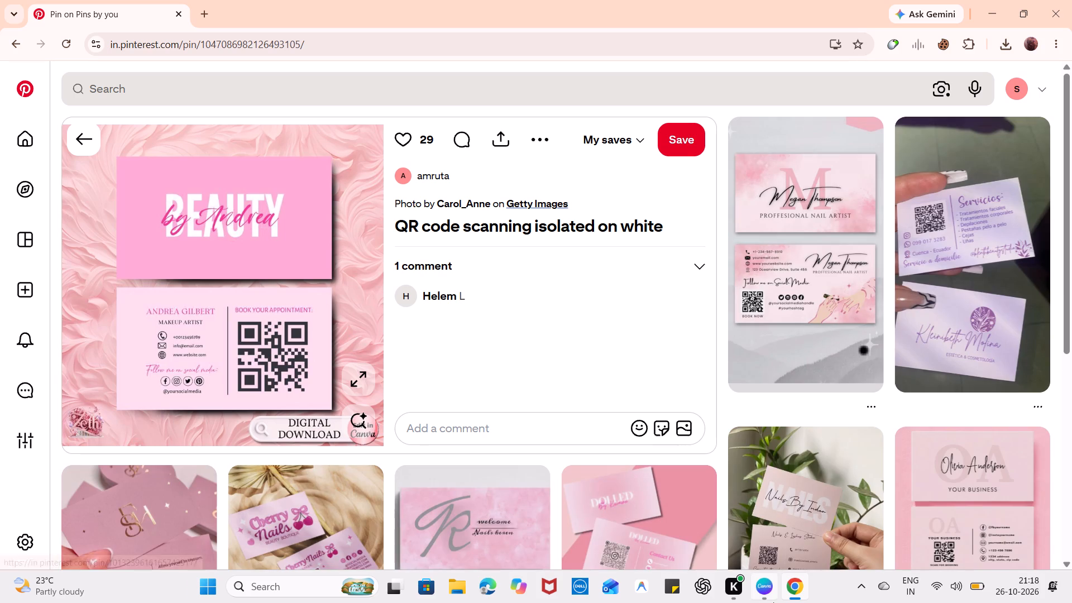
Return to Canva, close the uploaded image preview and look through the recent designs on the home page.
click(763, 594)
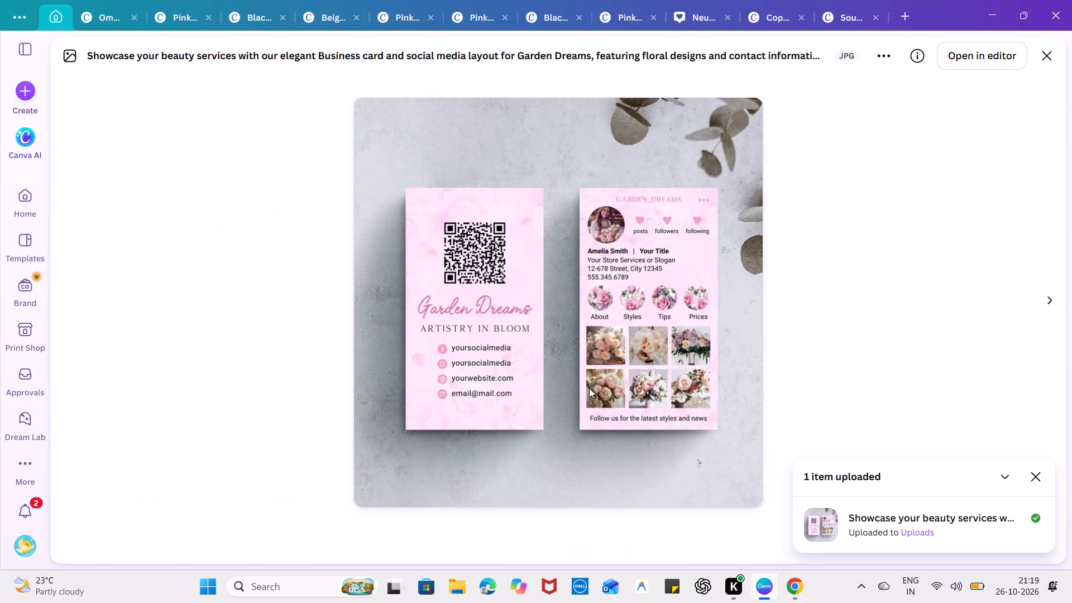
scroll(589, 388, up, 2)
click(58, 9)
click(1054, 54)
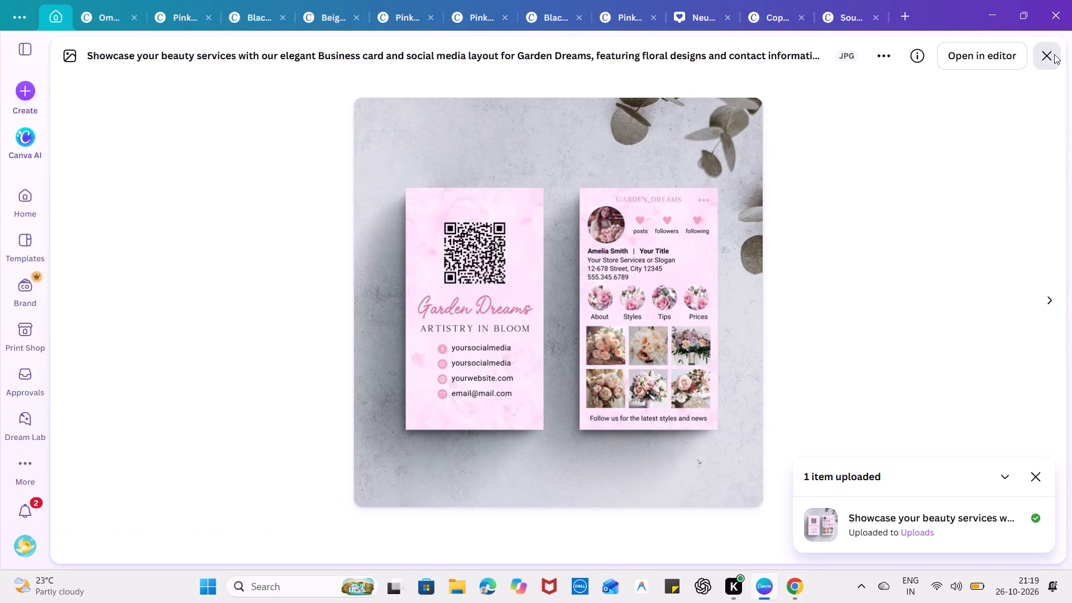
scroll(645, 271, up, 5)
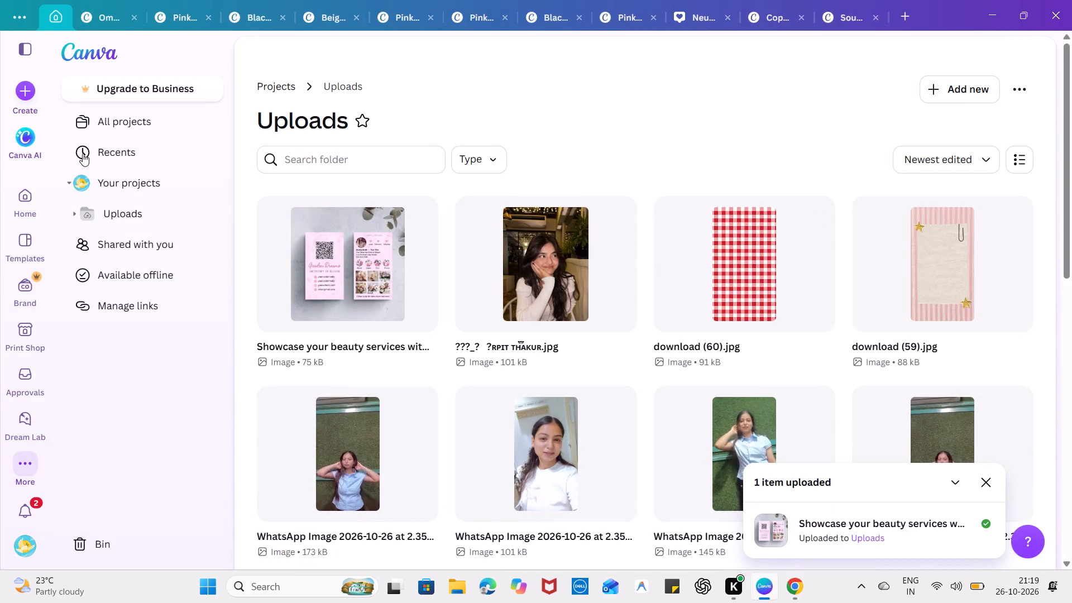
click(18, 204)
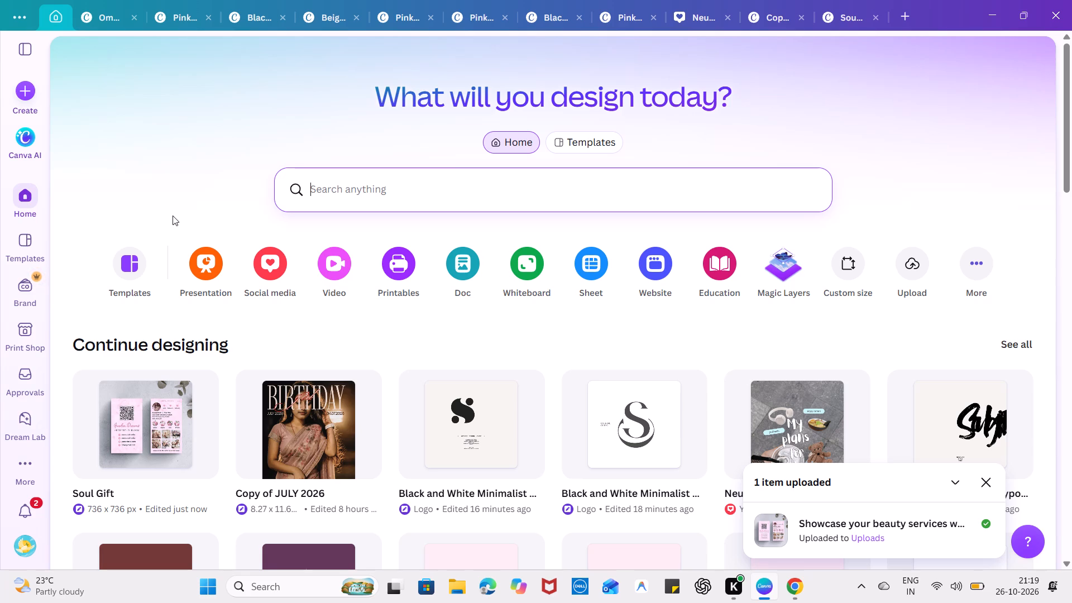
scroll(173, 216, down, 2)
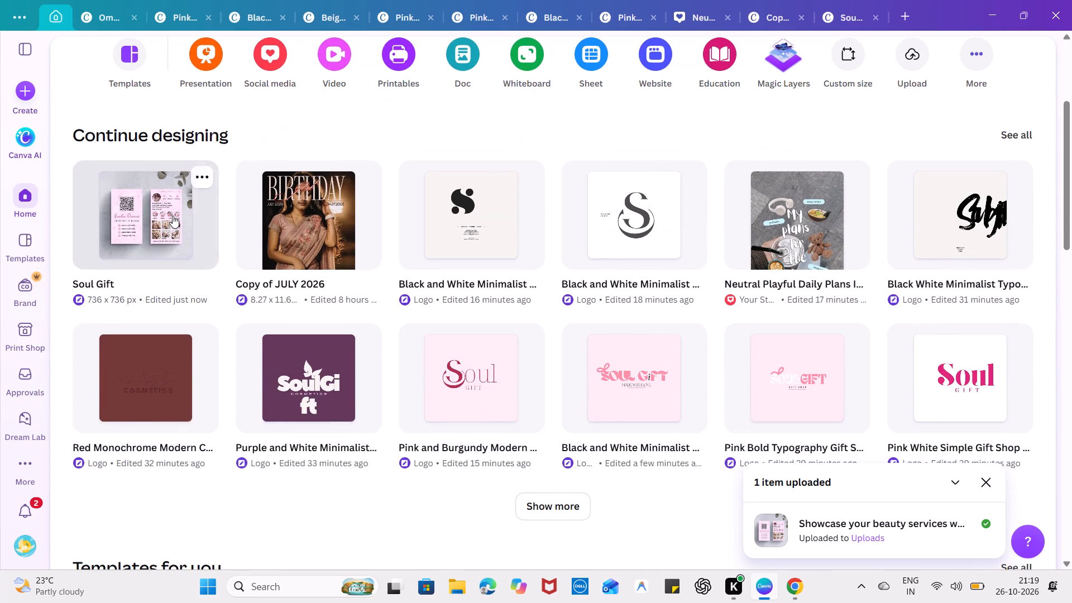
scroll(173, 216, down, 1)
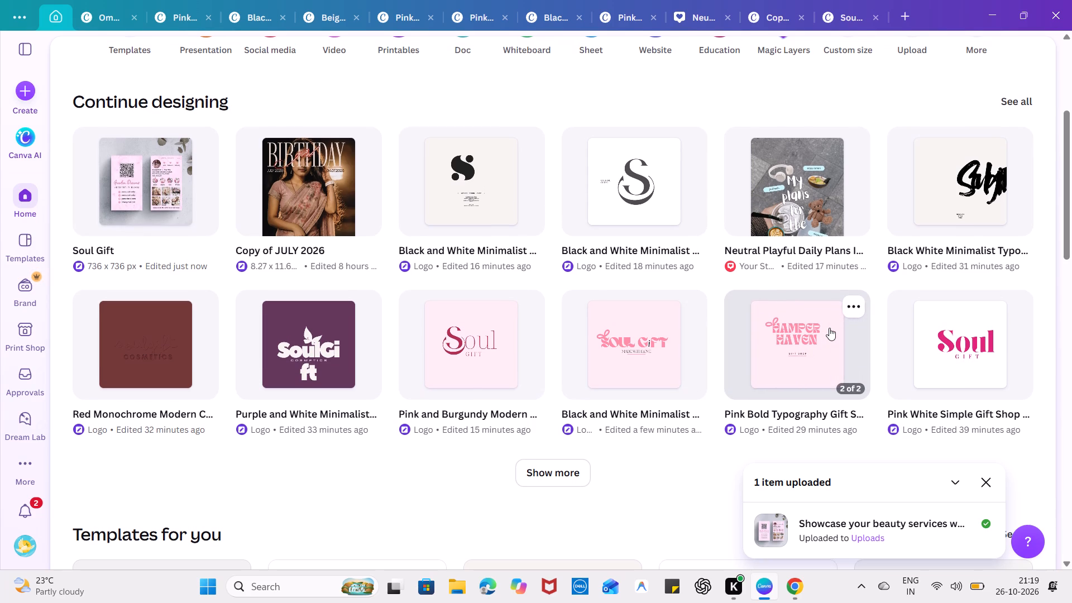
scroll(829, 328, up, 5)
scroll(829, 328, down, 1)
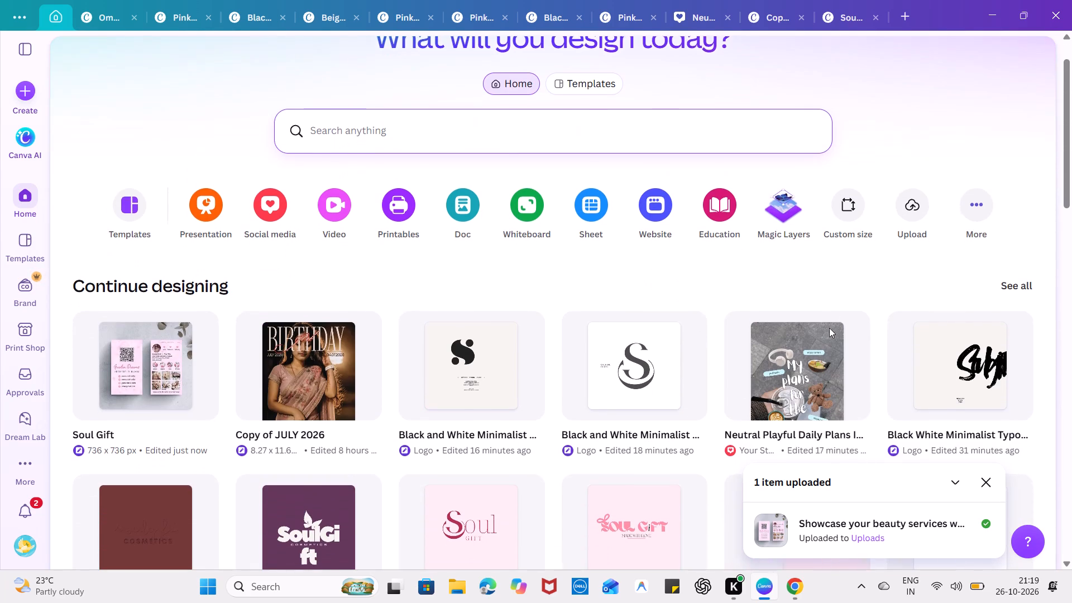
scroll(370, 335, left, 1)
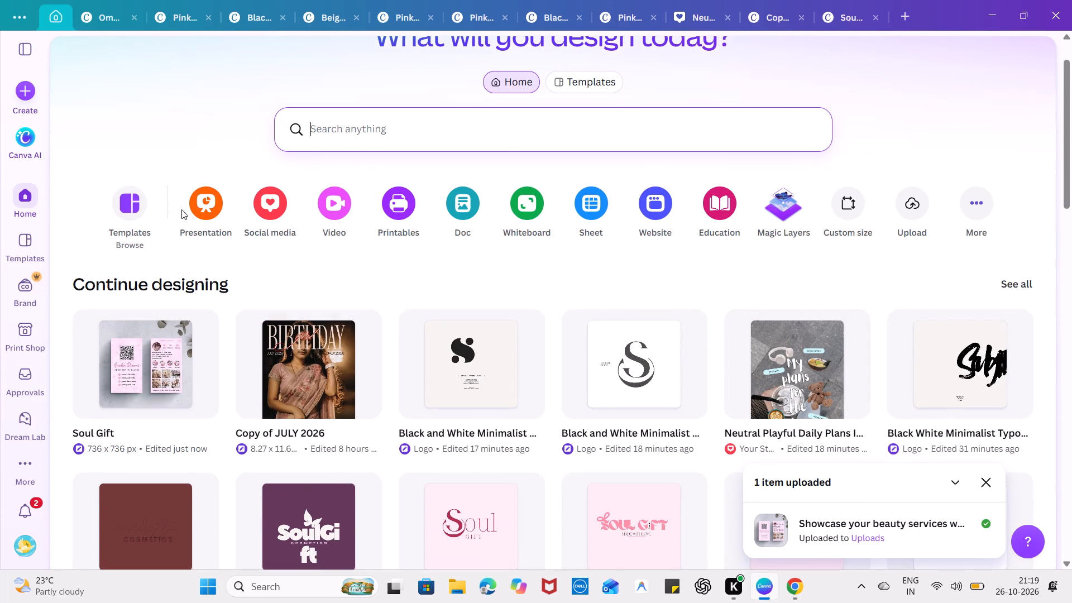
Open the Business Card template category and browse its designs.
click(143, 202)
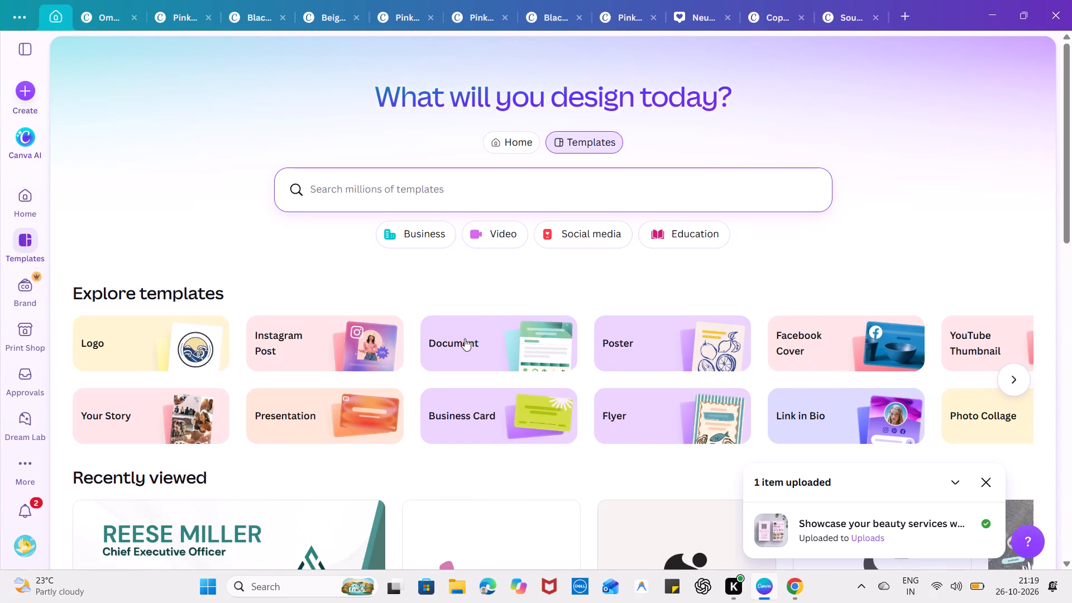
click(504, 403)
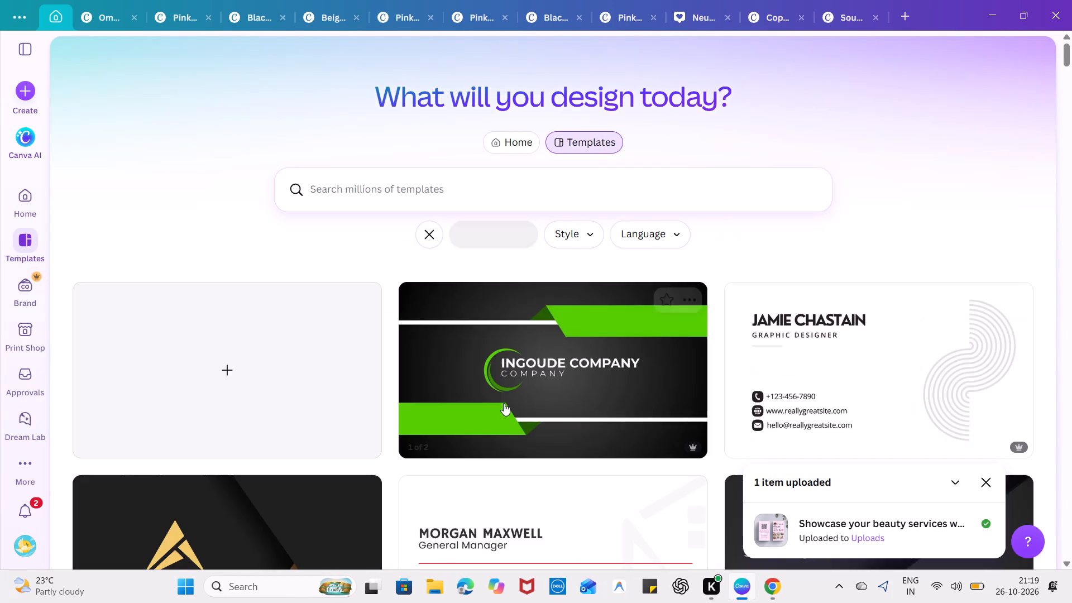
scroll(504, 403, down, 10)
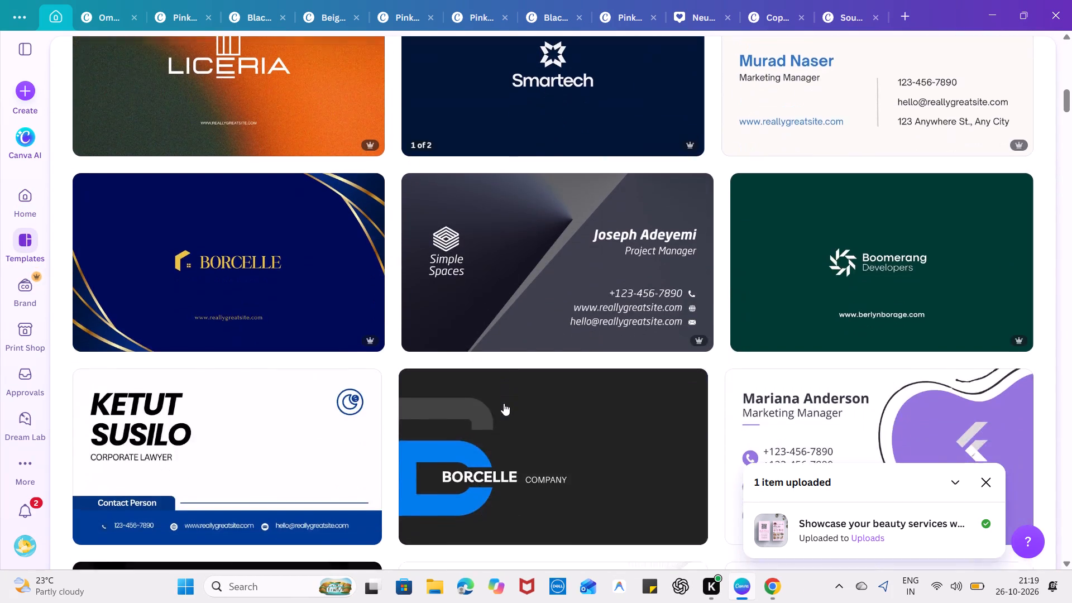
scroll(504, 403, down, 4)
scroll(504, 403, up, 7)
scroll(505, 204, up, 4)
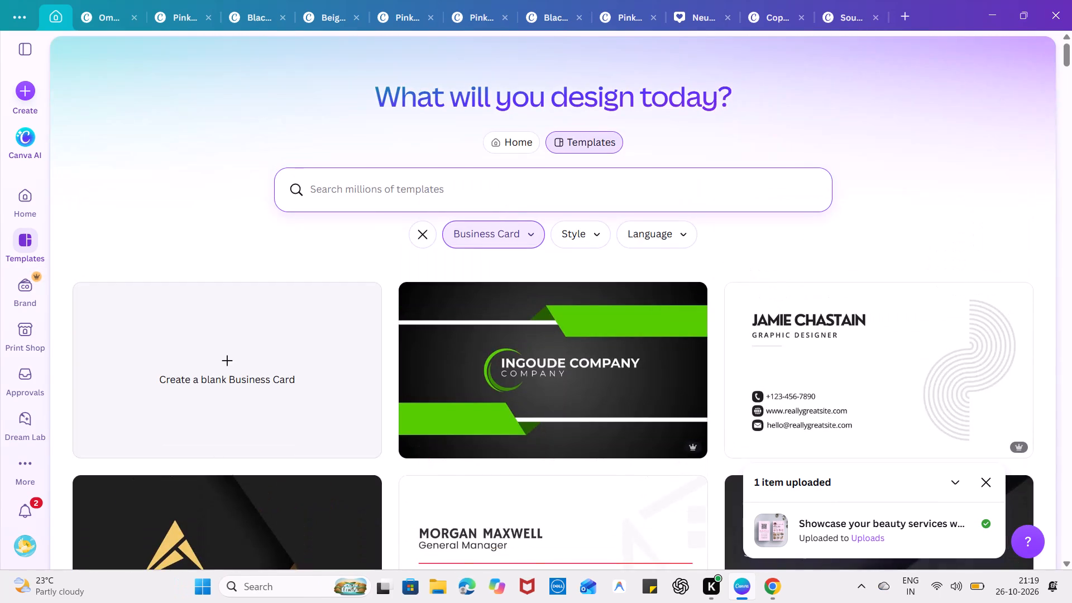
Search the business card templates for "light pastel theme" and browse the matching designs.
click(477, 188)
text(light beige the)
key(BackSpace)
key(BackSpace)
key(BackSpace)
key(BackSpace)
key(BackSpace)
key(BackSpace)
key(BackSpace)
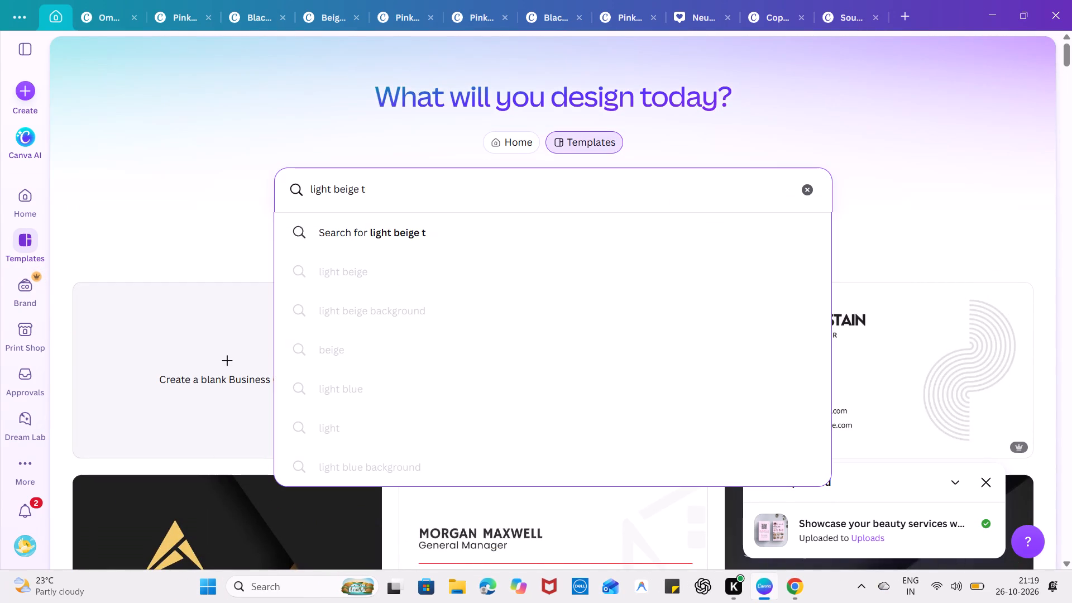
key(BackSpace)
key(BackSpace)
text(pastel theme)
key(Return)
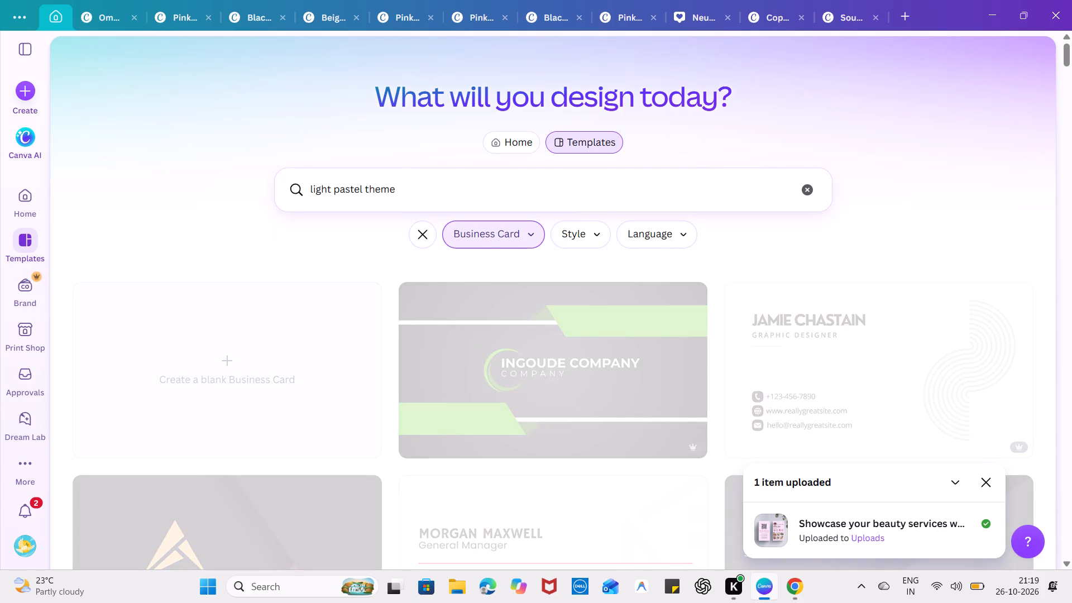
scroll(606, 334, down, 2)
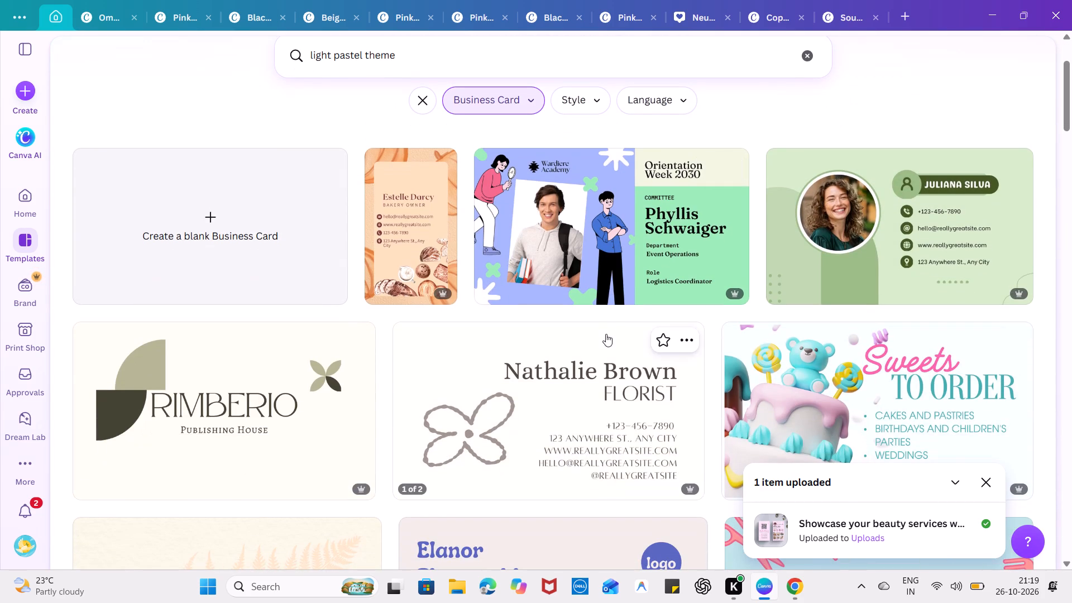
Browse the light pastel business card results and preview the Light Pink Abstract Watercolor Style Fashion Designer template.
scroll(606, 334, down, 6)
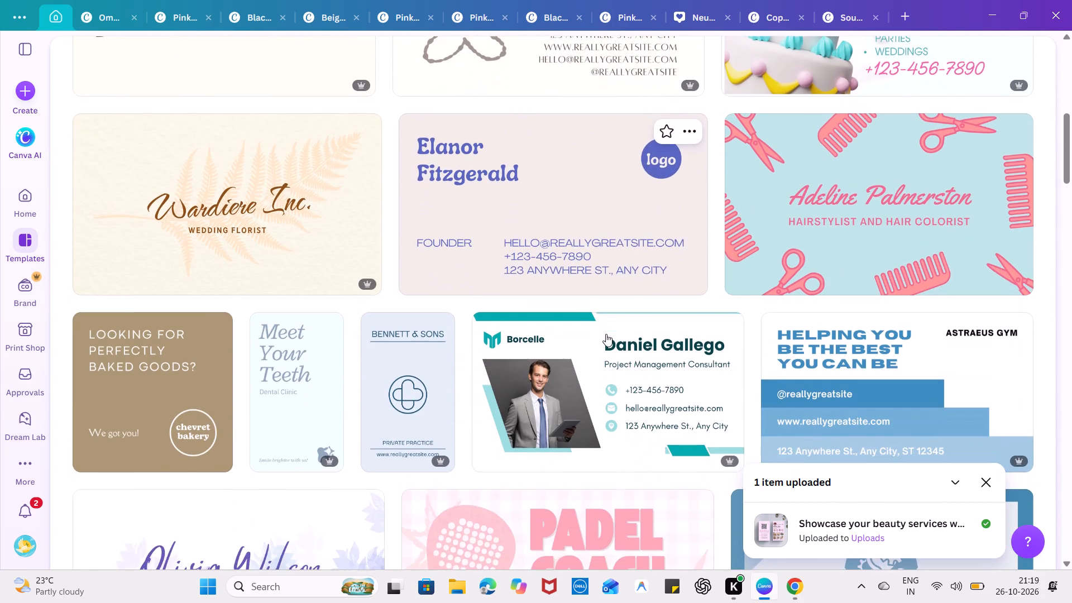
scroll(606, 334, down, 6)
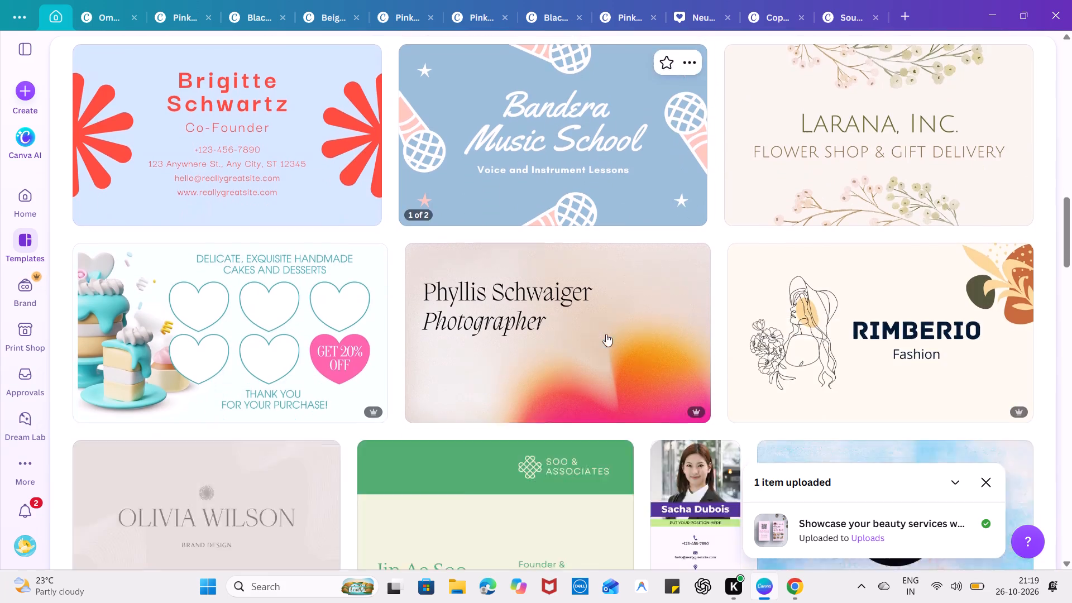
scroll(606, 334, down, 4)
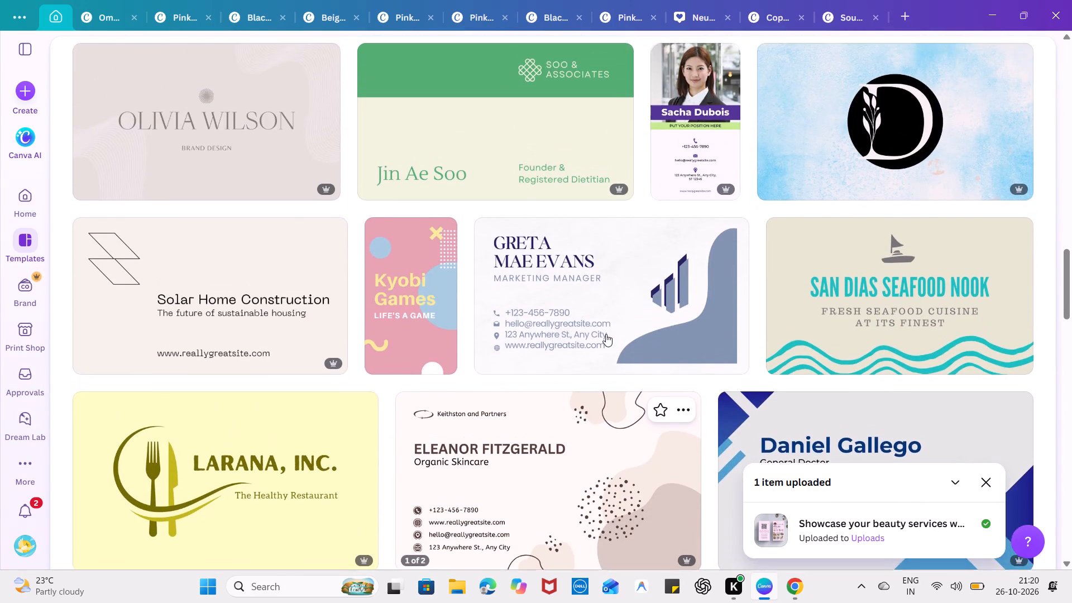
scroll(606, 334, down, 4)
scroll(606, 334, up, 2)
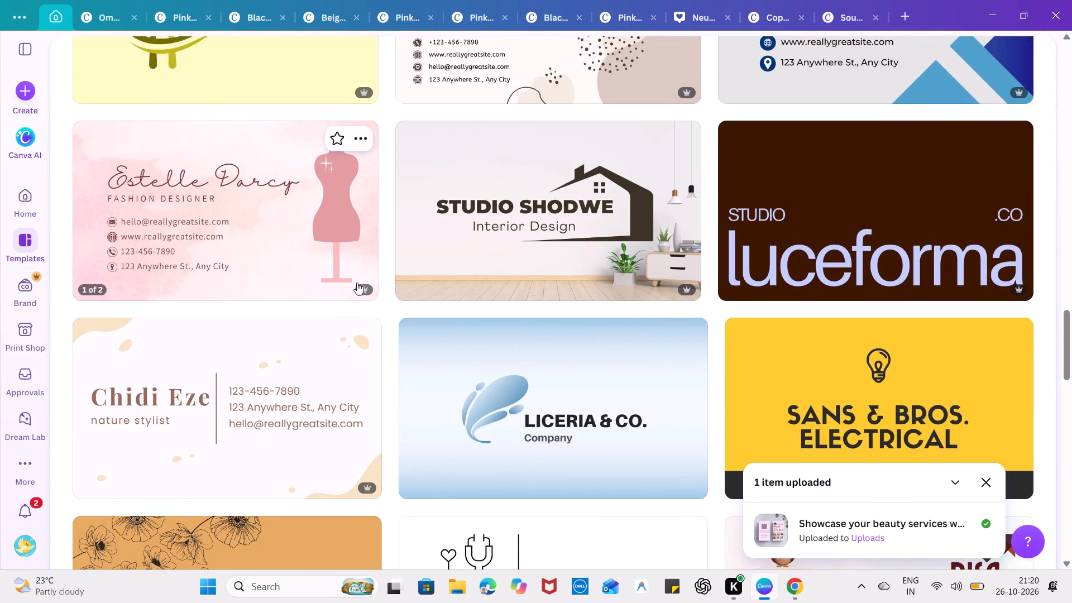
scroll(357, 283, down, 1)
click(295, 125)
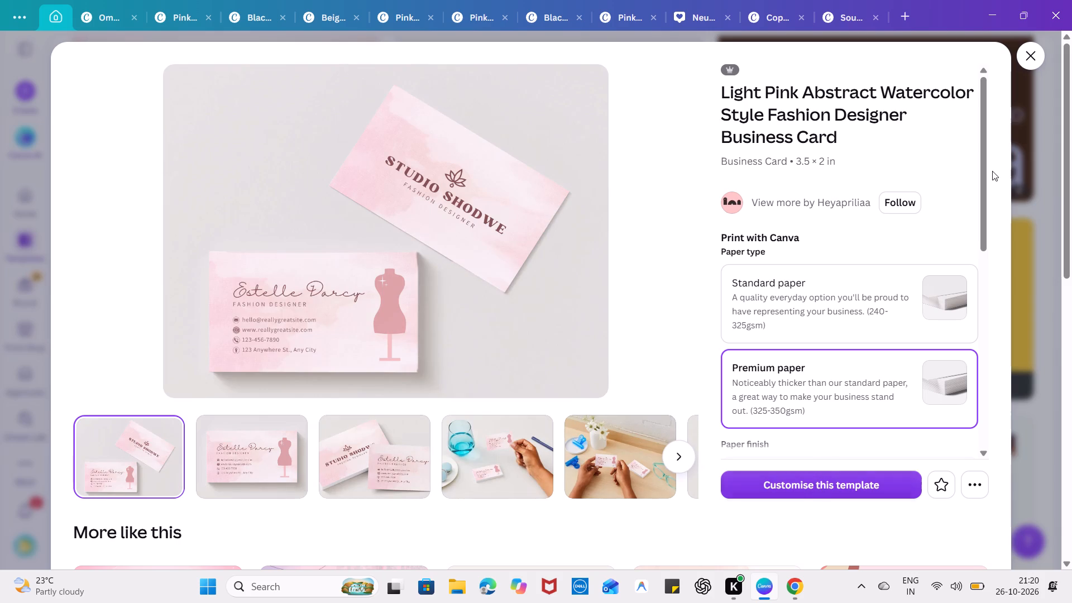
click(1031, 56)
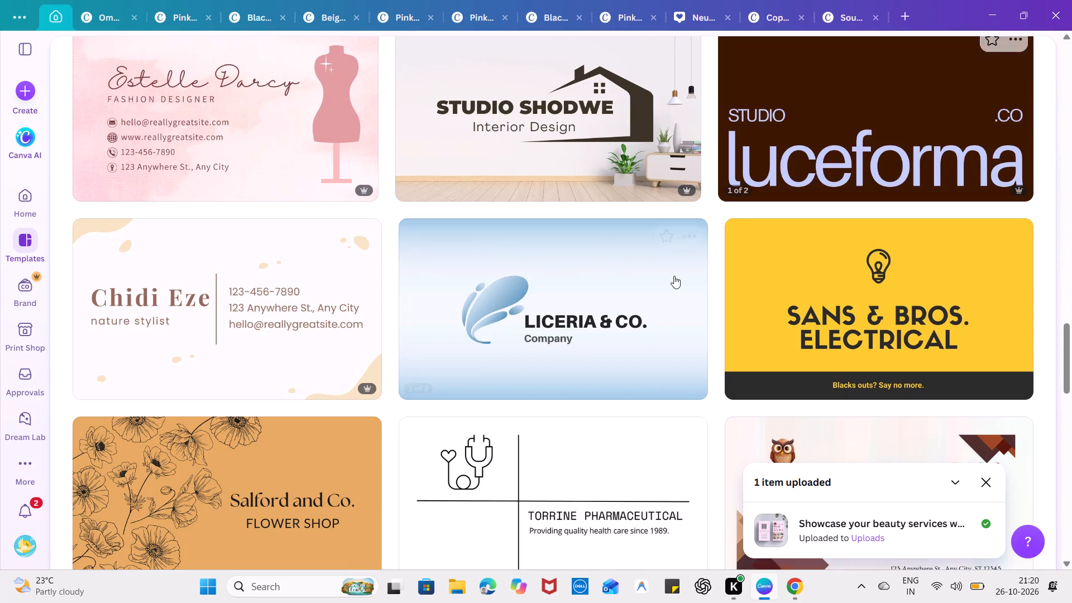
Open the Light Pink Abstract Watercolor Style Fashion Designer business card template for customising.
scroll(674, 276, down, 7)
scroll(674, 276, up, 3)
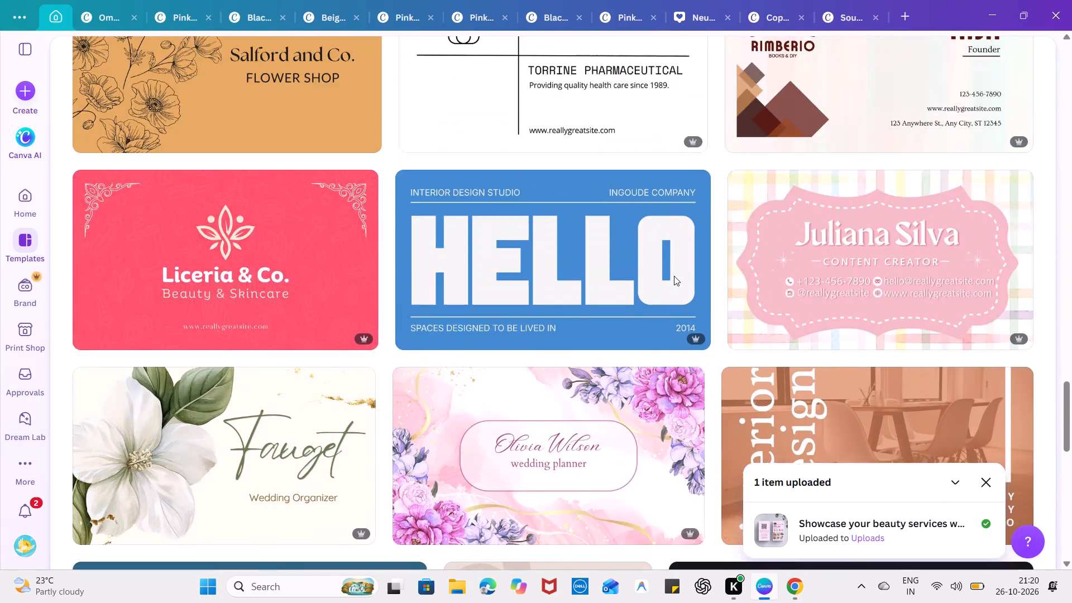
scroll(674, 276, up, 3)
click(285, 247)
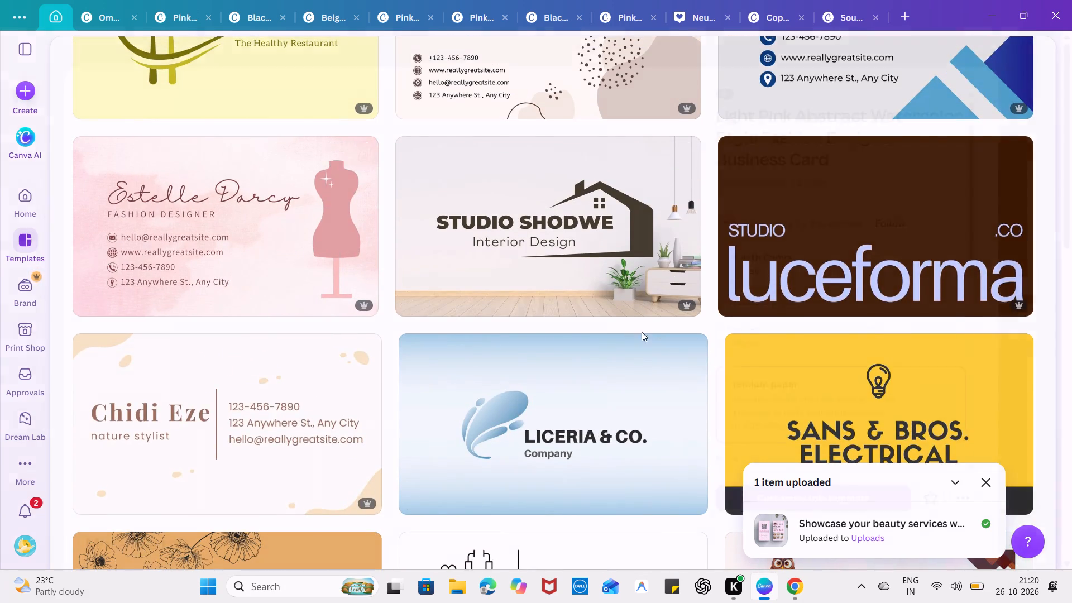
click(777, 477)
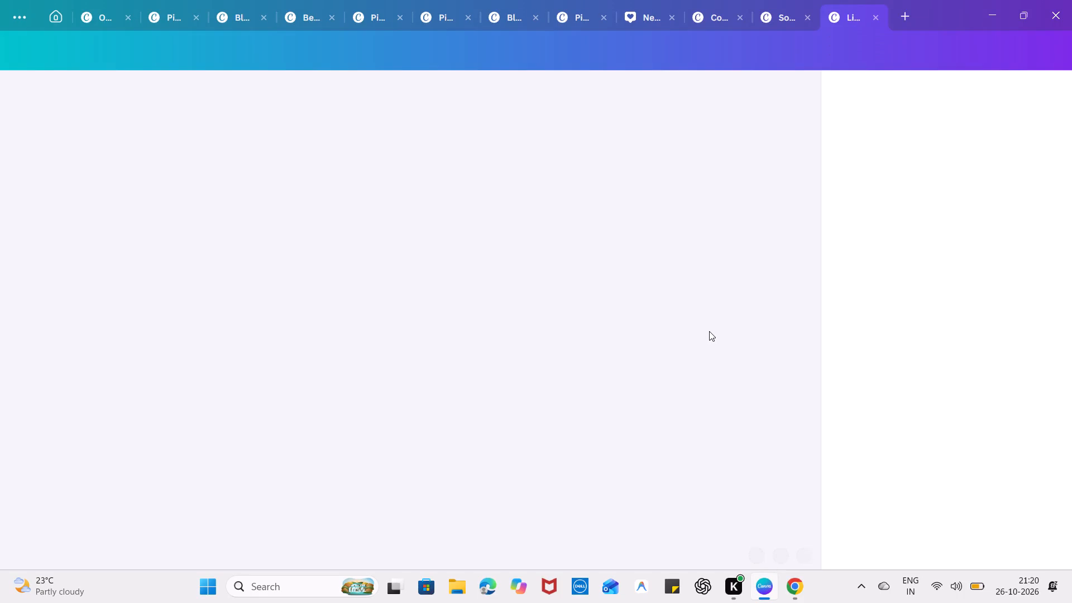
Delete the dress form graphic, the FASHION DESIGNER line and all contact details with their icons from the card's front page.
click(592, 267)
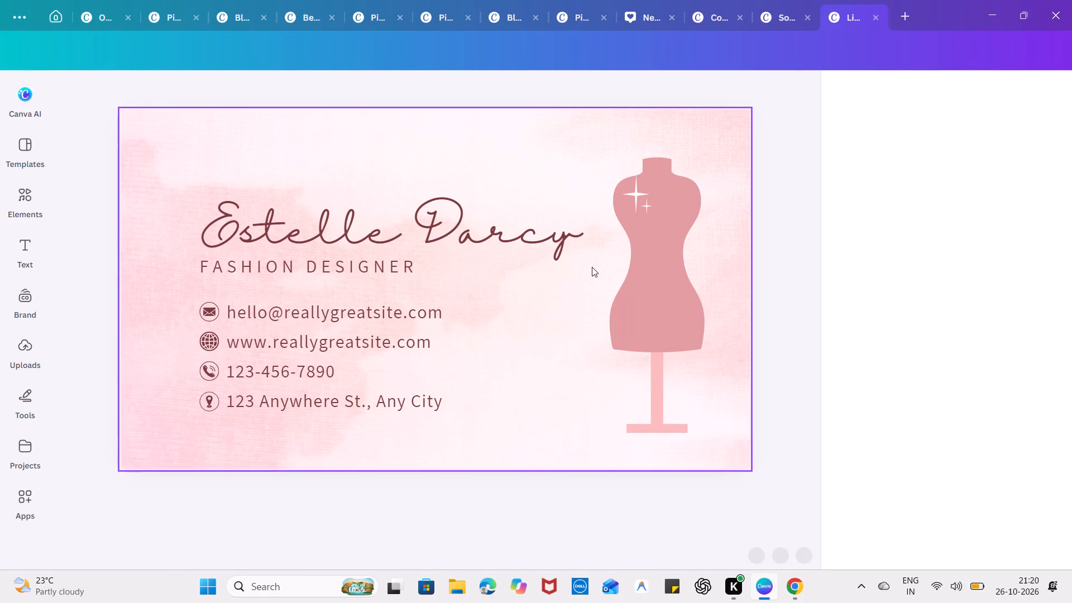
click(614, 267)
click(618, 267)
key(Delete)
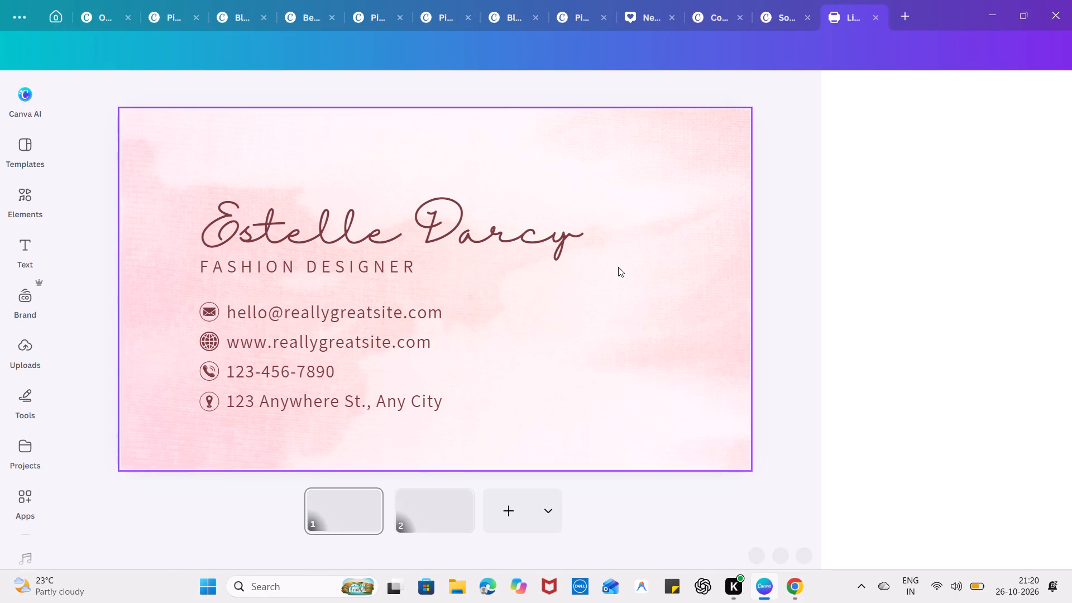
click(427, 204)
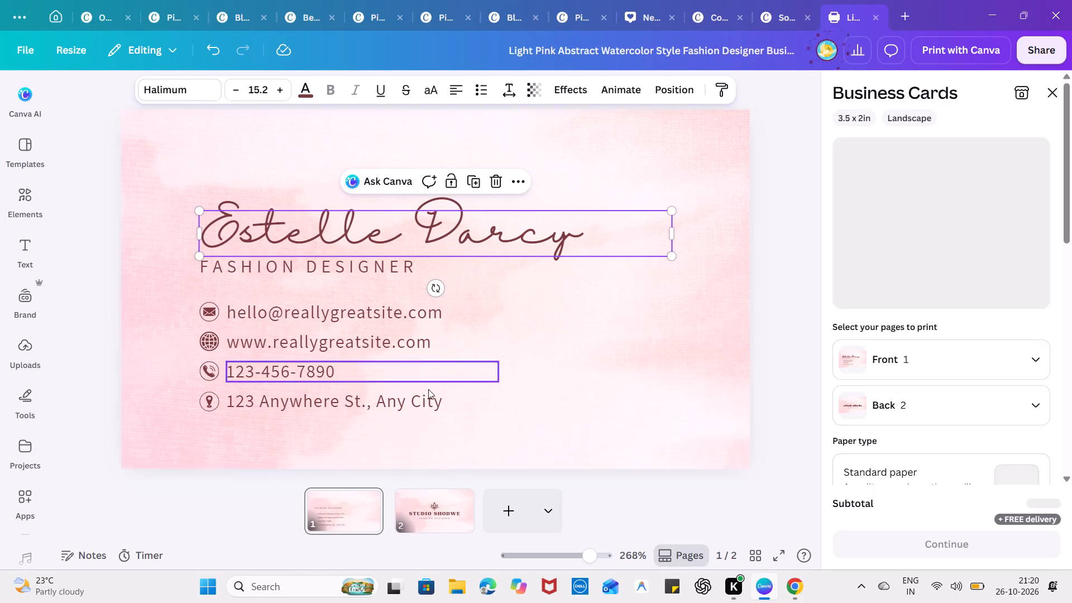
drag(458, 414, 200, 264)
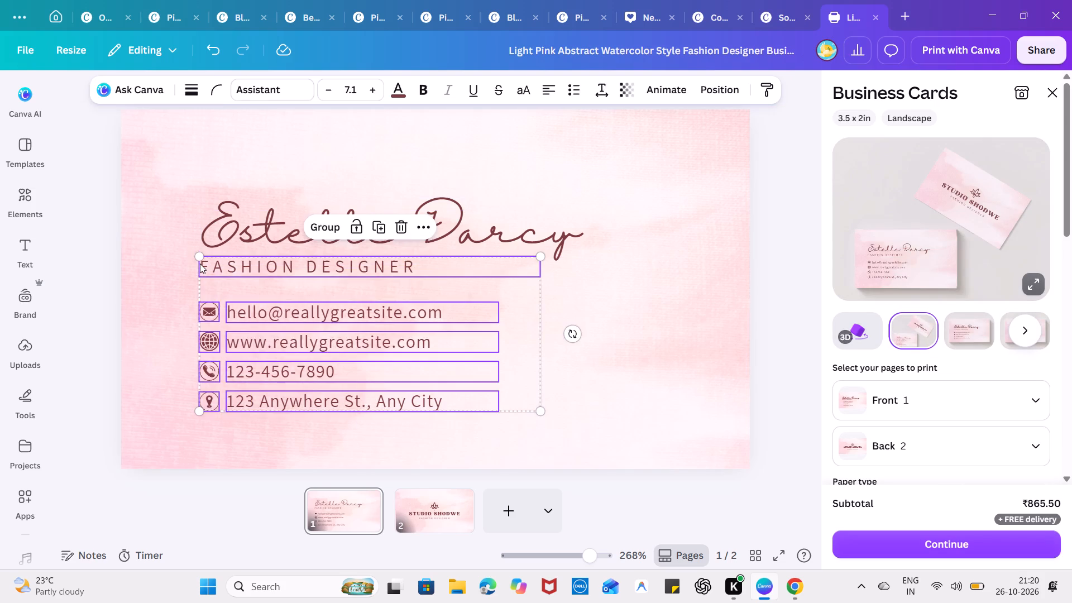
key(Delete)
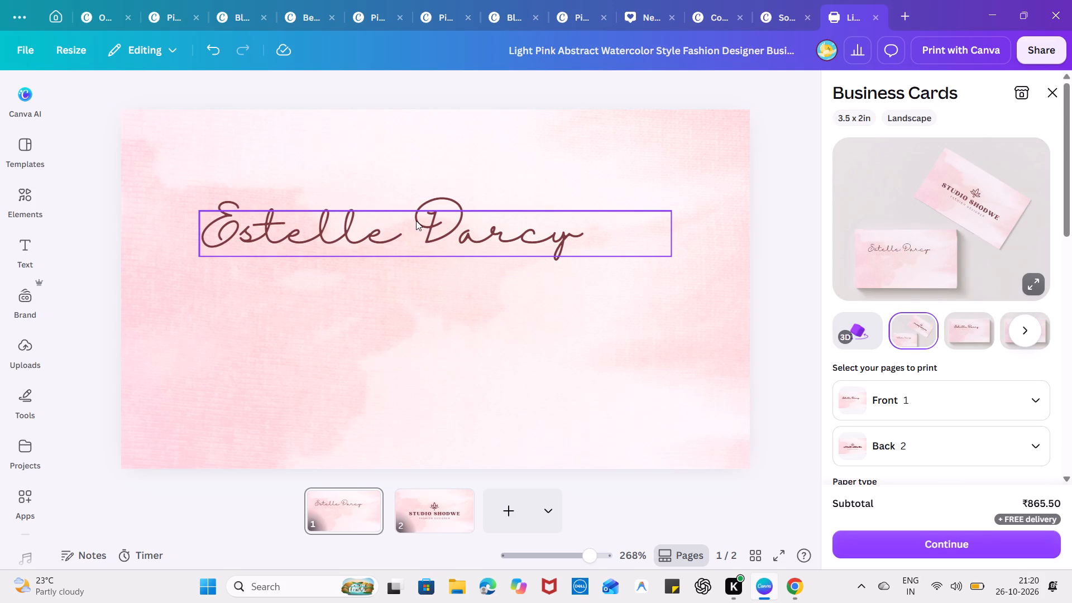
Move the script name down to the middle of the front page and replace its text with "Soul Gifet".
drag(416, 221, 428, 272)
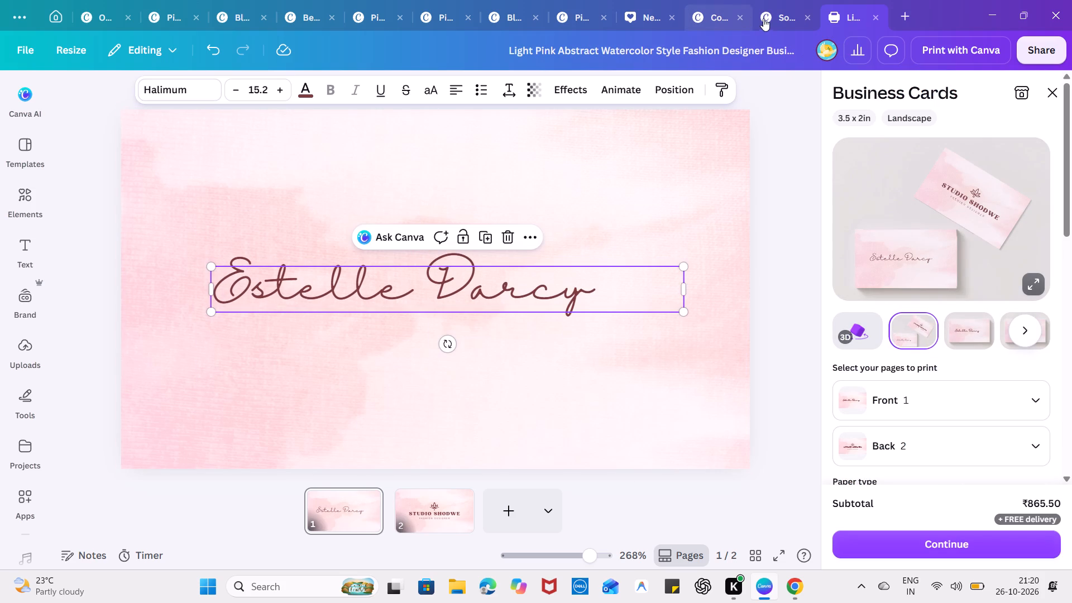
double_click(464, 259)
text(Soul Gifet)
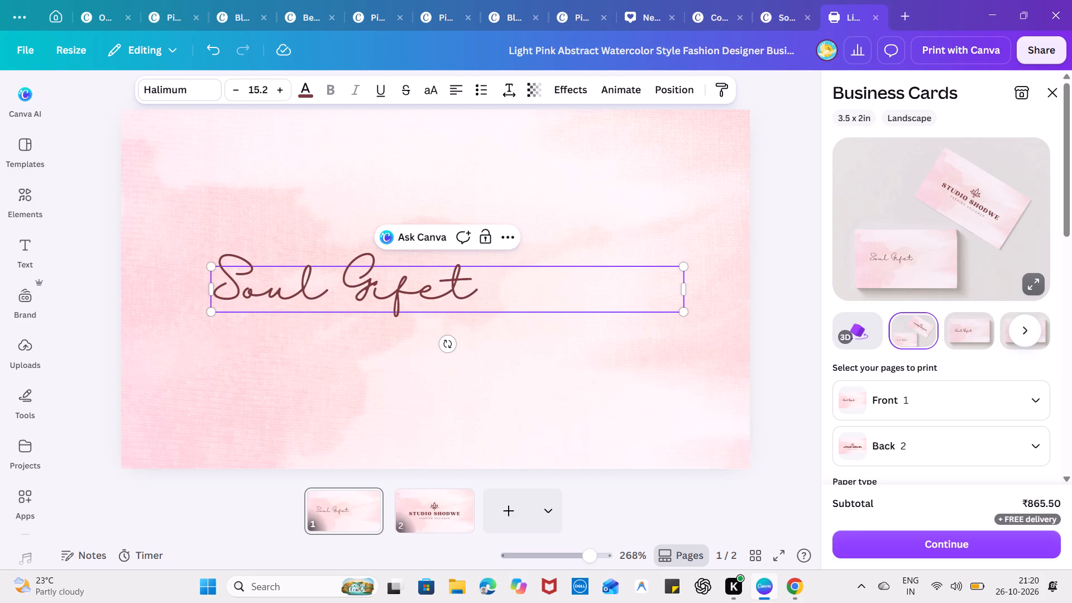
key(Delete)
key(Delete)
key(Delete)
Clear page 2 down to its watercolor background by deleting the STUDIO SHODWE title, the FASHION DESIGNER line and the lotus logo.
click(456, 498)
click(506, 314)
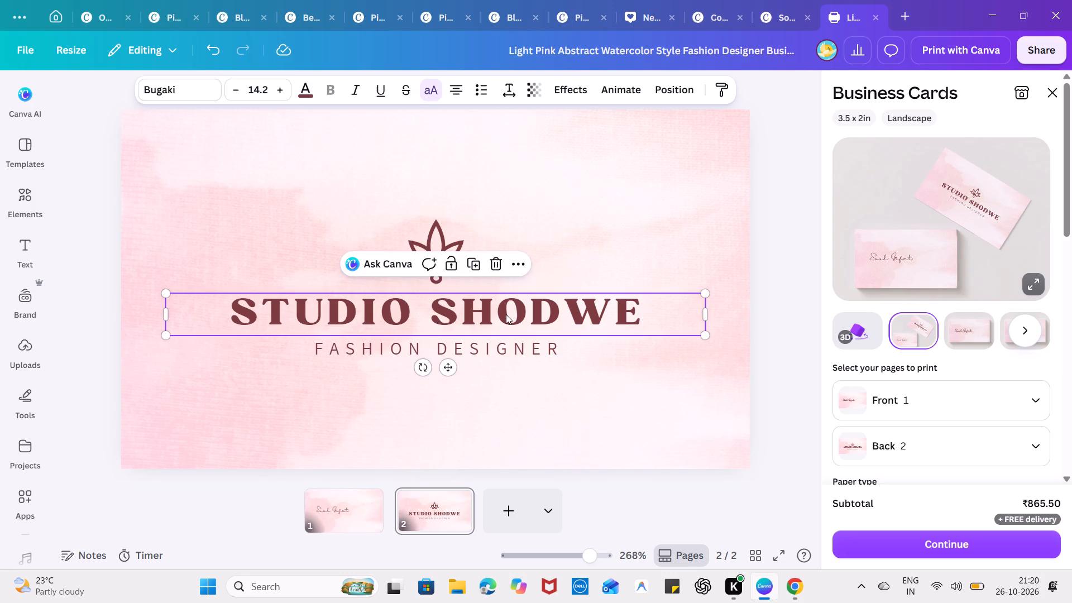
key(Delete)
click(477, 345)
key(Delete)
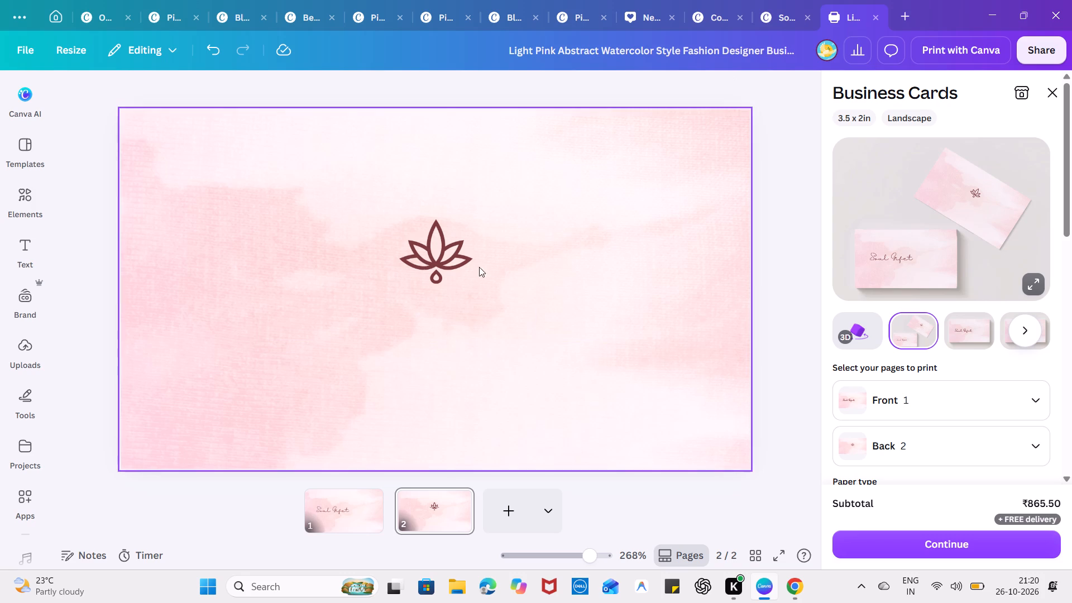
click(426, 257)
key(Delete)
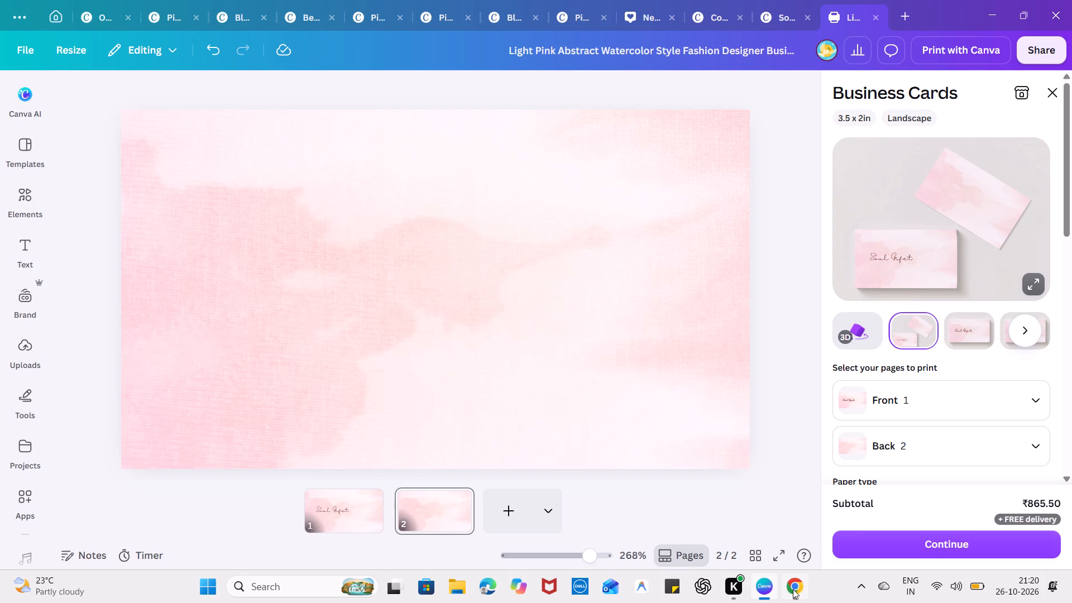
Switch to Chrome and bring up a new blank tab.
click(793, 590)
click(204, 1)
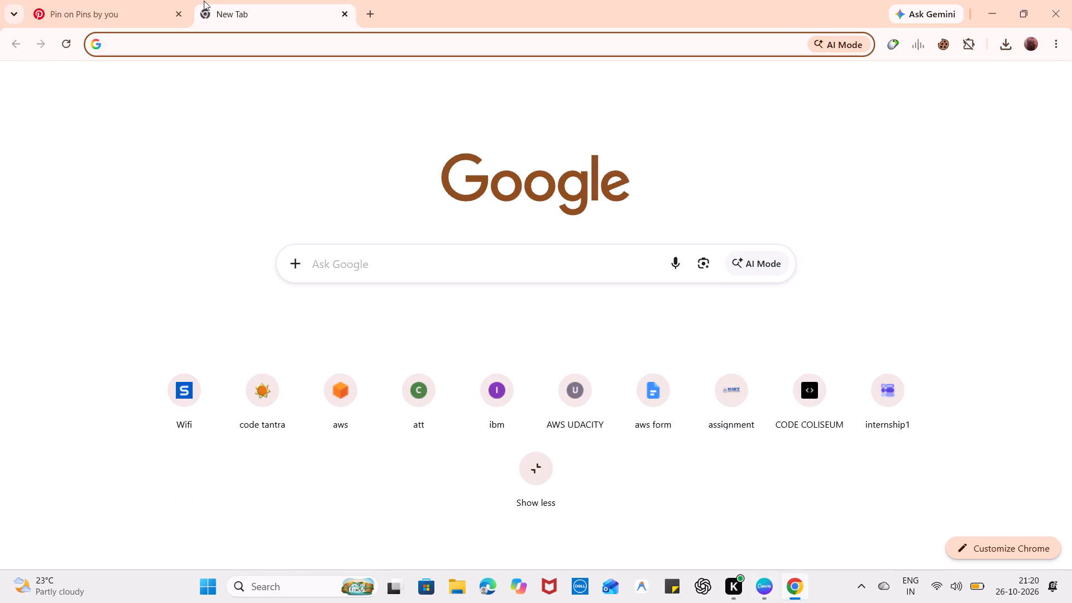
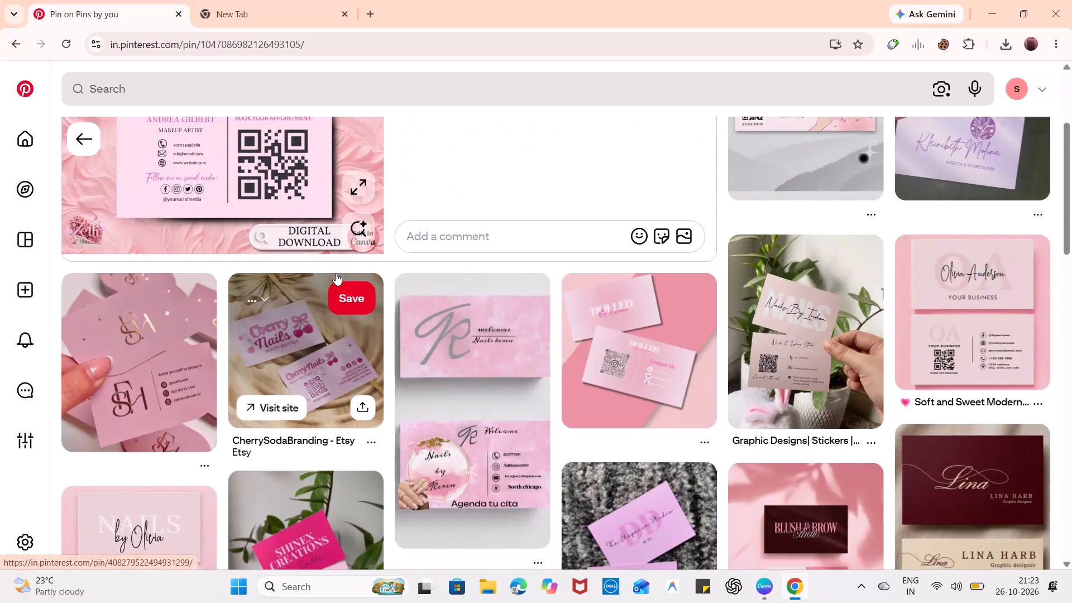
Examine the pink business card designs among the related pins on Pinterest.
scroll(336, 273, down, 1)
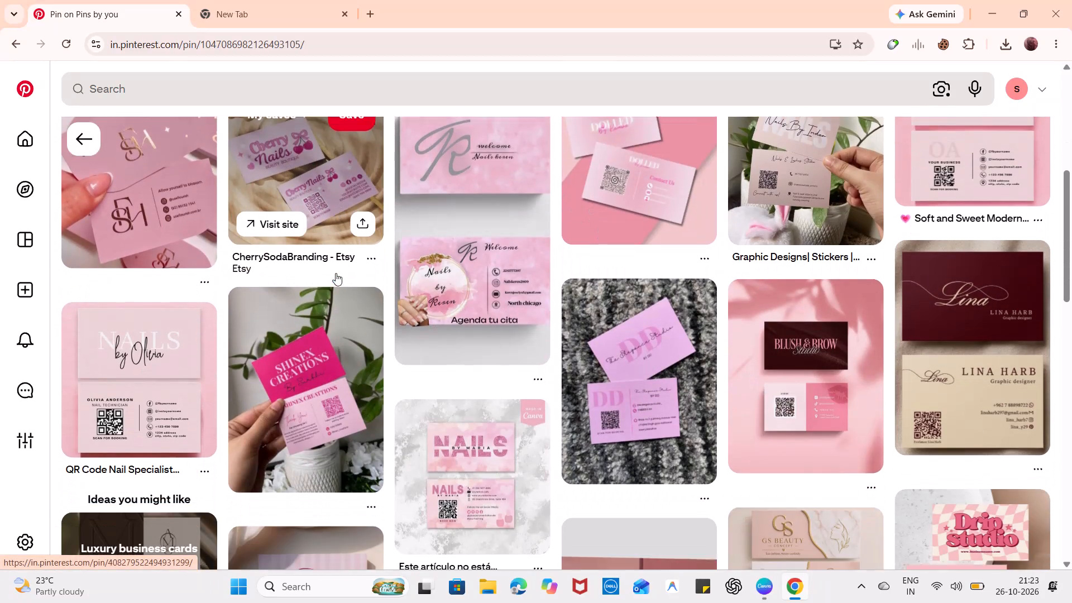
scroll(336, 273, down, 1)
scroll(420, 398, down, 1)
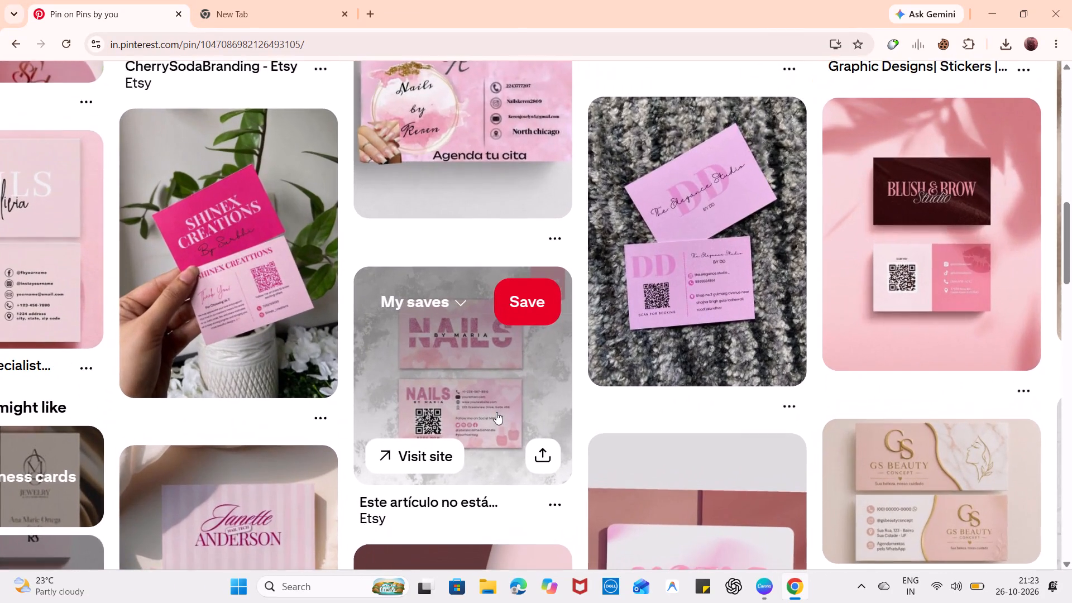
scroll(496, 412, down, 2)
scroll(279, 377, right, 2)
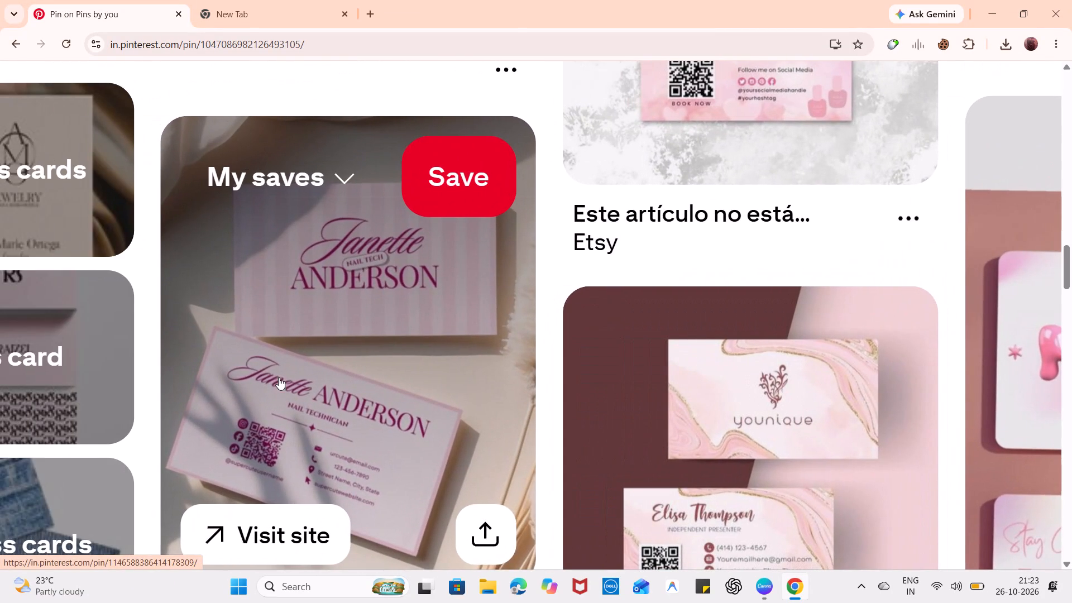
Switch to Canva and open the Green Brown Simple Pastel Floral Beautiful Florist Business Card template for customising.
click(762, 588)
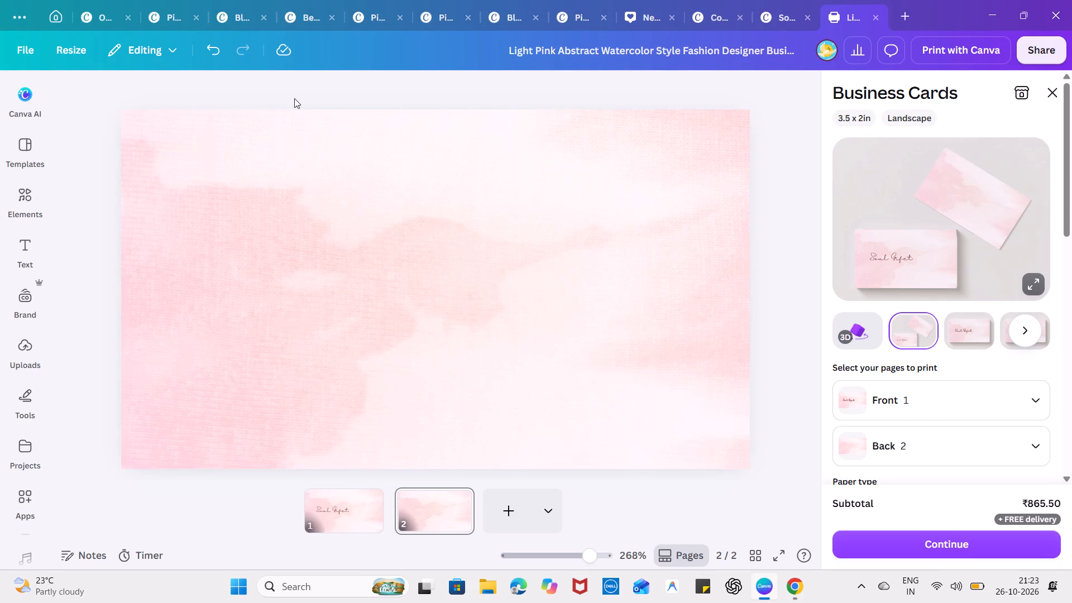
click(52, 12)
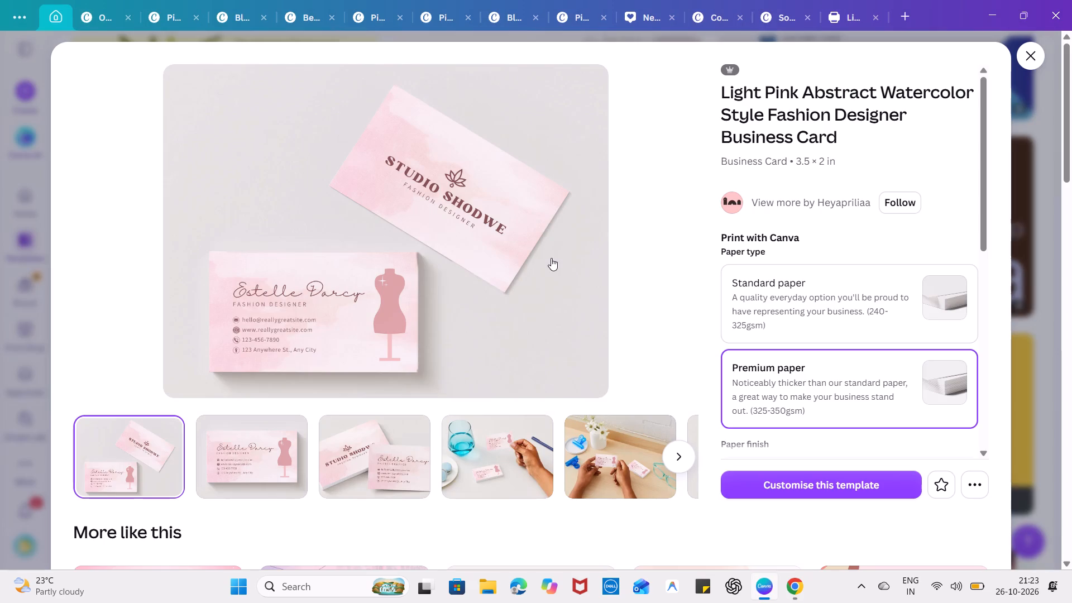
click(1034, 54)
scroll(779, 221, up, 4)
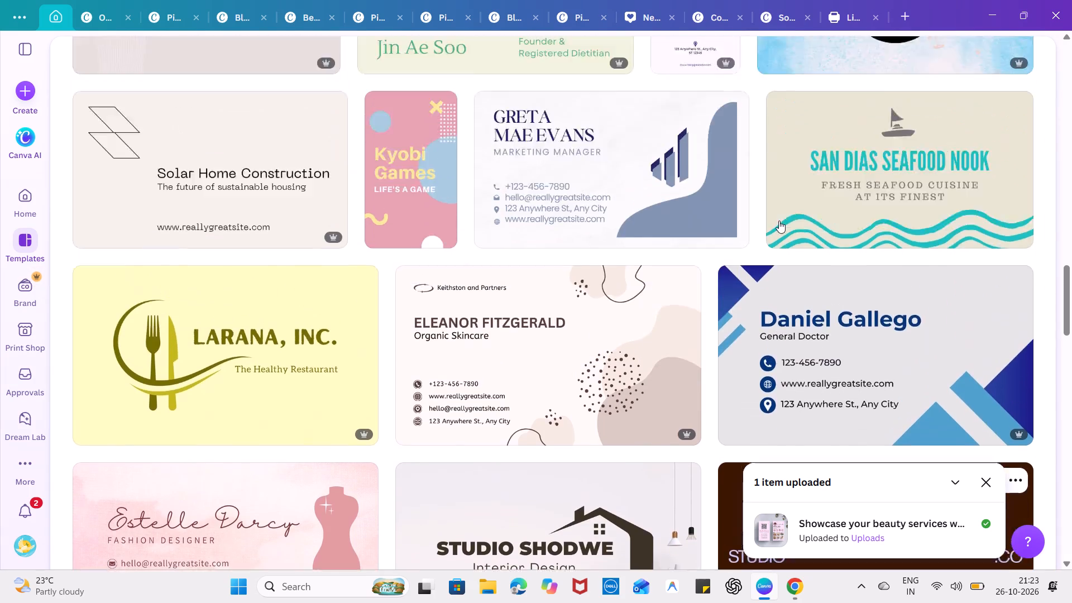
scroll(779, 221, up, 6)
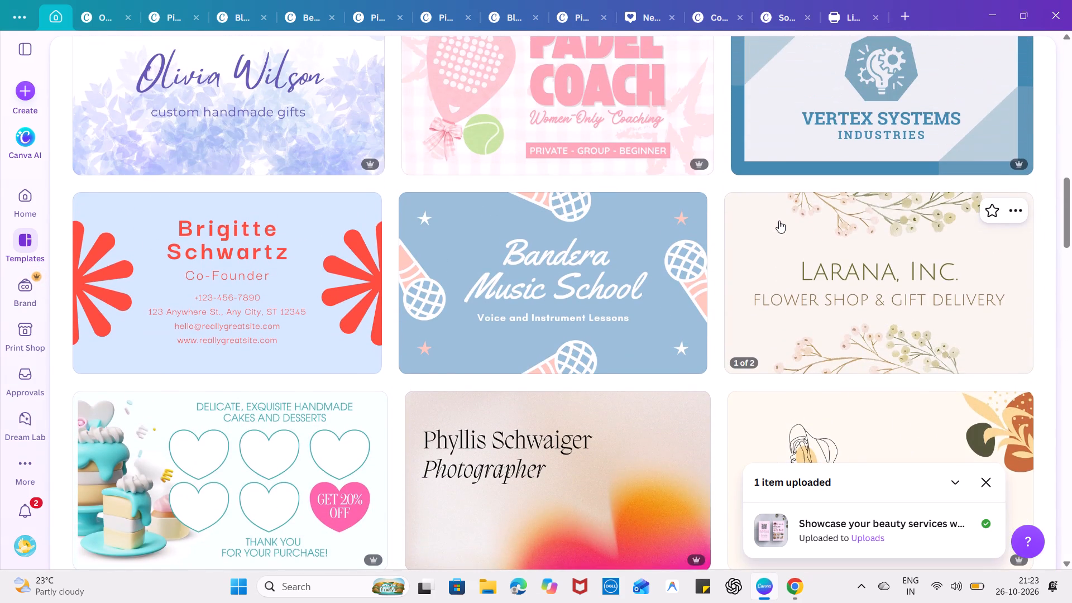
scroll(779, 221, up, 9)
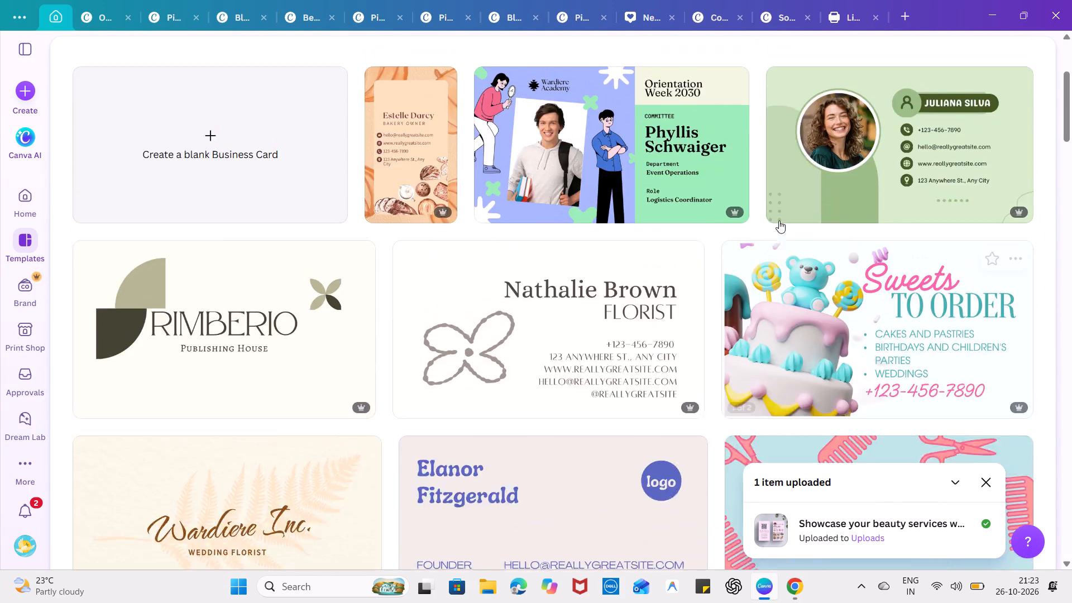
scroll(779, 221, down, 1)
scroll(779, 221, up, 1)
scroll(843, 149, up, 1)
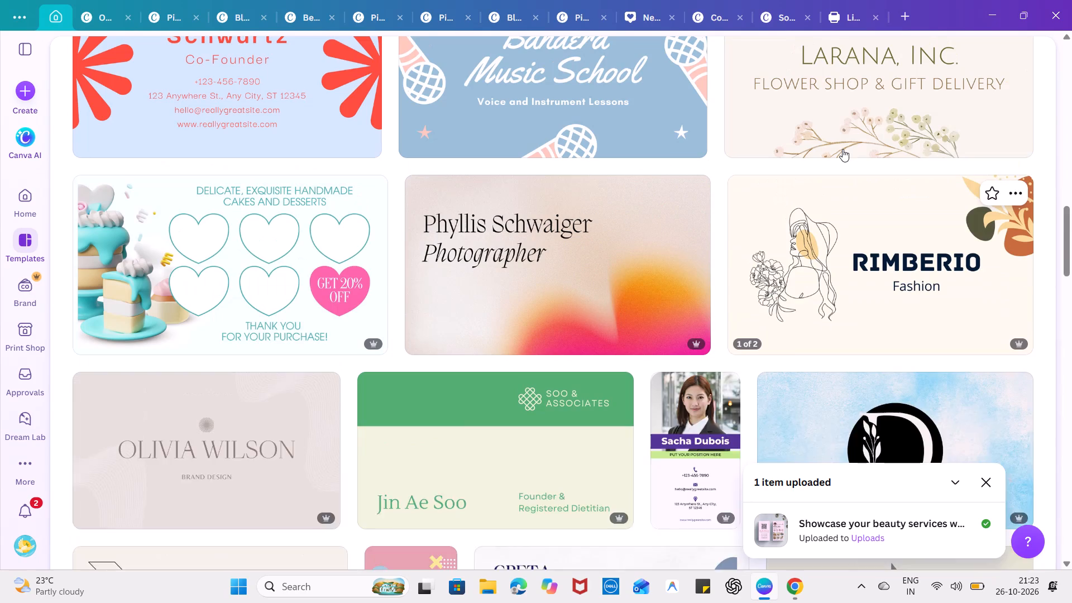
scroll(843, 149, up, 2)
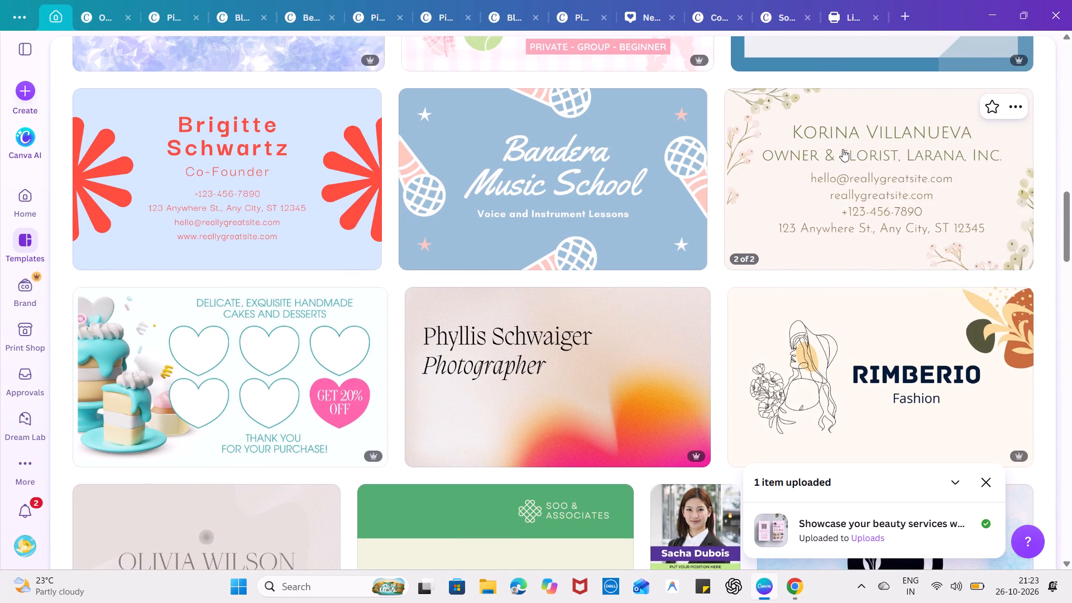
scroll(843, 149, down, 1)
scroll(884, 136, up, 1)
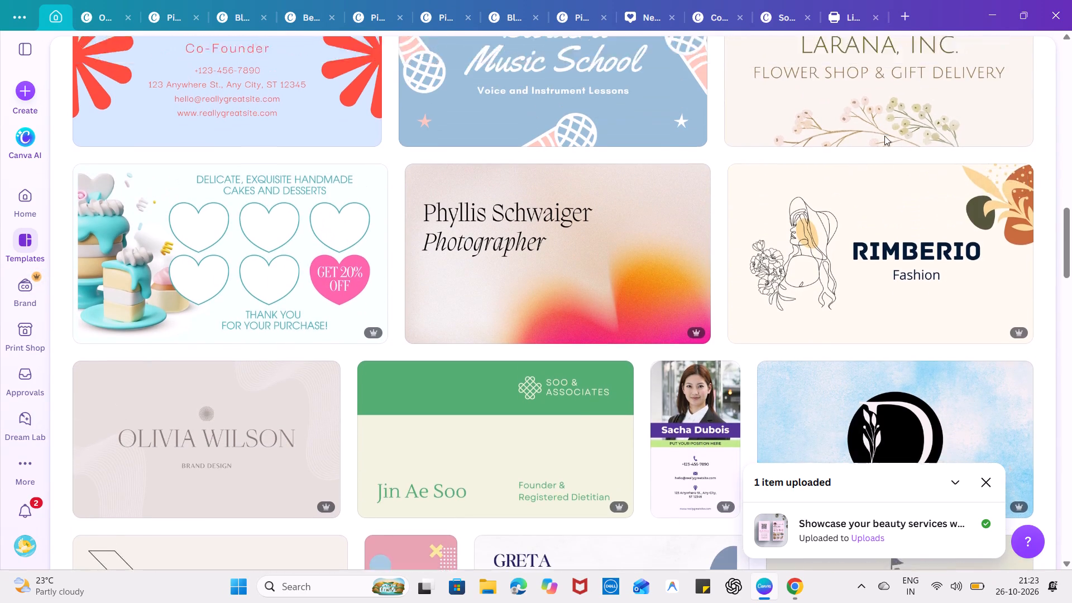
scroll(884, 136, up, 1)
click(875, 180)
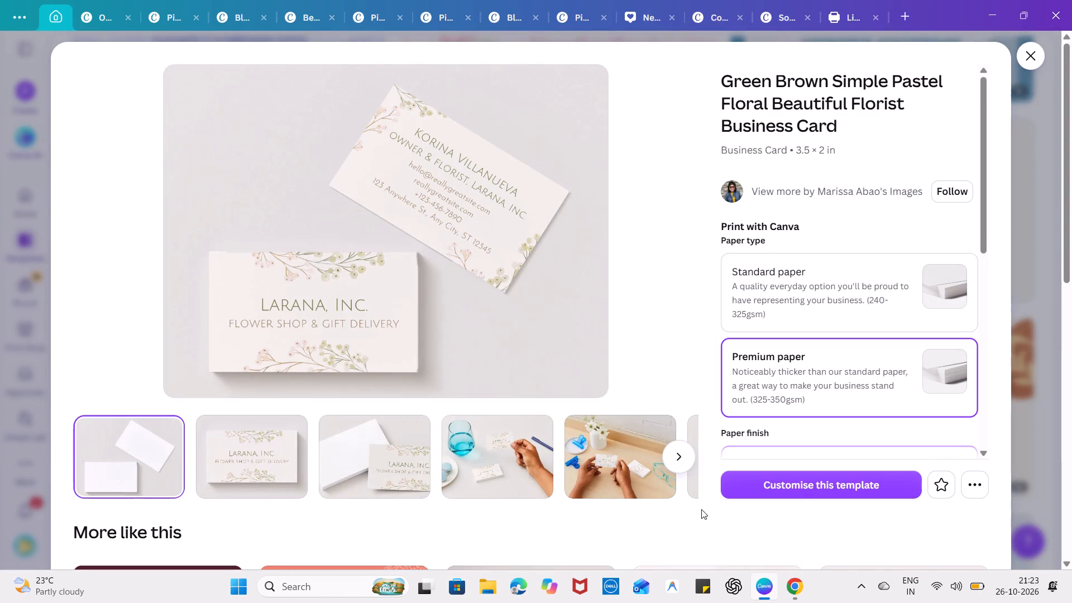
click(798, 491)
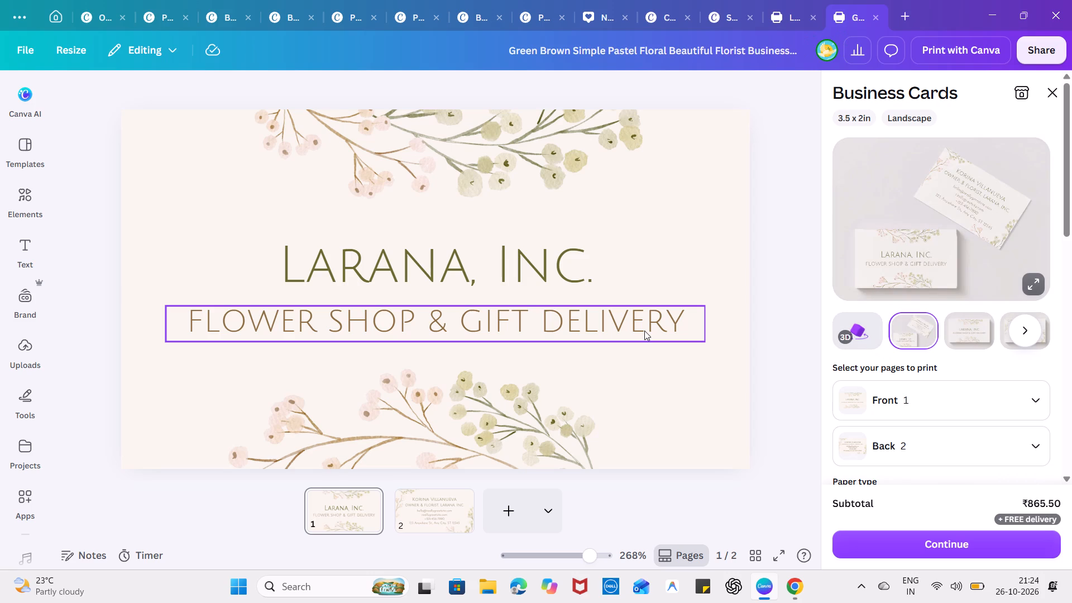
Set page 1 as the page printed on the back of the florist business card.
click(920, 436)
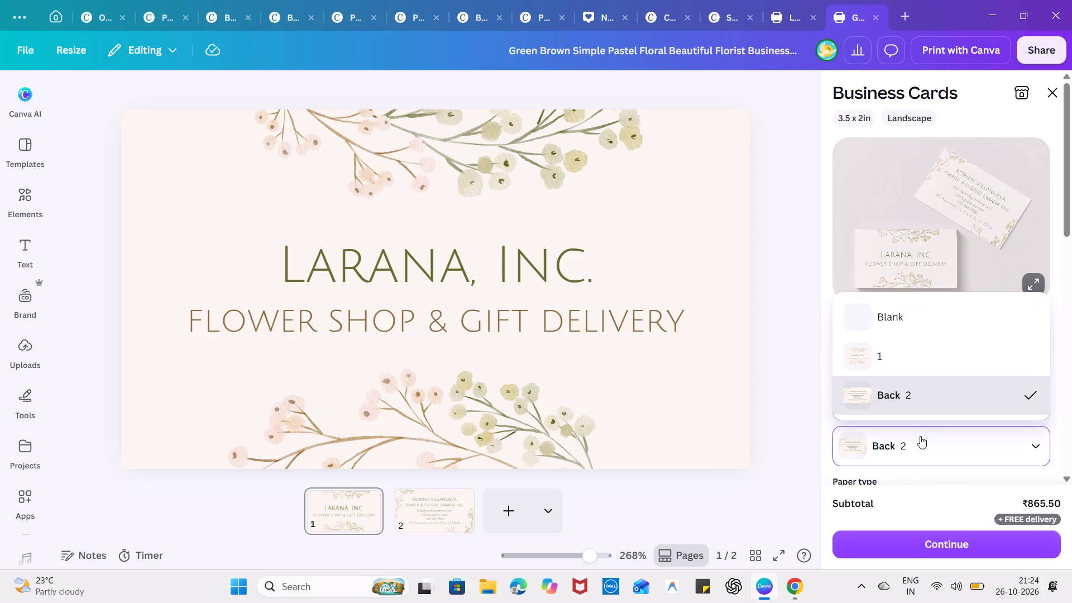
click(906, 363)
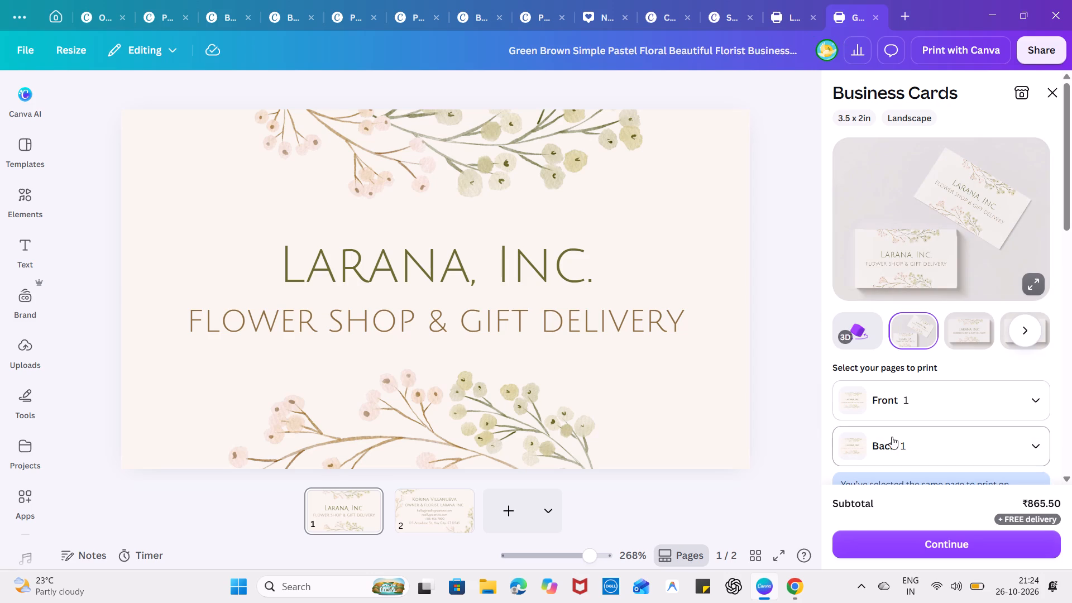
click(906, 399)
Replace the Larana, Inc. title on page 1 with SOULGIFT.
double_click(418, 260)
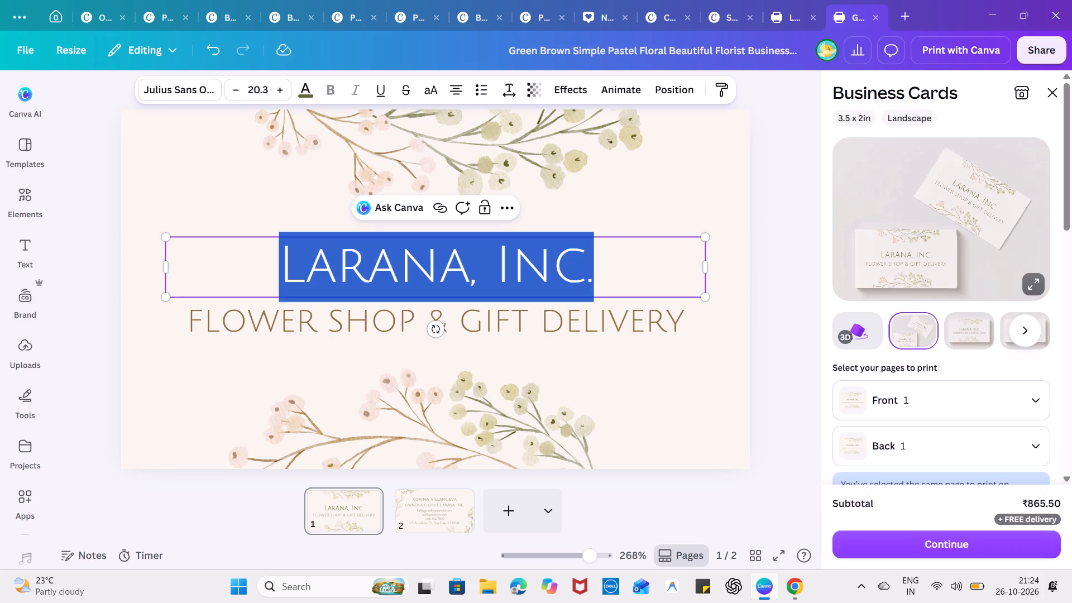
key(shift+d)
key(shift+BackSpace)
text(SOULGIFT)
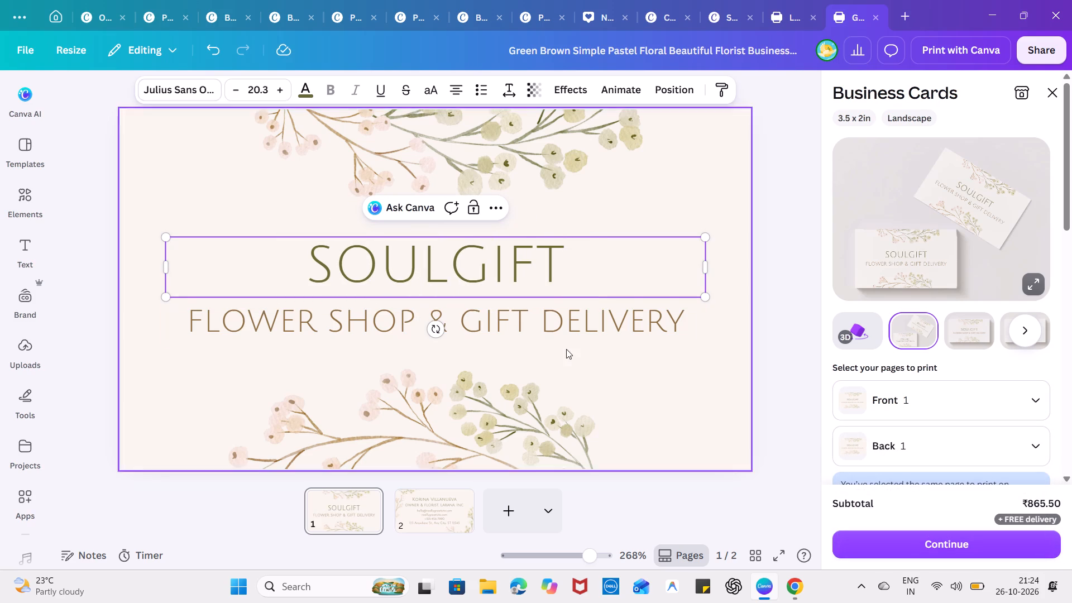
Copy the complete Soul Gift logo, including its MADE WITH LOVE tagline and underline, from the Black and White Minimalist Beauty Logo design.
click(604, 15)
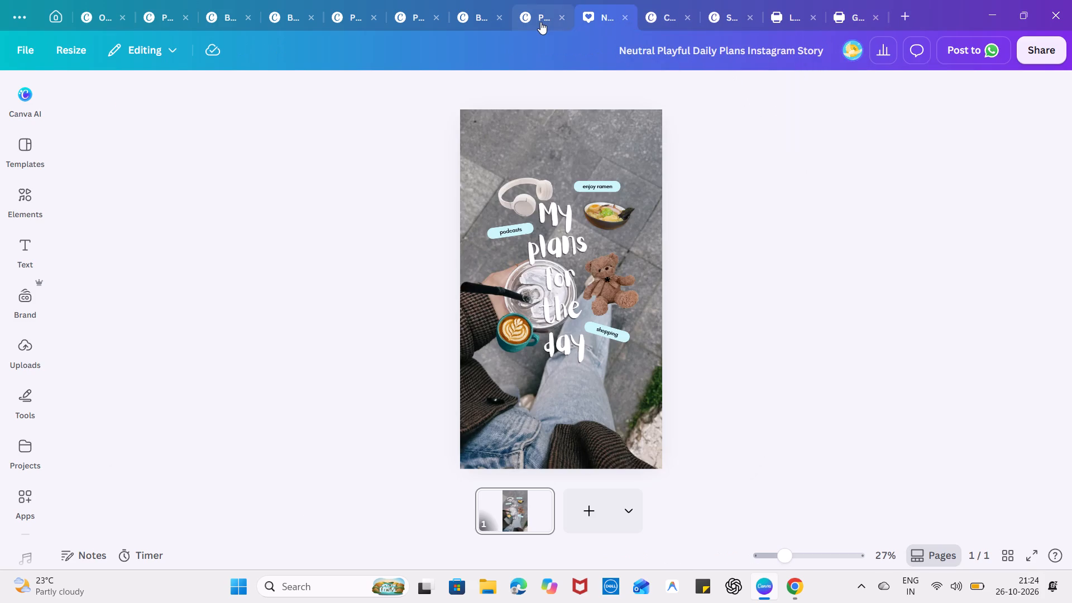
click(539, 21)
click(475, 20)
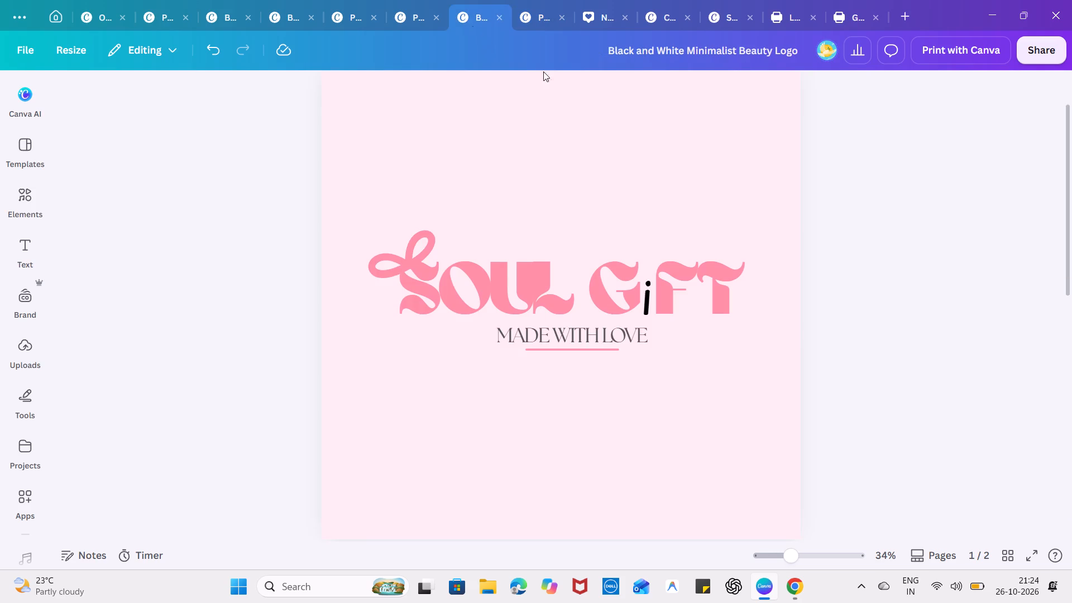
click(753, 301)
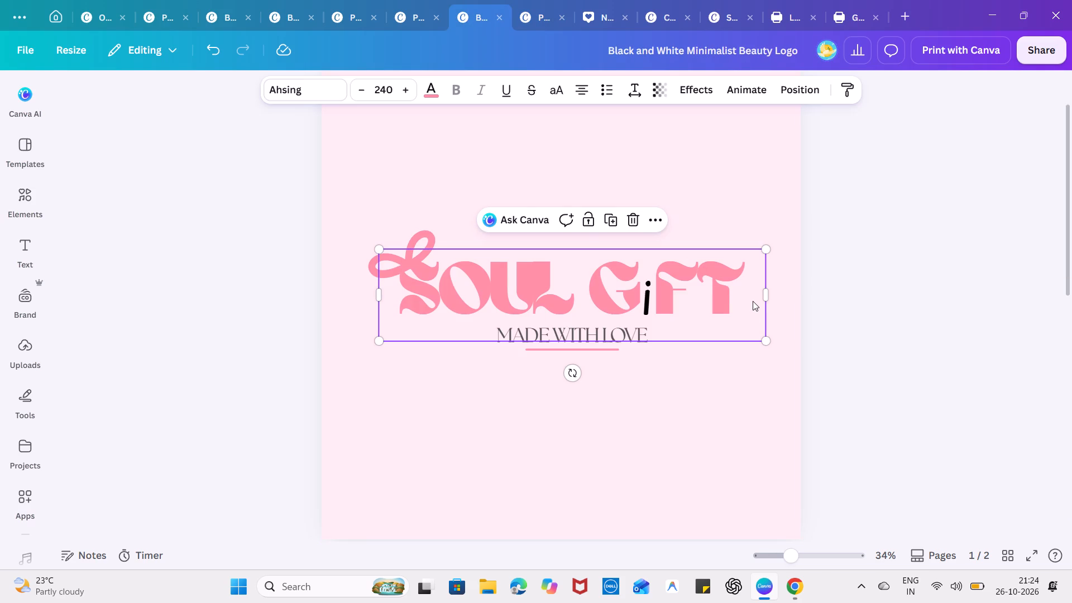
click(750, 396)
drag(750, 396, 396, 183)
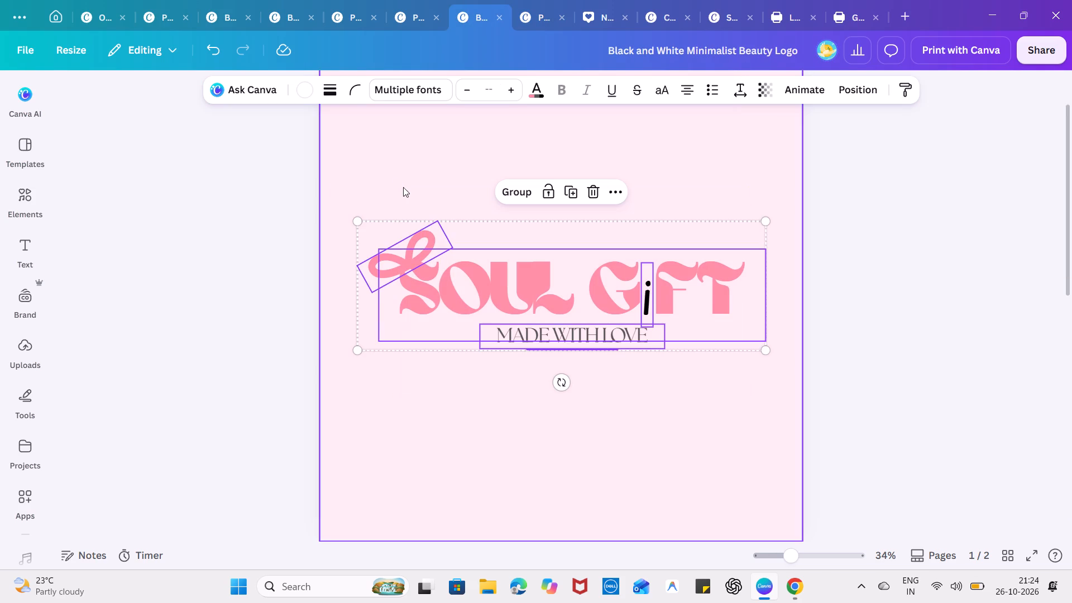
key(ctrl+c)
Return to the florist business card design and select the SOULGIFT title together with the FLOWER SHOP & GIFT DELIVERY line.
click(792, 17)
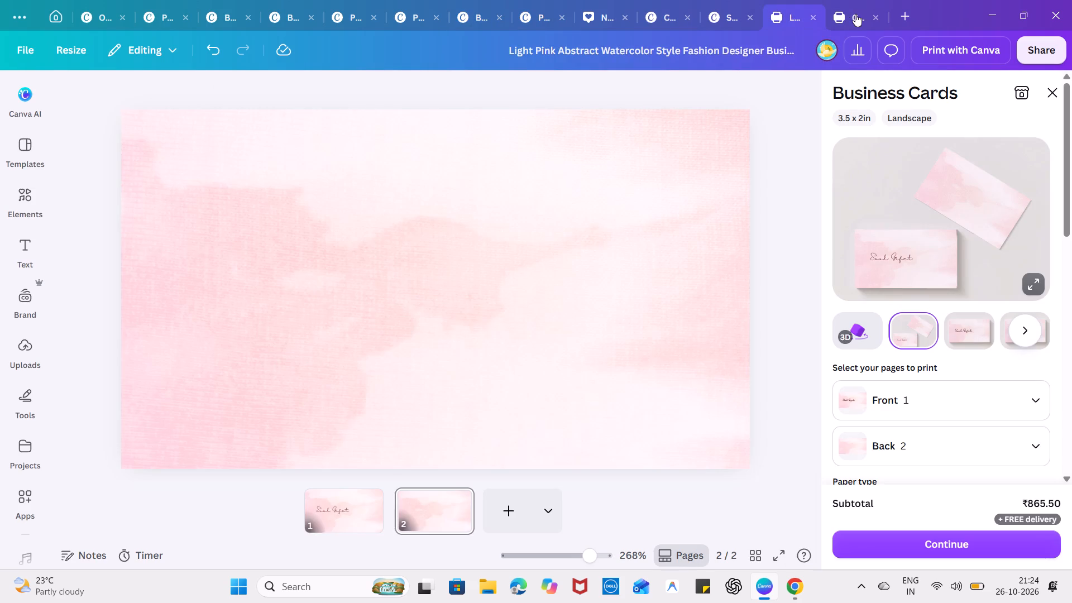
click(856, 17)
drag(697, 350, 238, 230)
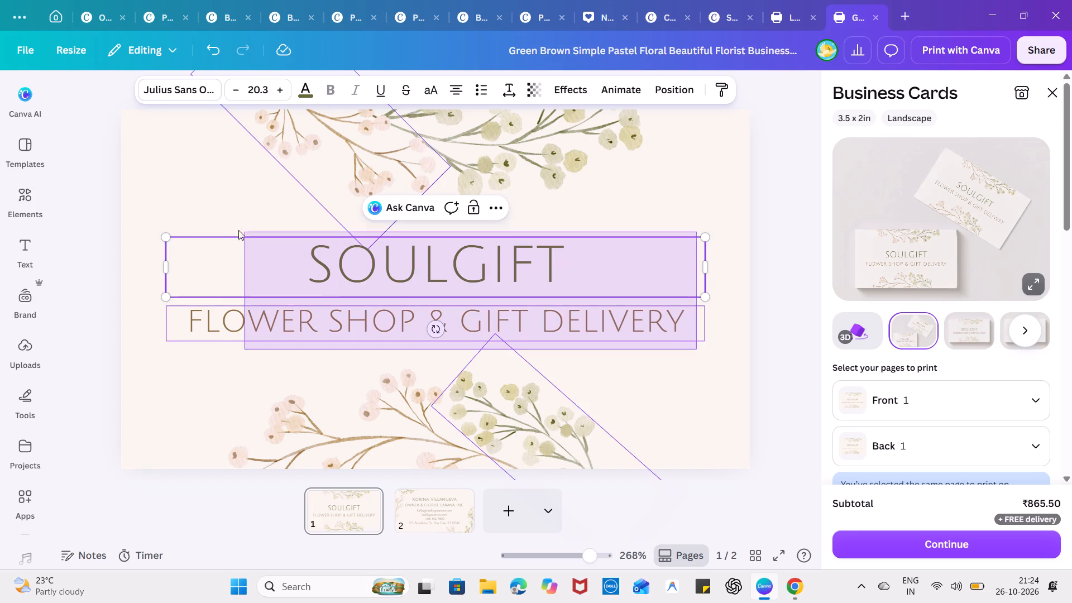
Delete the FLOWER SHOP & GIFT DELIVERY line and the SOULGIFT heading from page 1.
drag(238, 230, 232, 227)
click(583, 295)
drag(721, 329, 701, 327)
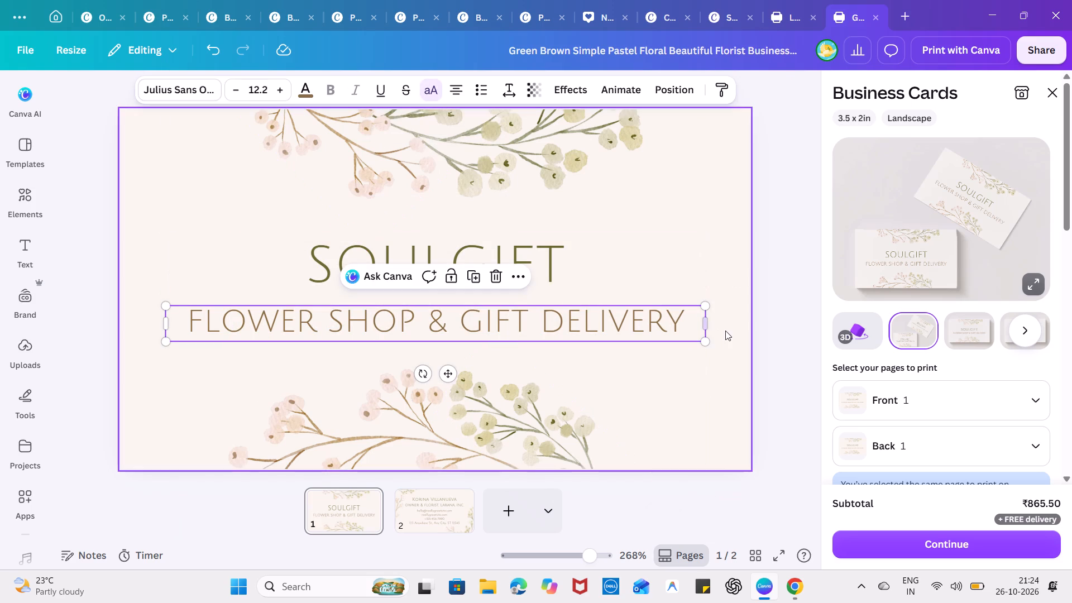
click(725, 331)
click(669, 324)
key(Delete)
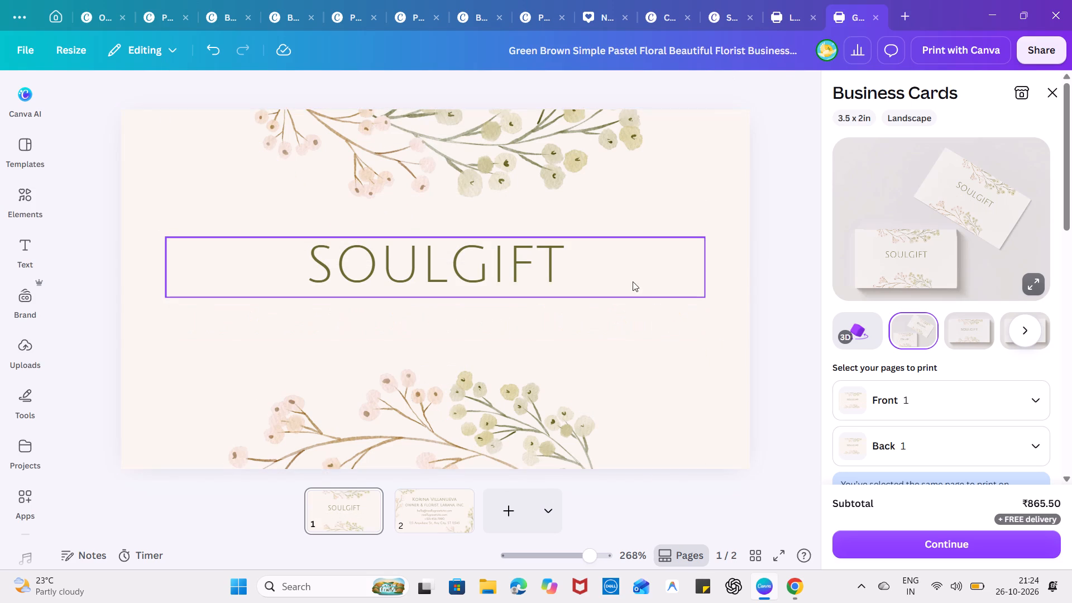
click(561, 280)
key(Delete)
Paste the pink Soul Gift logo with its MADE WITH LOVE tagline, shrink it slightly and centre it between the floral branches.
key(ctrl+v)
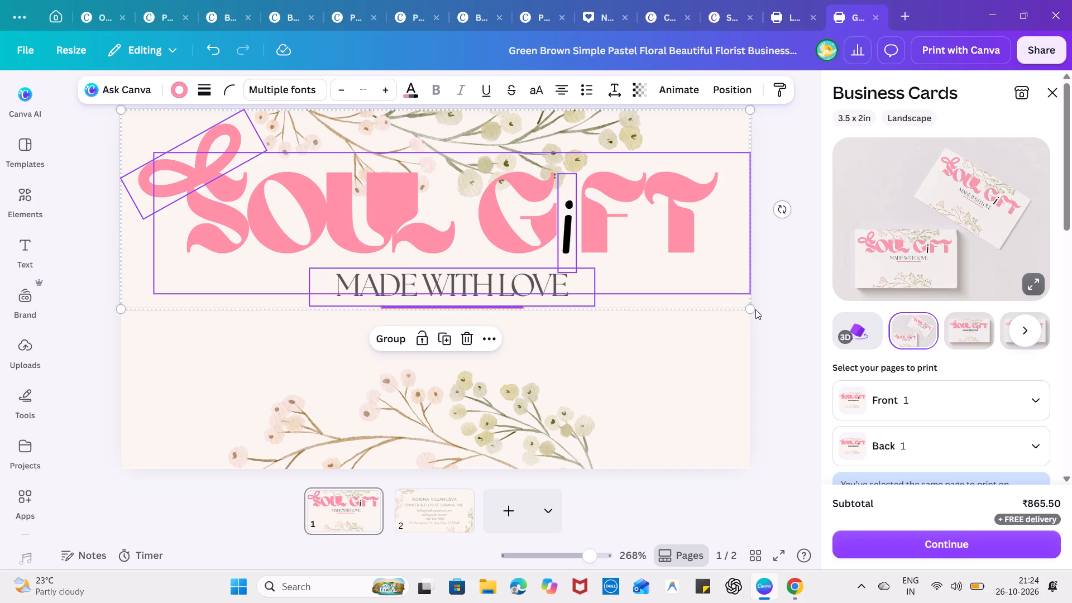
drag(750, 308, 666, 284)
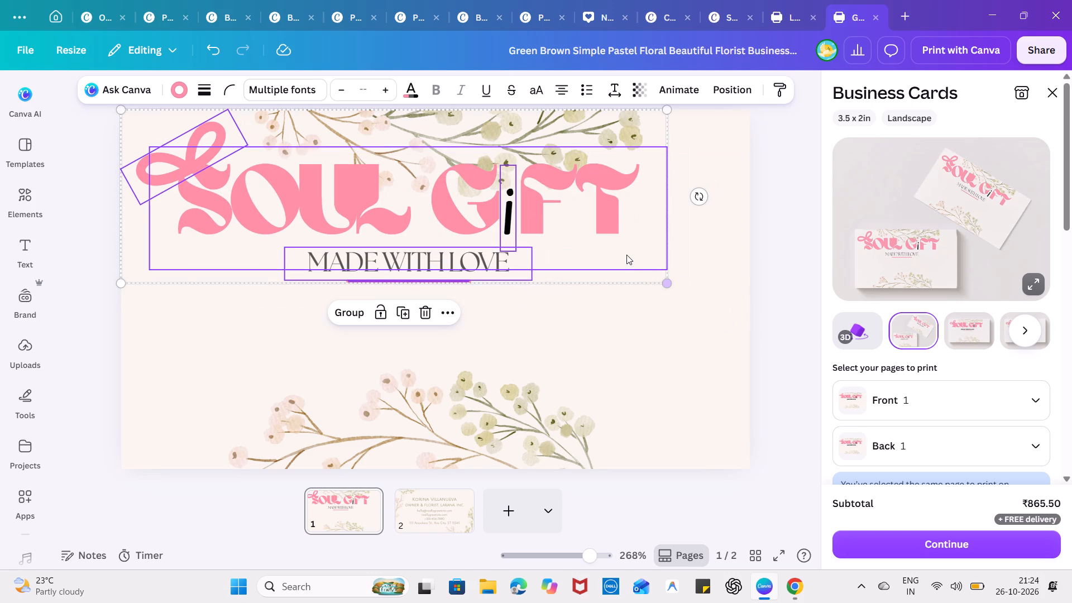
drag(626, 255, 687, 329)
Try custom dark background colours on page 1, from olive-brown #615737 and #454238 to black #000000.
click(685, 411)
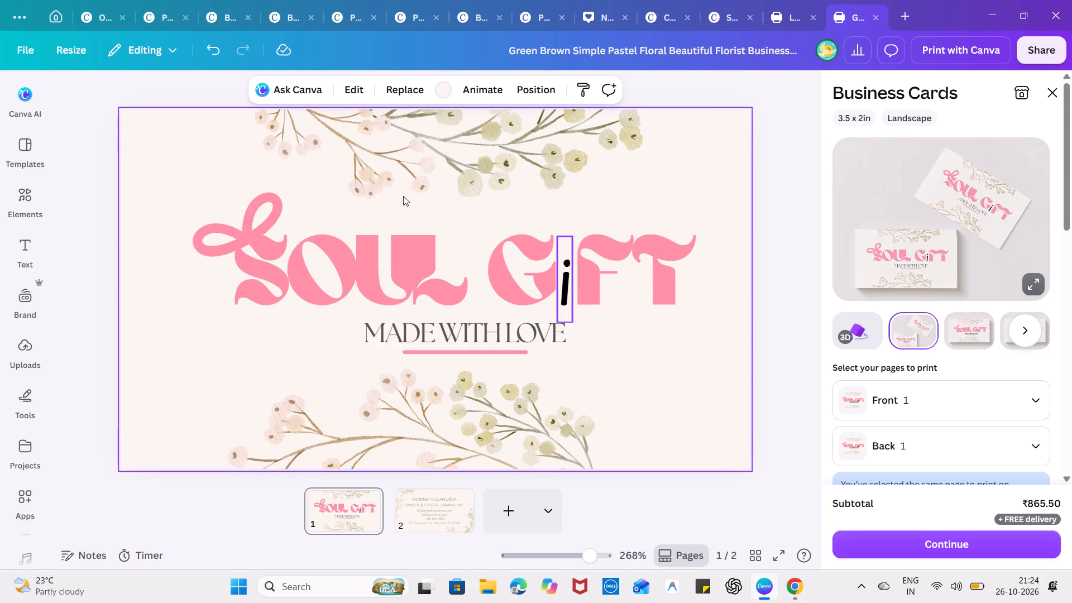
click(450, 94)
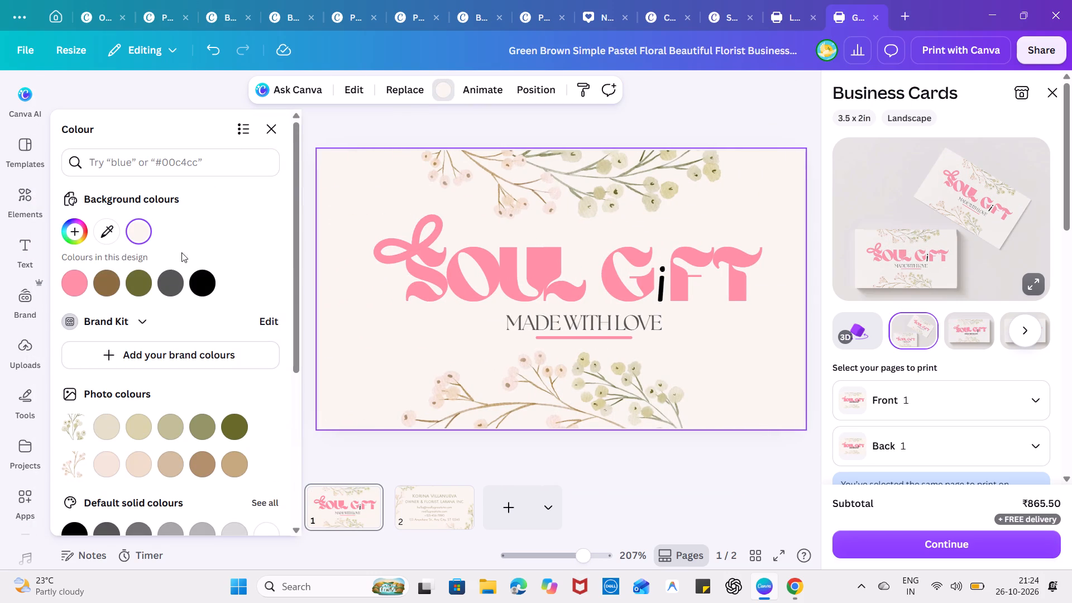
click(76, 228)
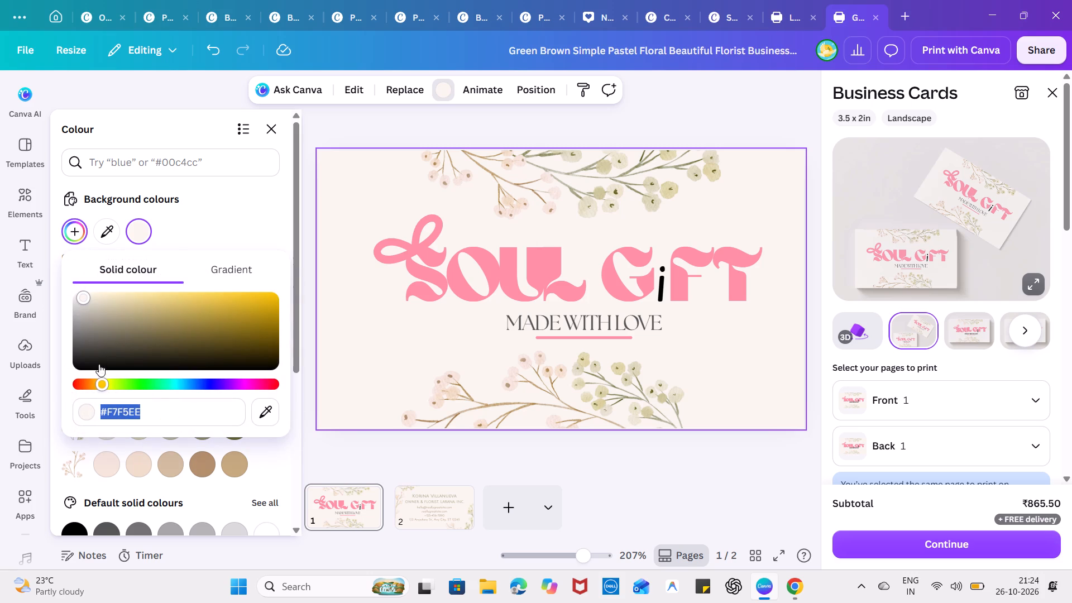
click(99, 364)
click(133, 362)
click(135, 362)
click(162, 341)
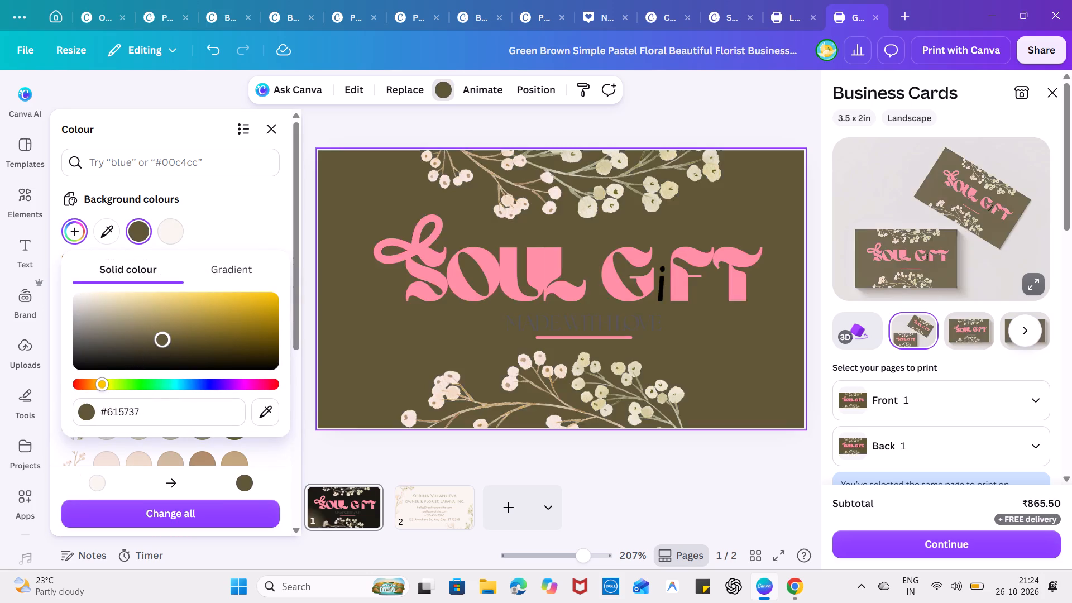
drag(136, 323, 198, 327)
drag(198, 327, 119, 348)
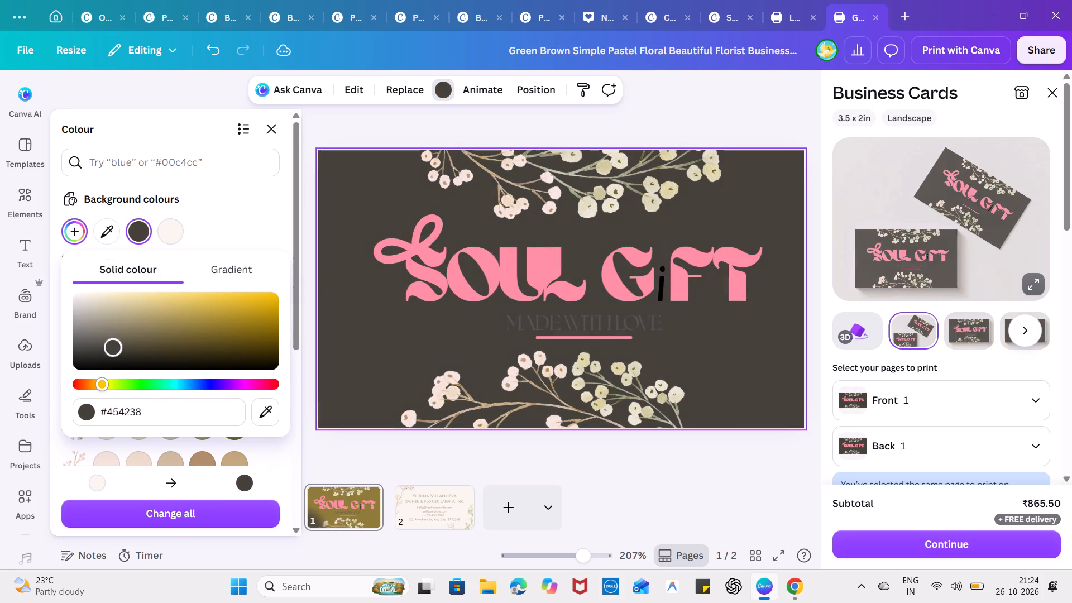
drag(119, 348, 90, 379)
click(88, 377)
Shift the hue of page 1's custom background colour to pink.
drag(90, 381, 235, 383)
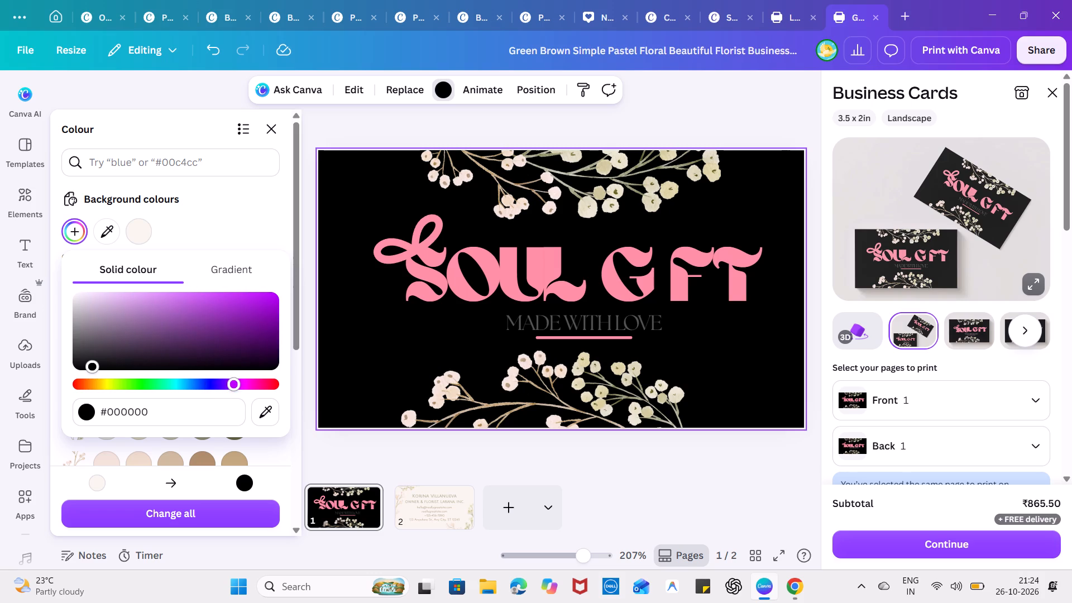
click(240, 389)
click(247, 391)
click(238, 385)
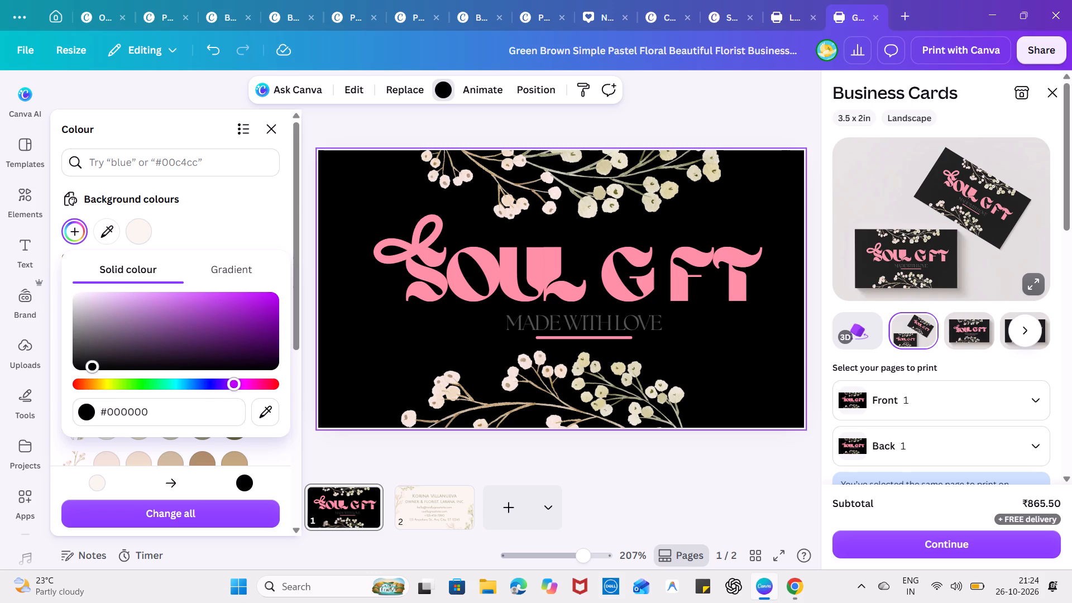
click(242, 385)
click(226, 386)
drag(233, 386, 238, 386)
drag(238, 386, 261, 389)
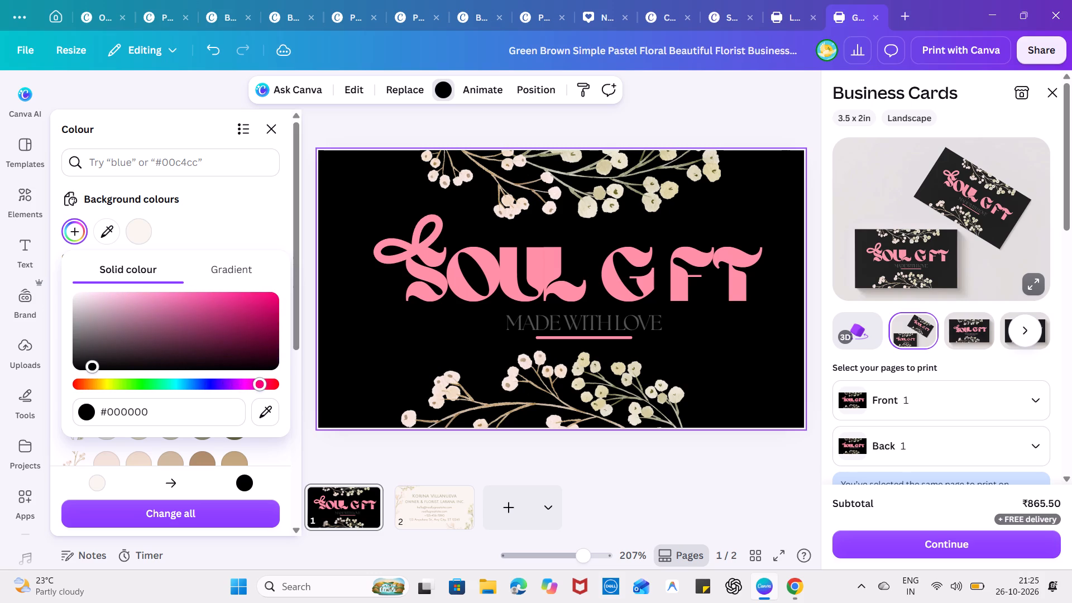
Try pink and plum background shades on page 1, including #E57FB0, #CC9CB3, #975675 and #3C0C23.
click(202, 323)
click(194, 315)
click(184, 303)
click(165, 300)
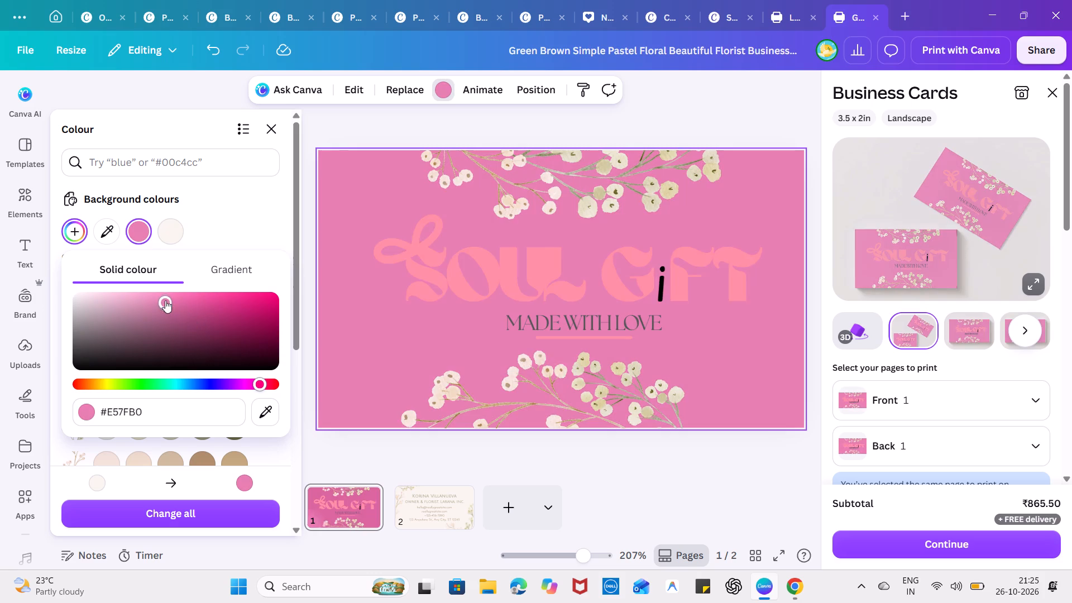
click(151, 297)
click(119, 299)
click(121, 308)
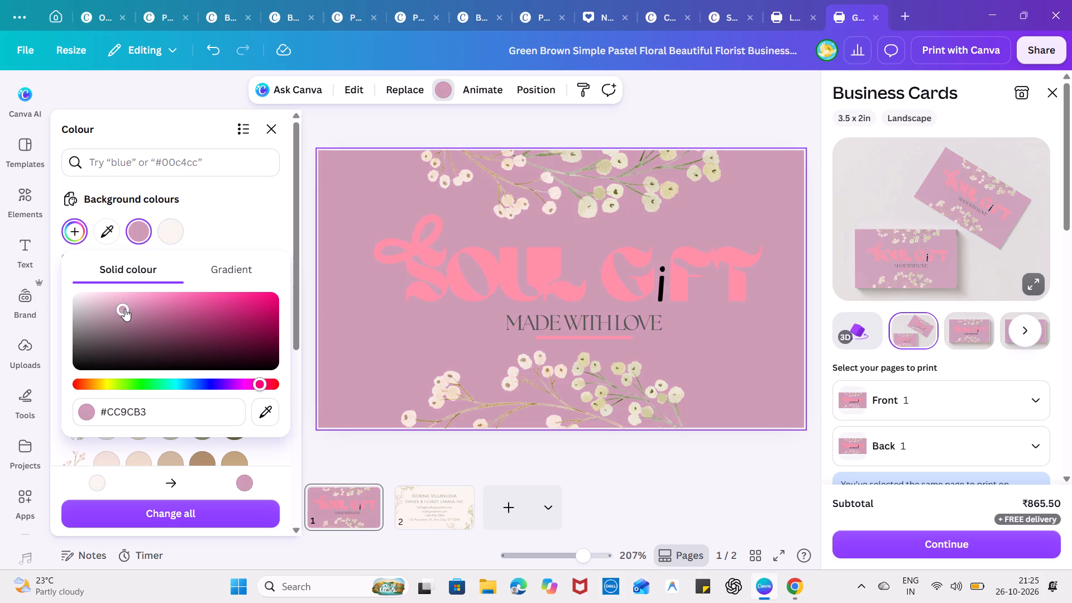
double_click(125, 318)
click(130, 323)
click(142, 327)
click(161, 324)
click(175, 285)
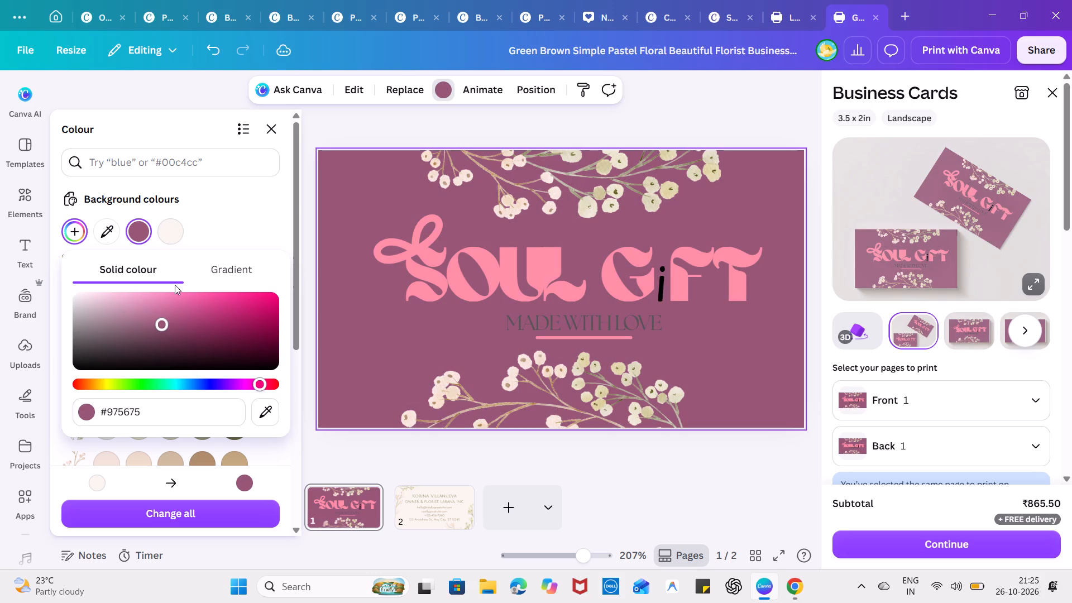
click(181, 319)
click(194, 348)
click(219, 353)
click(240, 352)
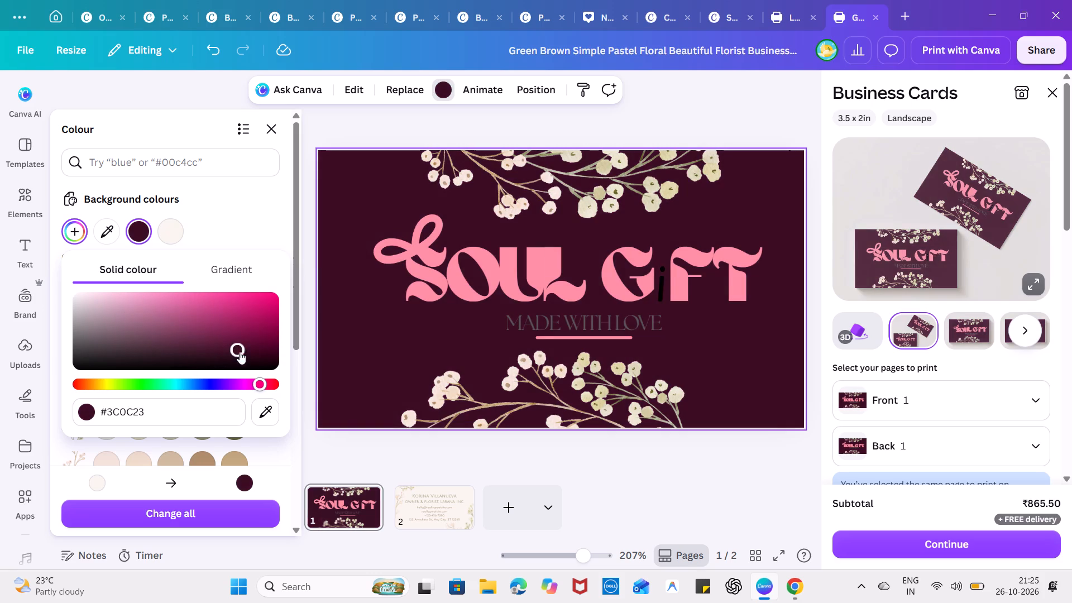
Set the page 1 background colour to light pink #FBAAD1.
click(238, 314)
click(230, 304)
click(199, 296)
click(159, 294)
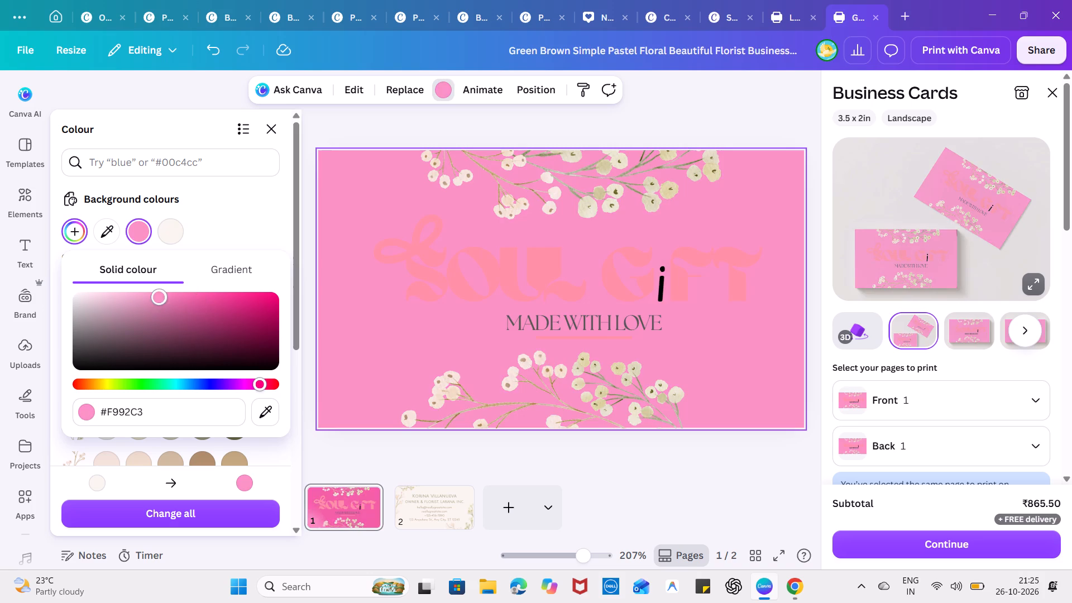
click(124, 291)
click(140, 293)
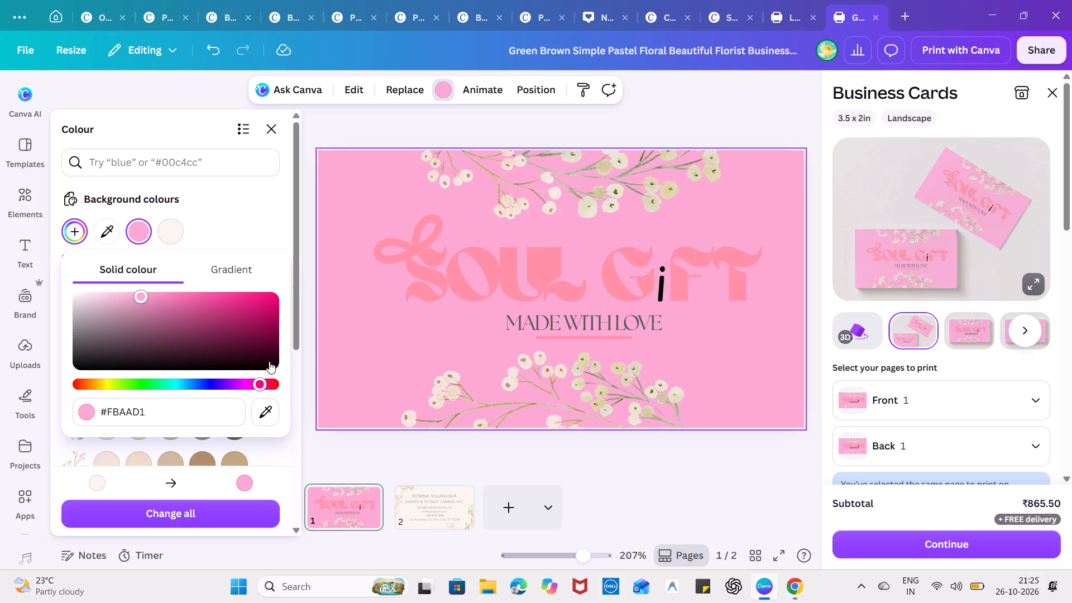
click(546, 468)
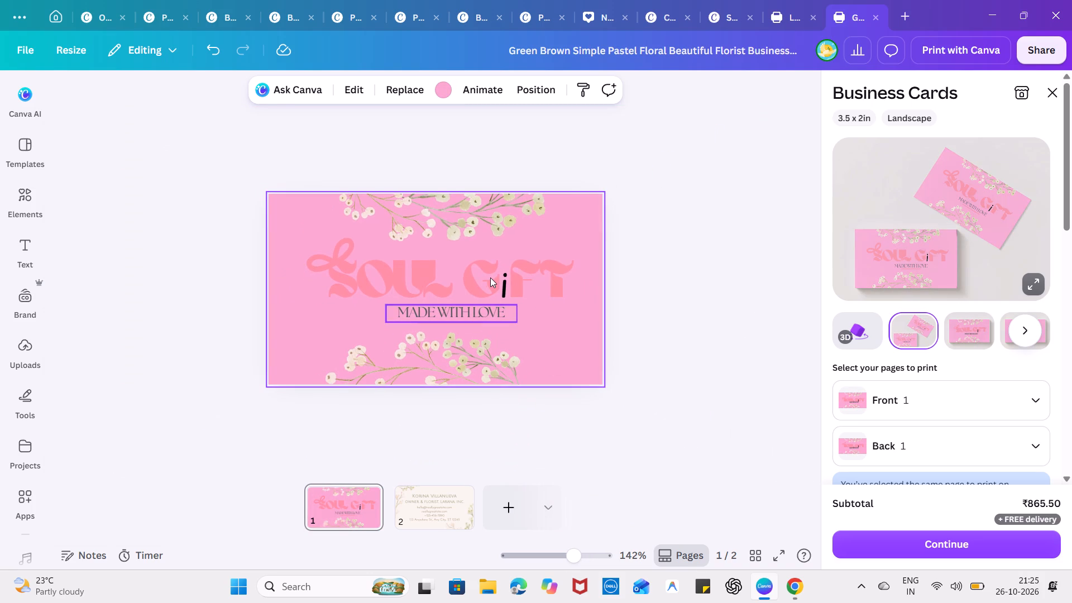
Compare the recoloured front page with the contact details design on page 2.
click(490, 277)
click(636, 263)
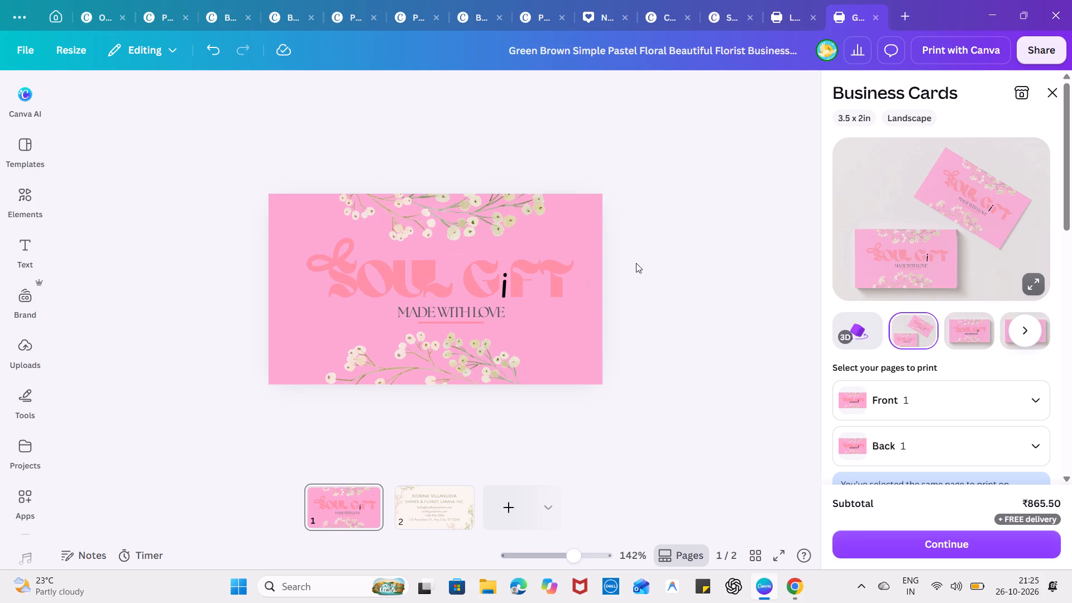
click(438, 515)
click(343, 491)
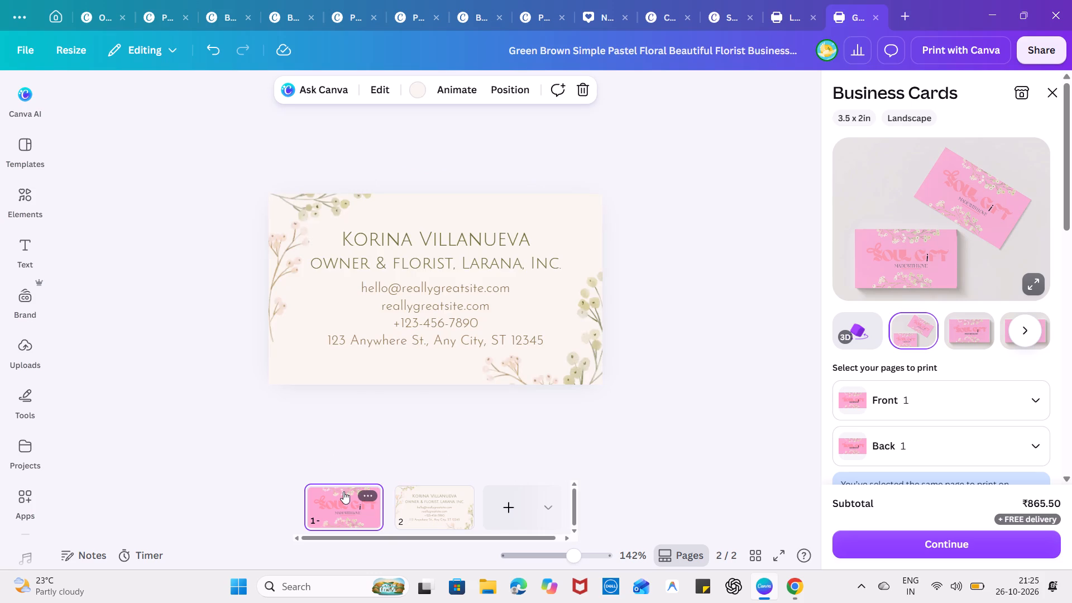
Switch to the Light Pink Abstract Watercolor business card design and paste the Soul Gift logo with its tagline onto page 2.
click(594, 420)
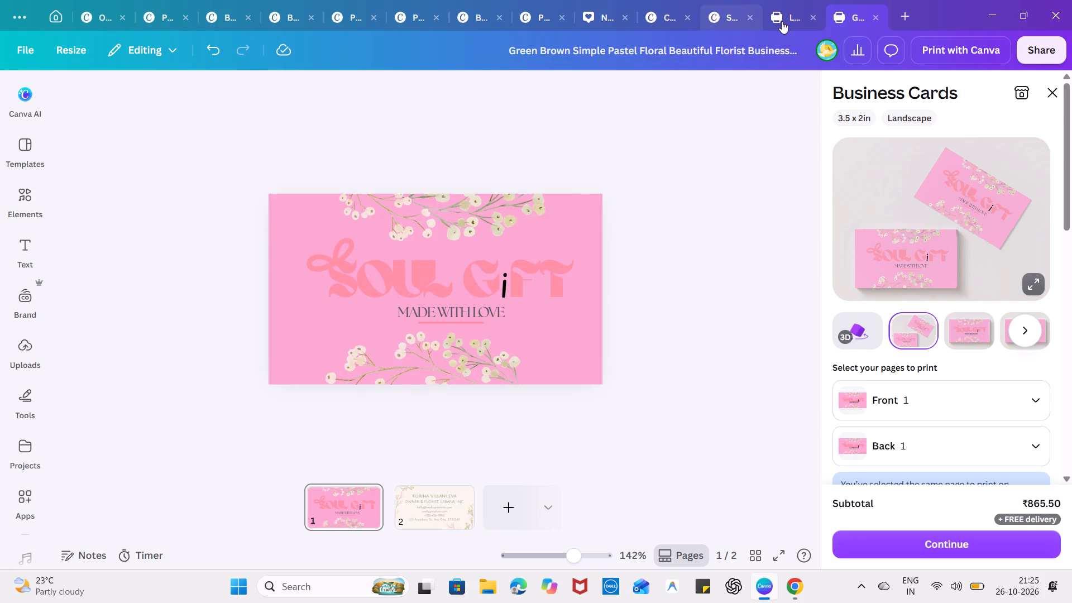
click(782, 21)
click(639, 308)
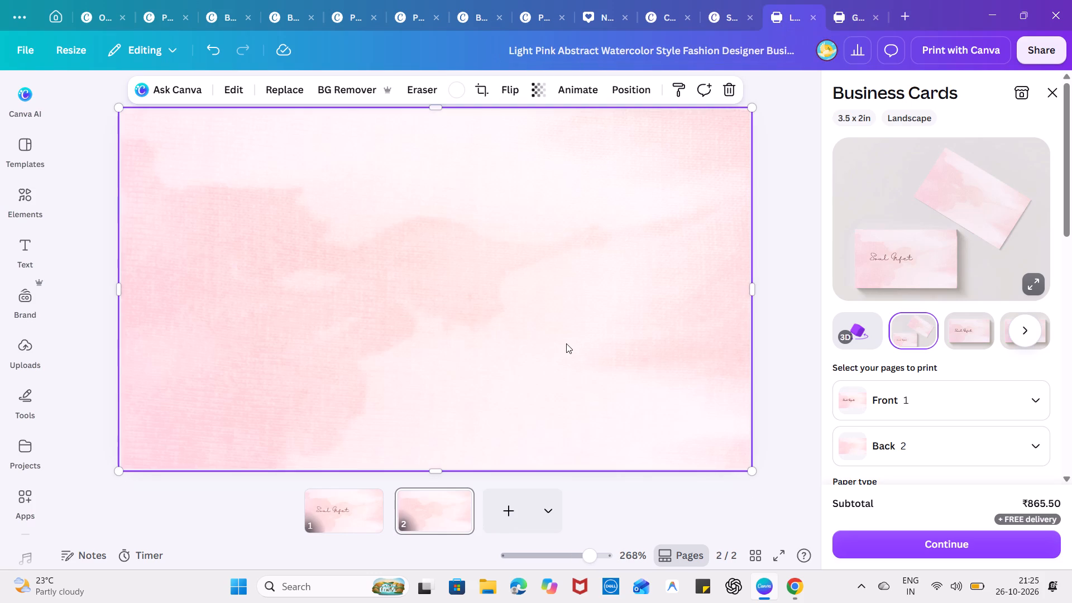
key(ctrl+v)
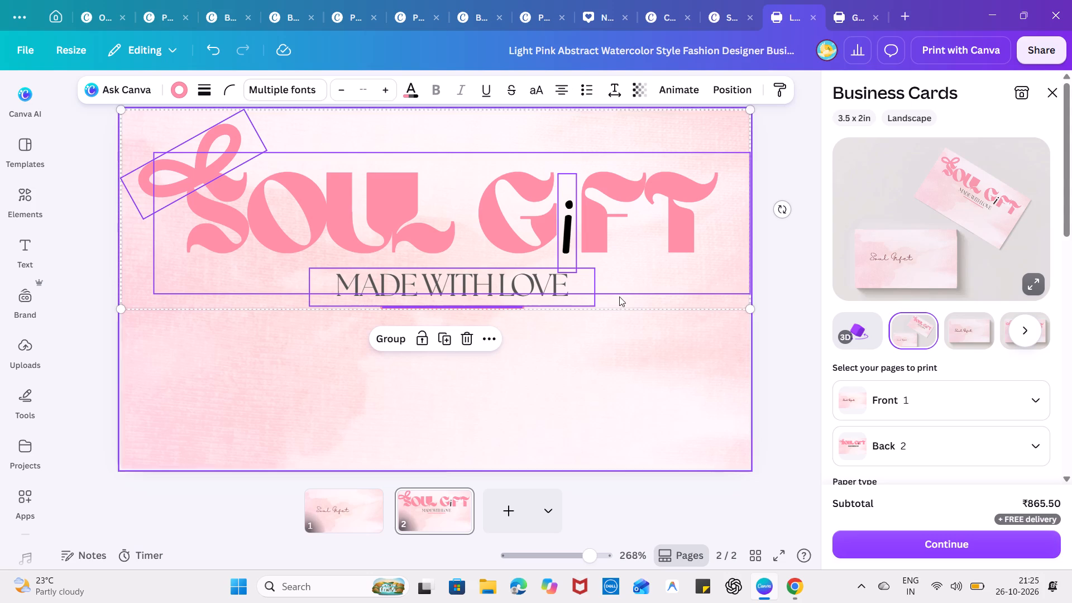
Shrink the pasted Soul Gift logo and tagline together and centre them on the page 2 watercolor background.
drag(705, 269, 690, 327)
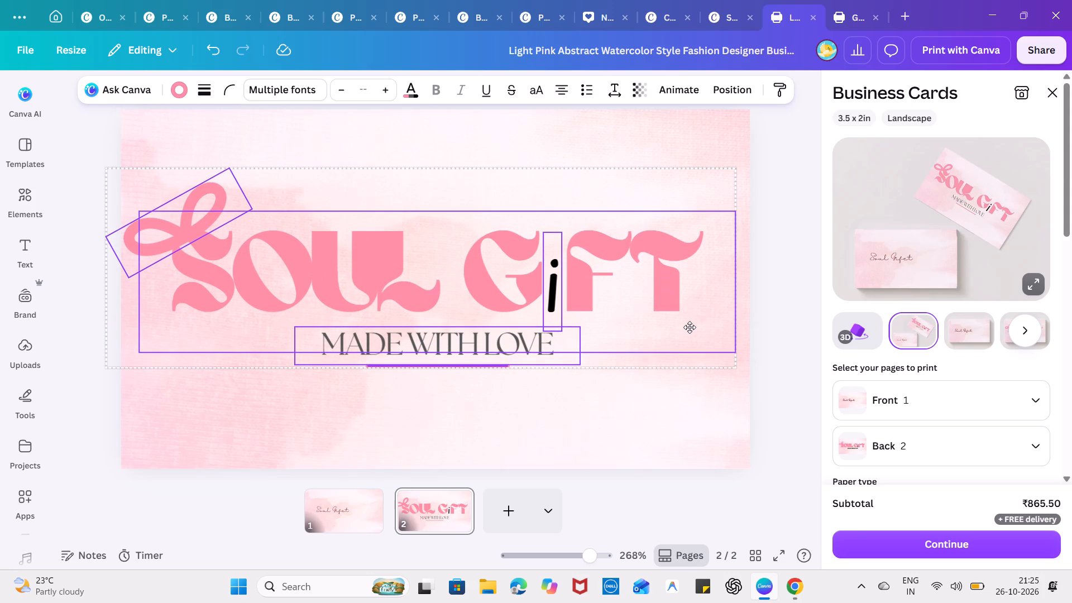
drag(690, 327, 690, 328)
drag(735, 365, 708, 352)
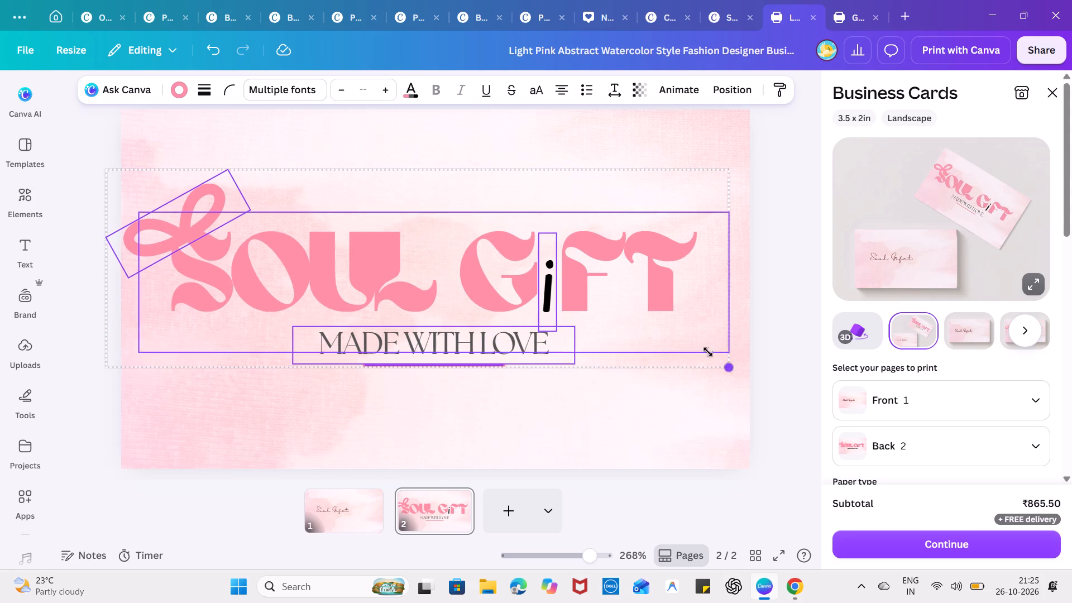
drag(708, 352, 692, 346)
drag(655, 296, 687, 308)
click(766, 328)
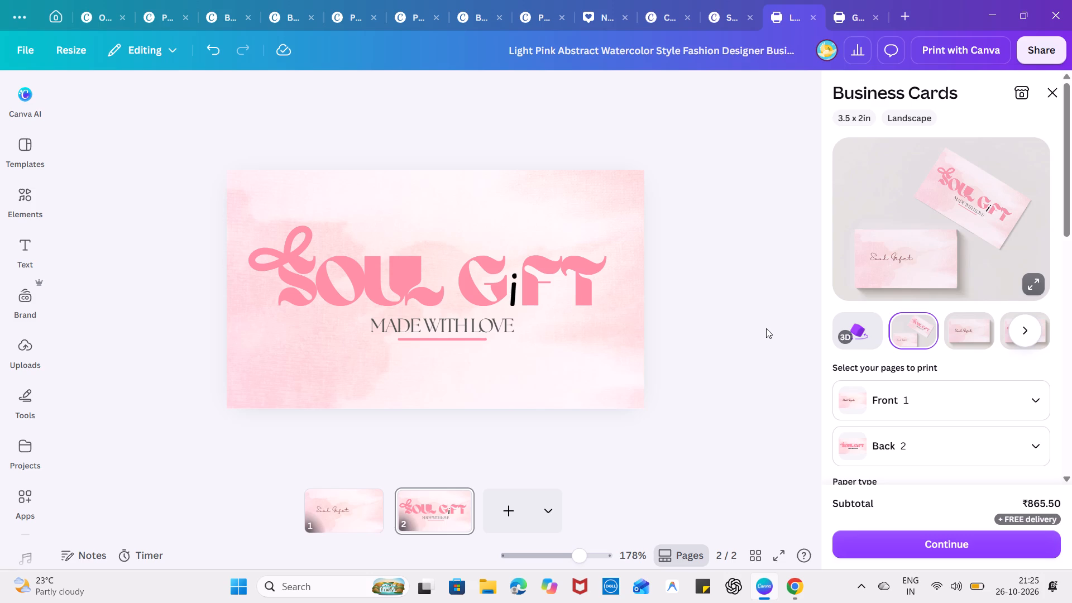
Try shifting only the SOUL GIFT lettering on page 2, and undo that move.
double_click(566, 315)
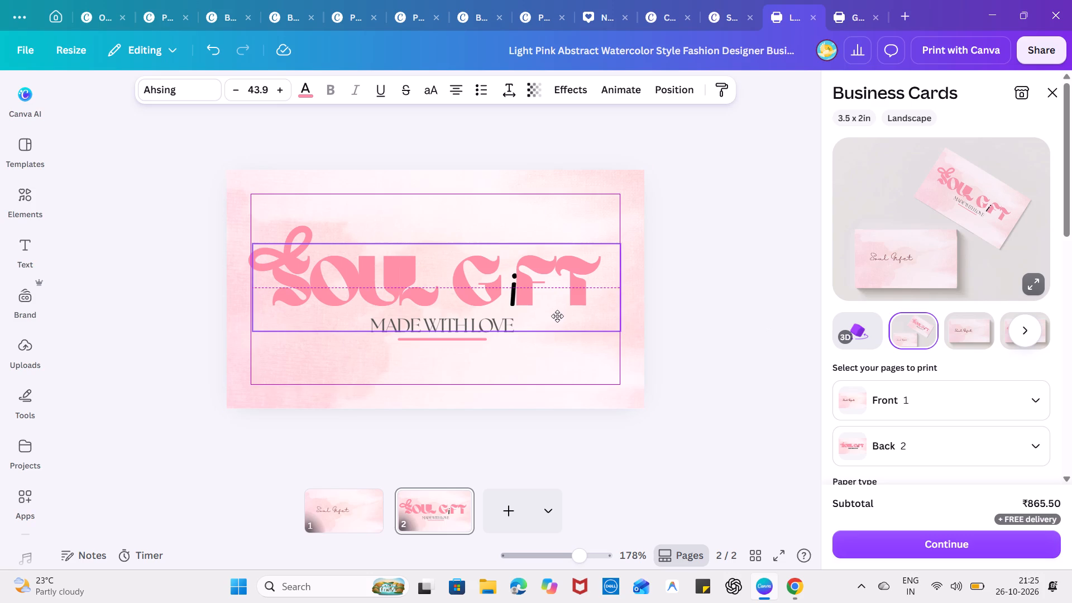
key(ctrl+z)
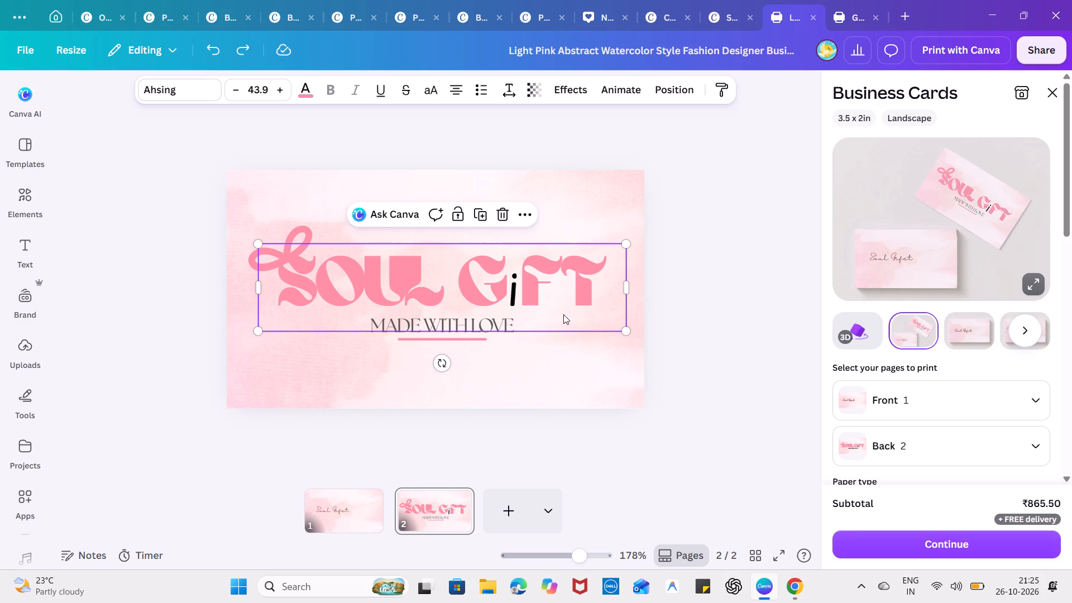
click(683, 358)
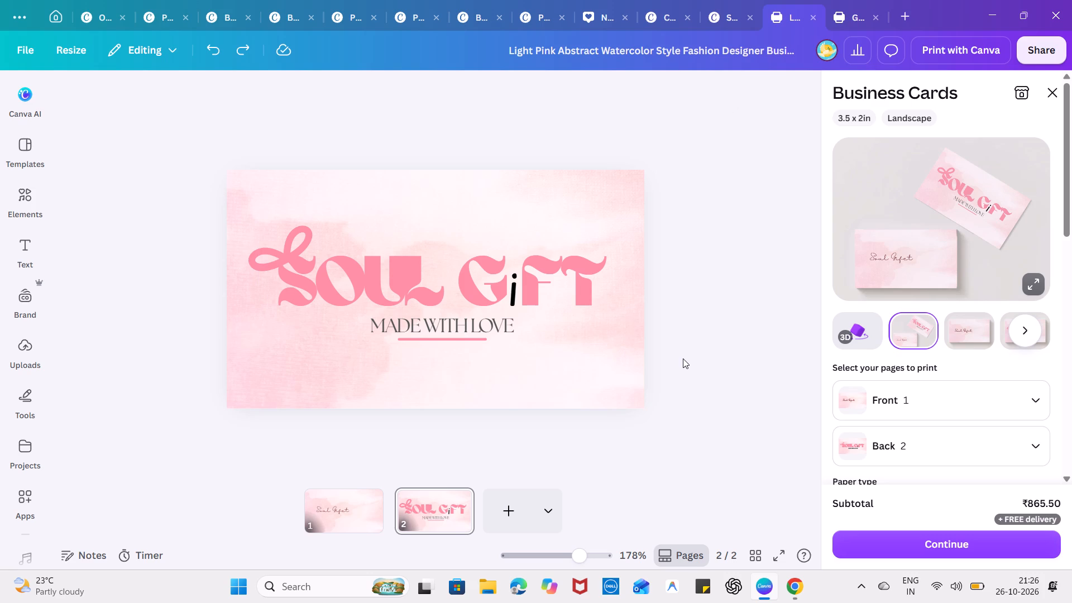
Delete the handwritten "Soul Gifet" text from page 1.
click(351, 524)
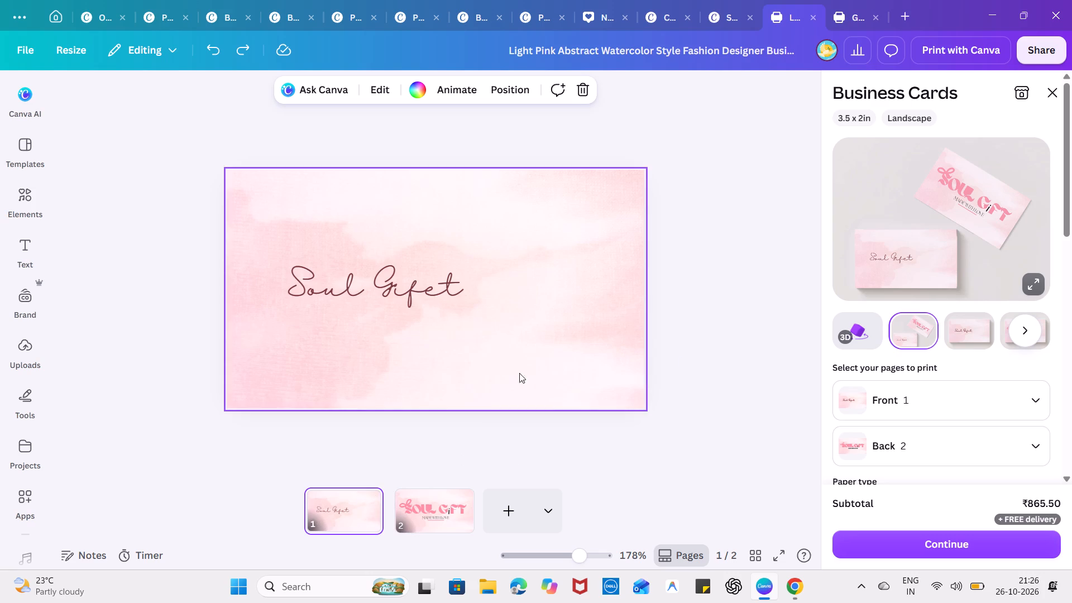
click(432, 297)
key(Delete)
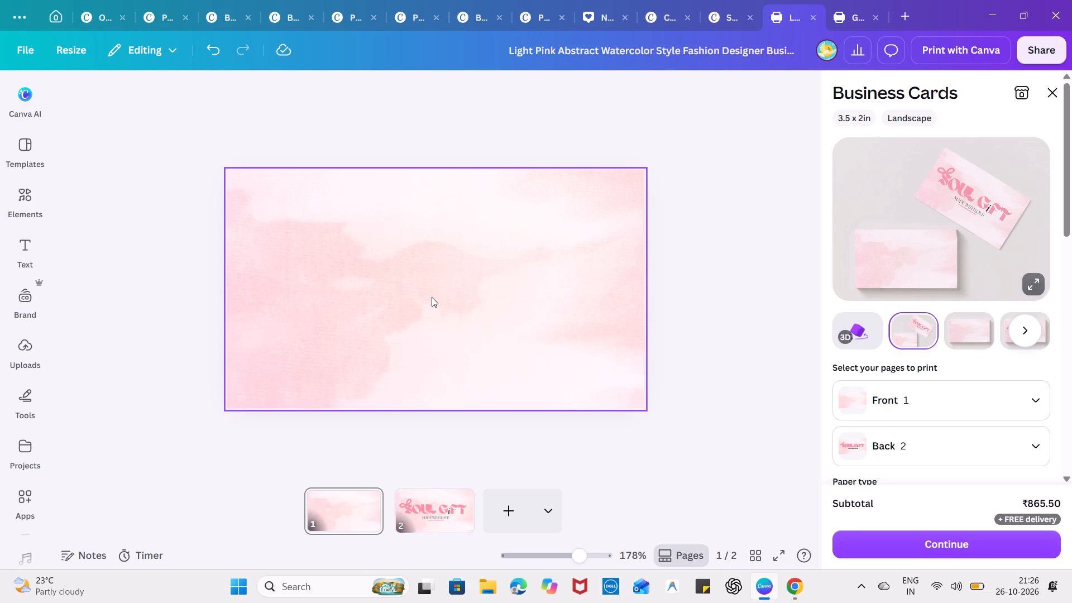
Move the Soul Gift logo page ahead of the blank watercolor page, and go to the blank page 2.
drag(435, 510, 349, 495)
click(431, 509)
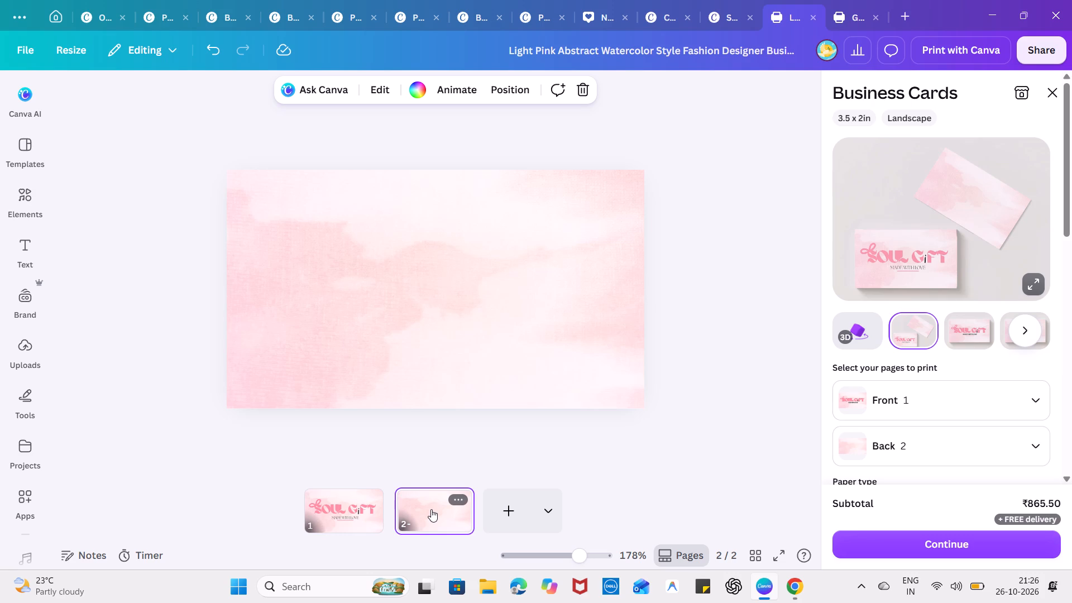
Check the Soul Gift design with the QR code and social media lines, and return to the watercolor card's blank page 2.
click(716, 17)
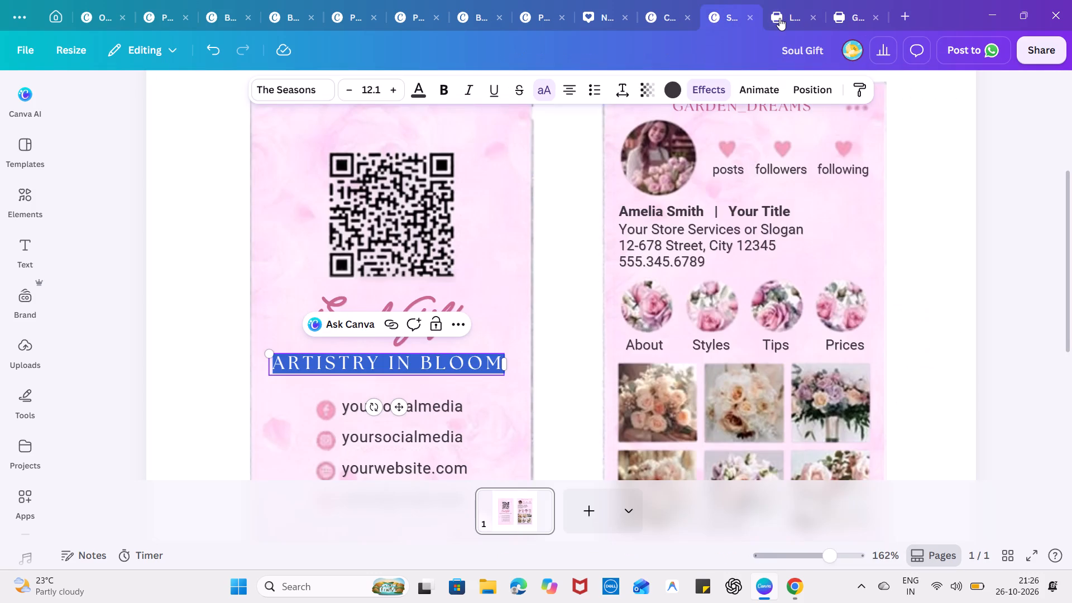
click(779, 18)
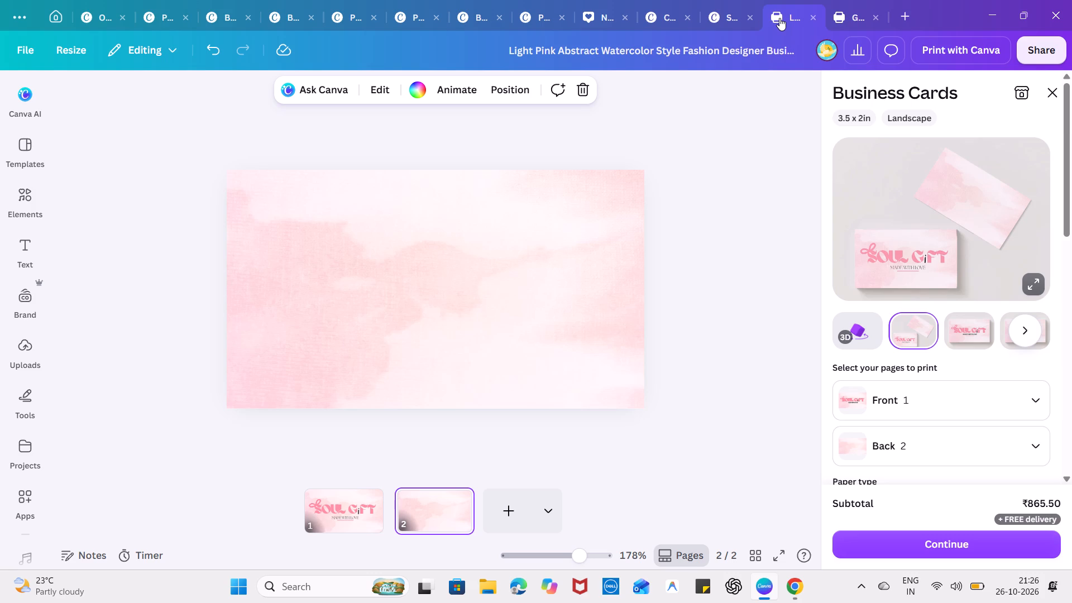
click(509, 199)
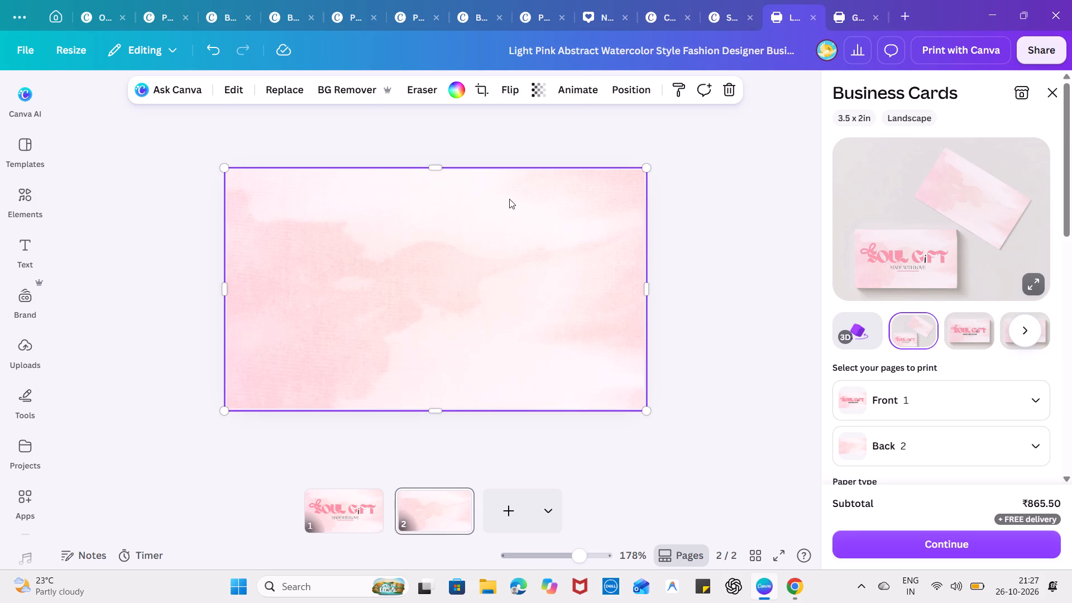
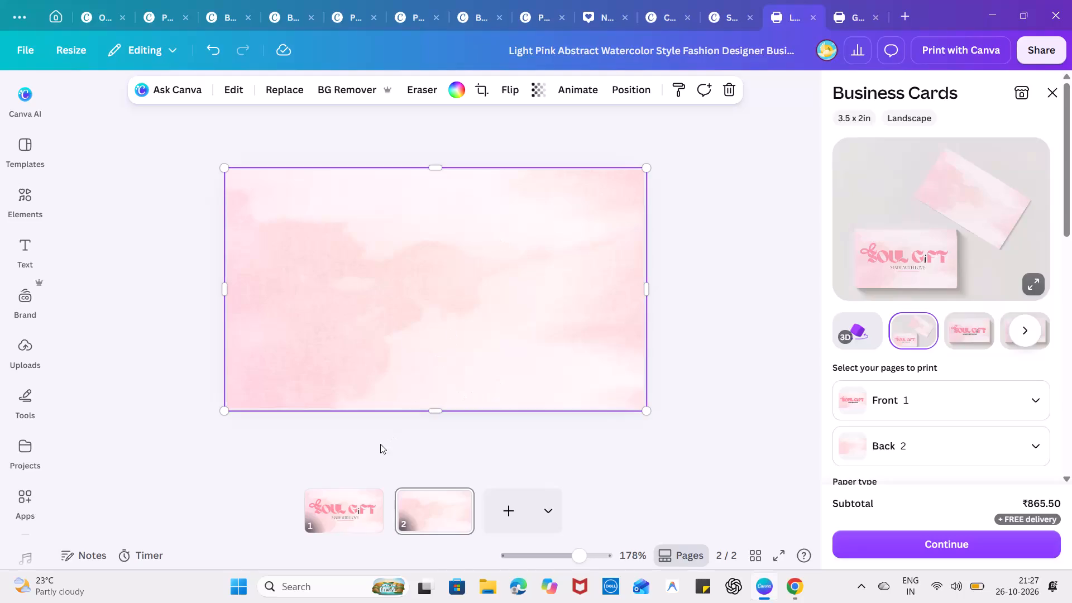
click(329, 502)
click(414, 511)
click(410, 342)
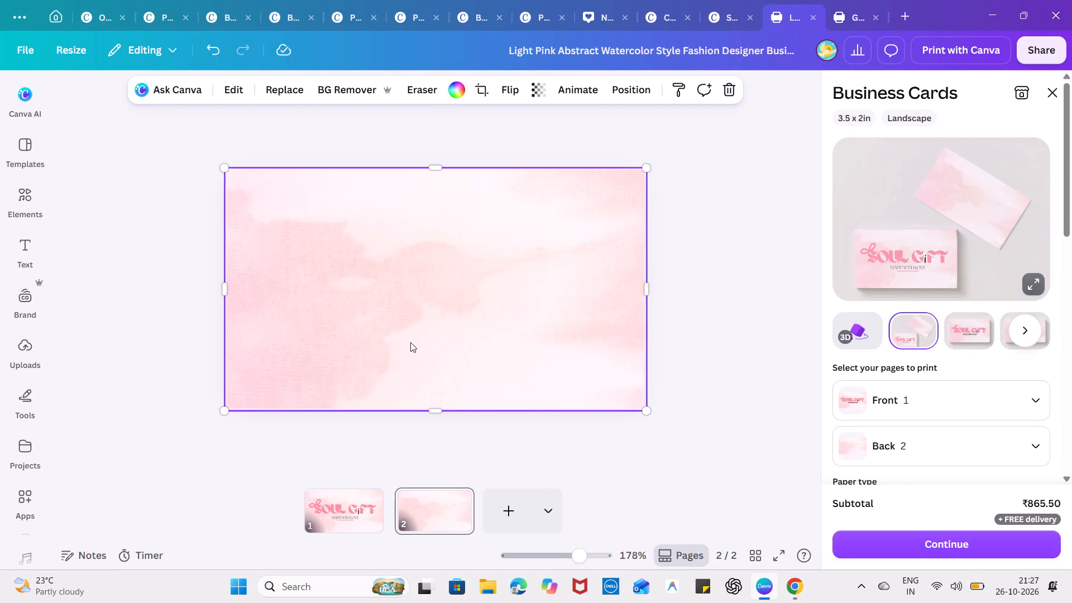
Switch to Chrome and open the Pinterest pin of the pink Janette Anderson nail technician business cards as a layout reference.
click(802, 596)
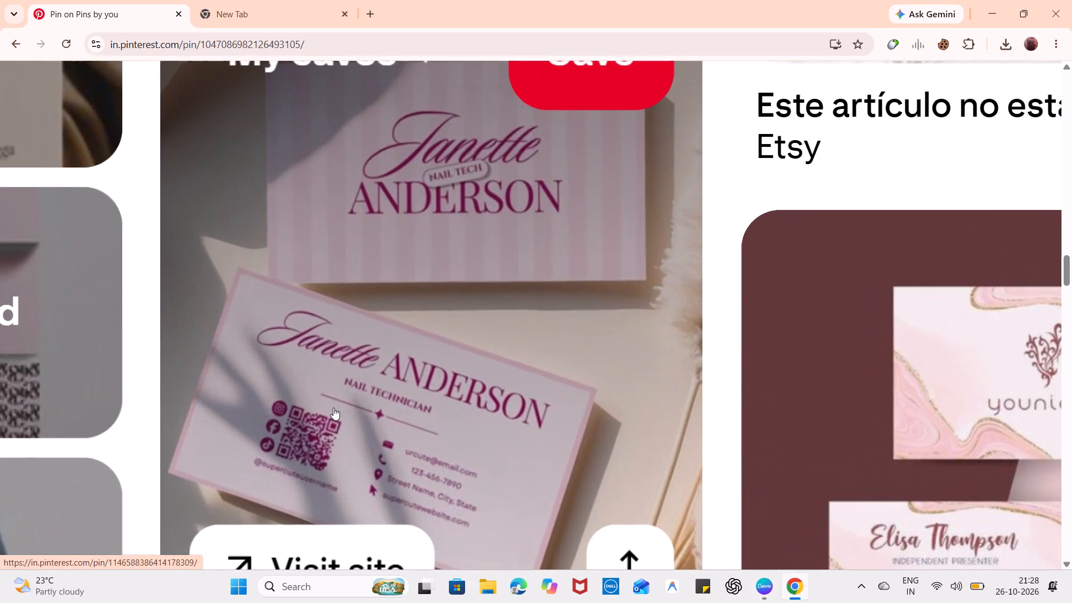
scroll(333, 408, down, 1)
click(401, 374)
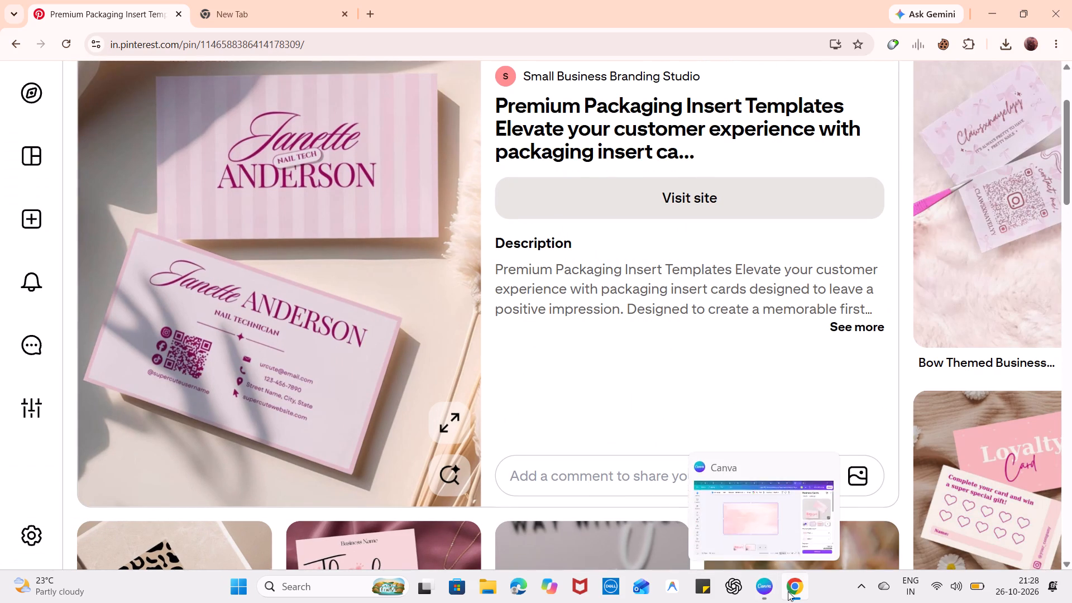
Leave the Pinterest pin for the empty new tab, search Windows for "kuro", and launch the Kuro app.
click(218, 0)
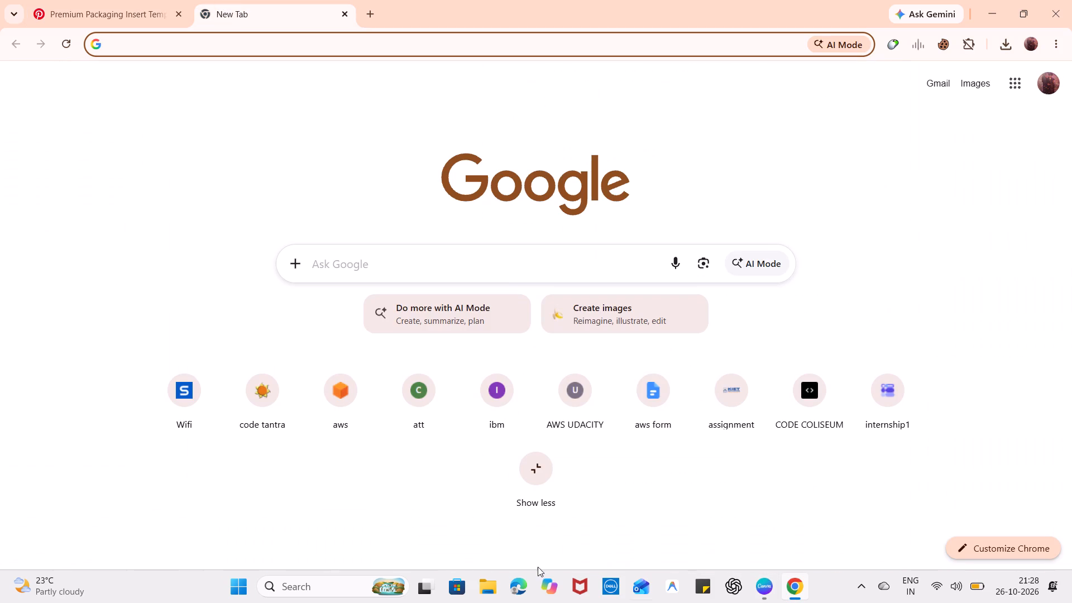
click(323, 591)
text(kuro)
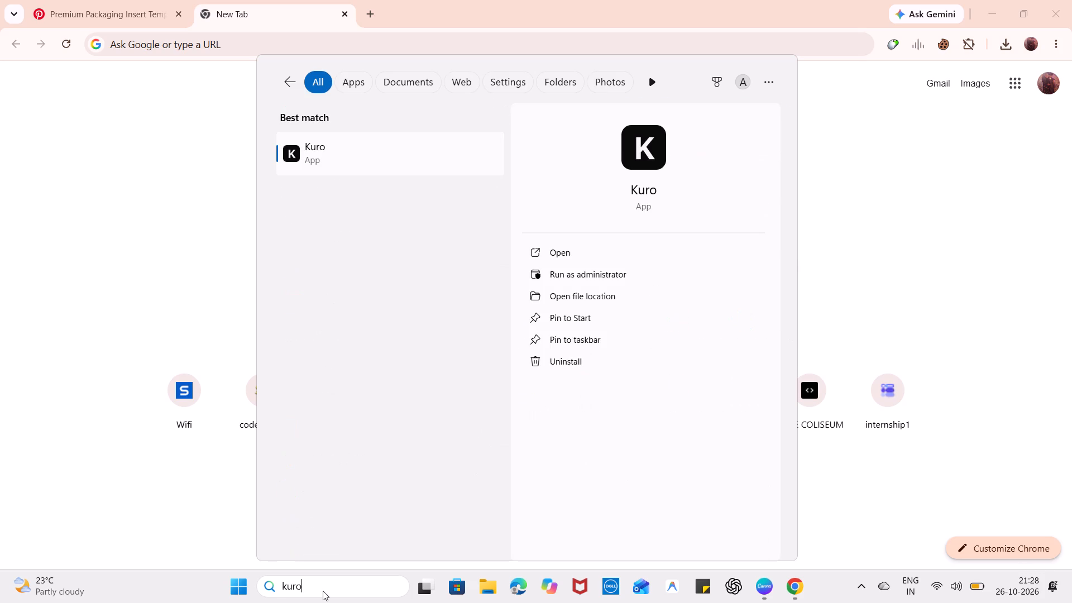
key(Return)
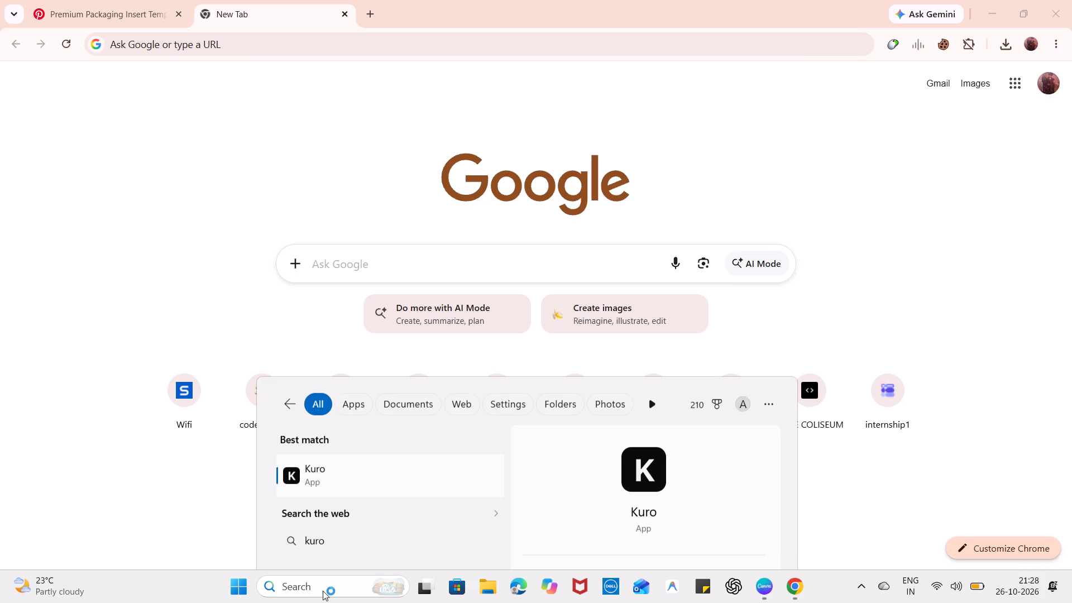
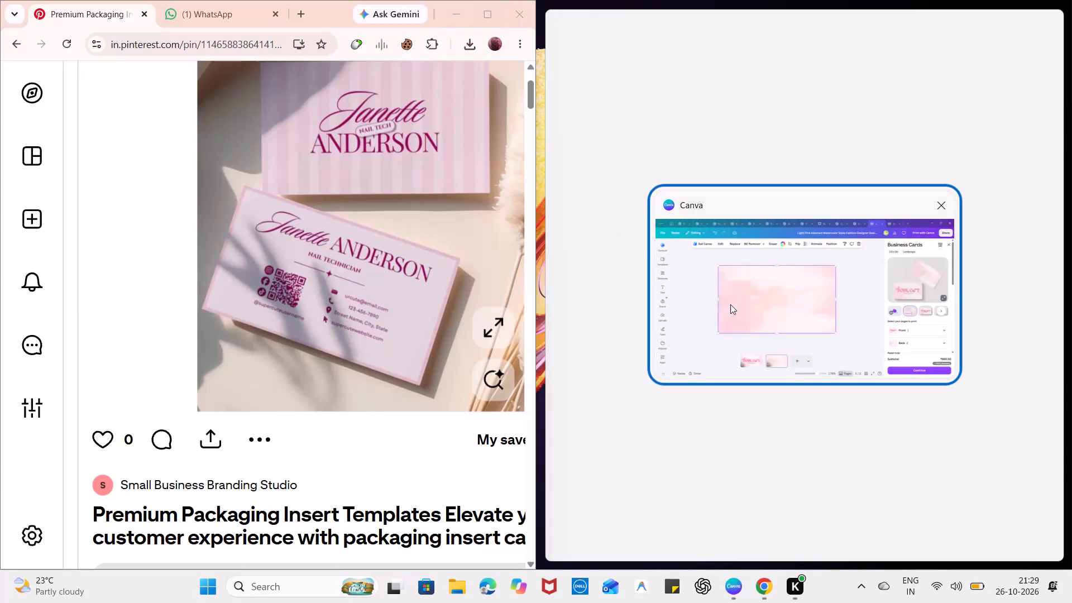
Place Canva beside the Pinterest reference and close the Business Cards print options for the watercolor card.
click(730, 304)
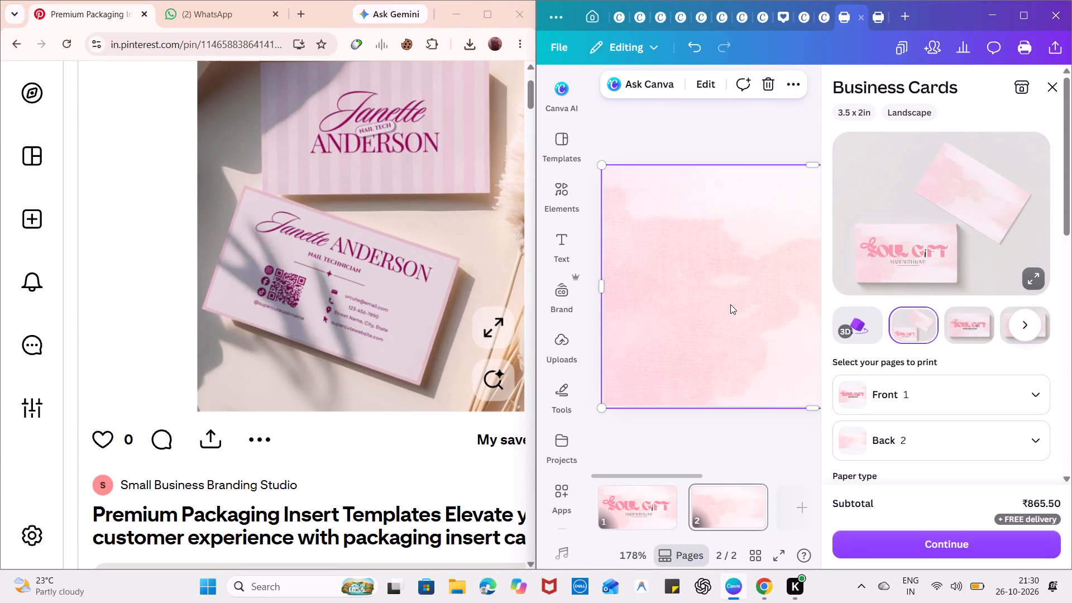
click(1049, 91)
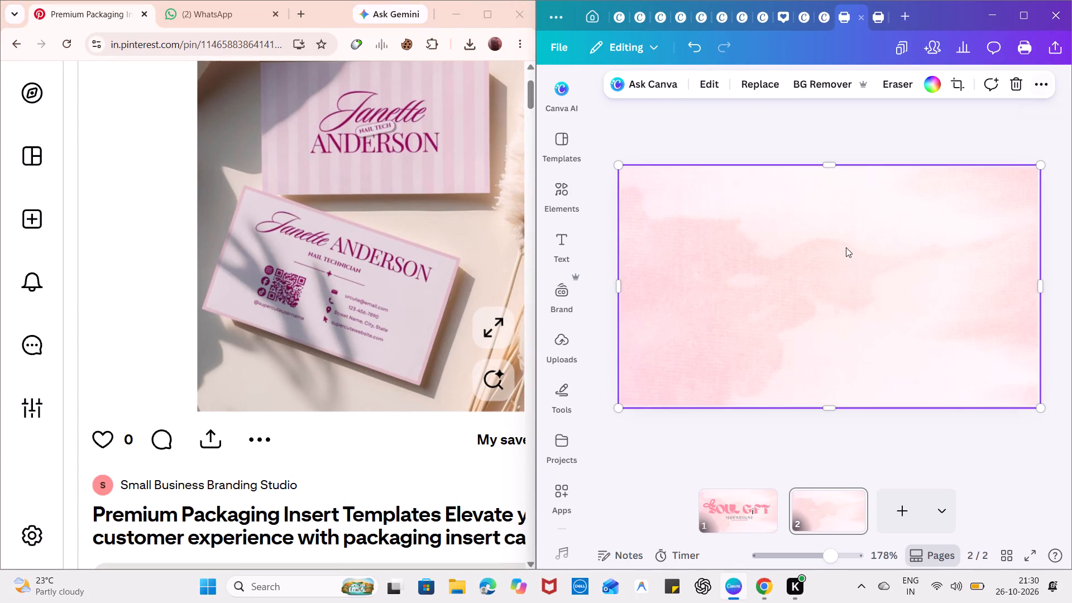
click(846, 247)
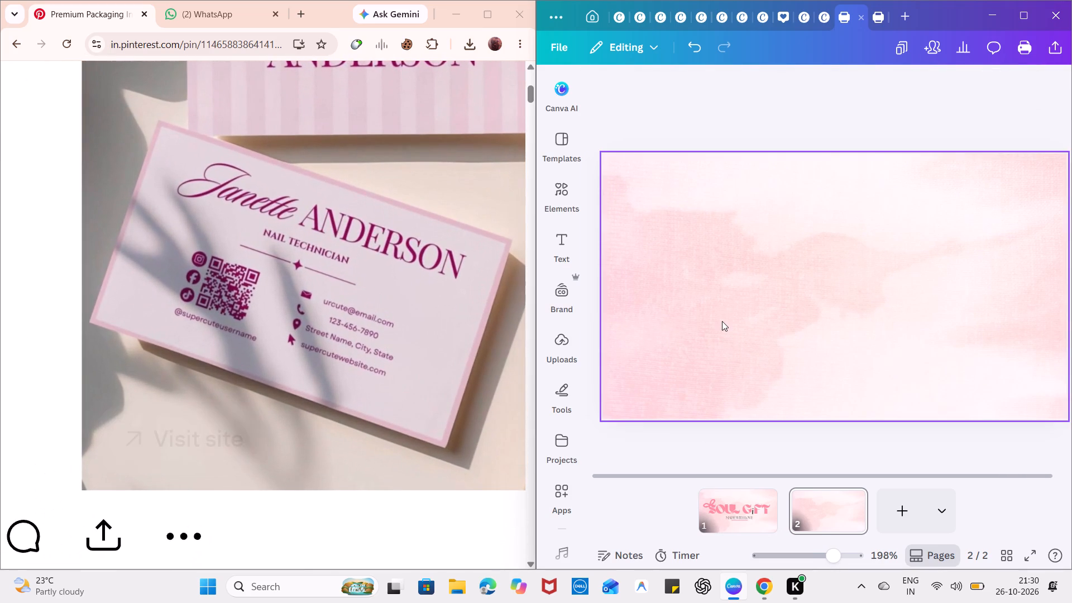
Look through the text options for the watercolor card's blank back in a maximized Canva window, and check the pink floral card design.
click(560, 254)
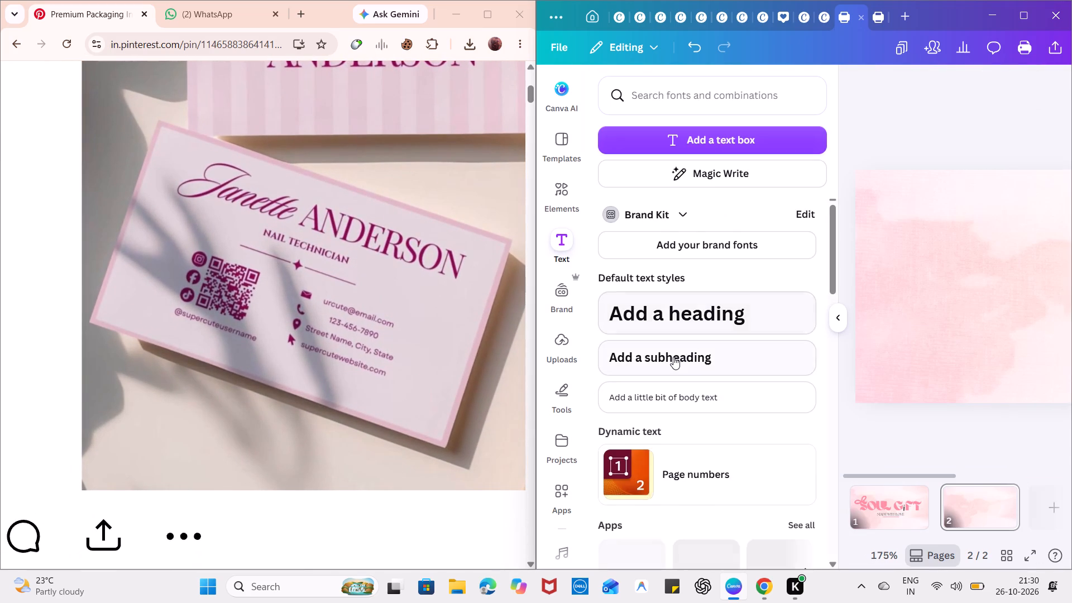
scroll(673, 357, down, 2)
click(1025, 19)
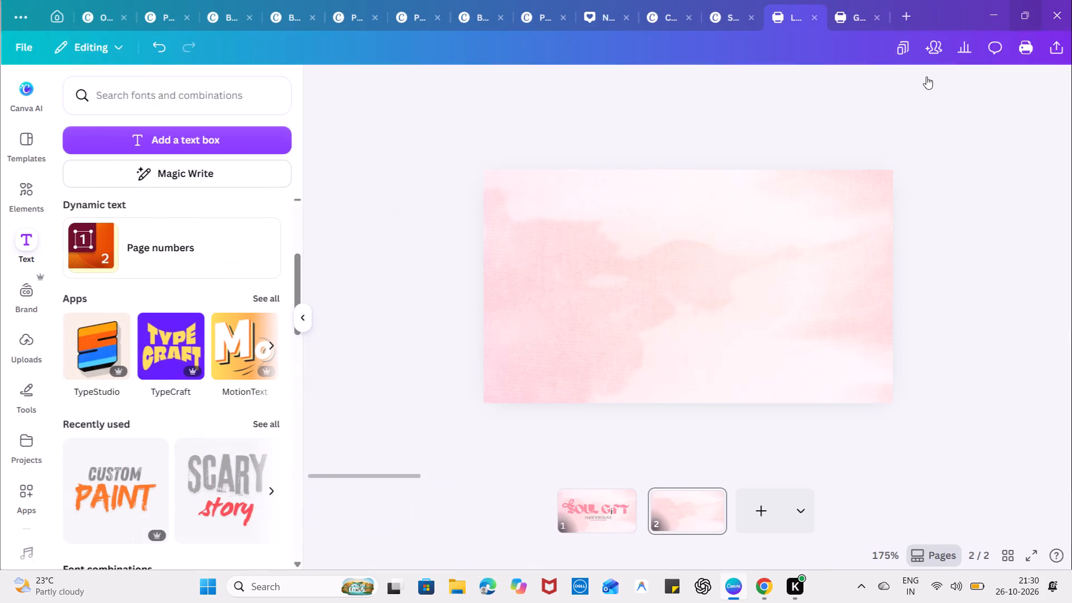
click(846, 16)
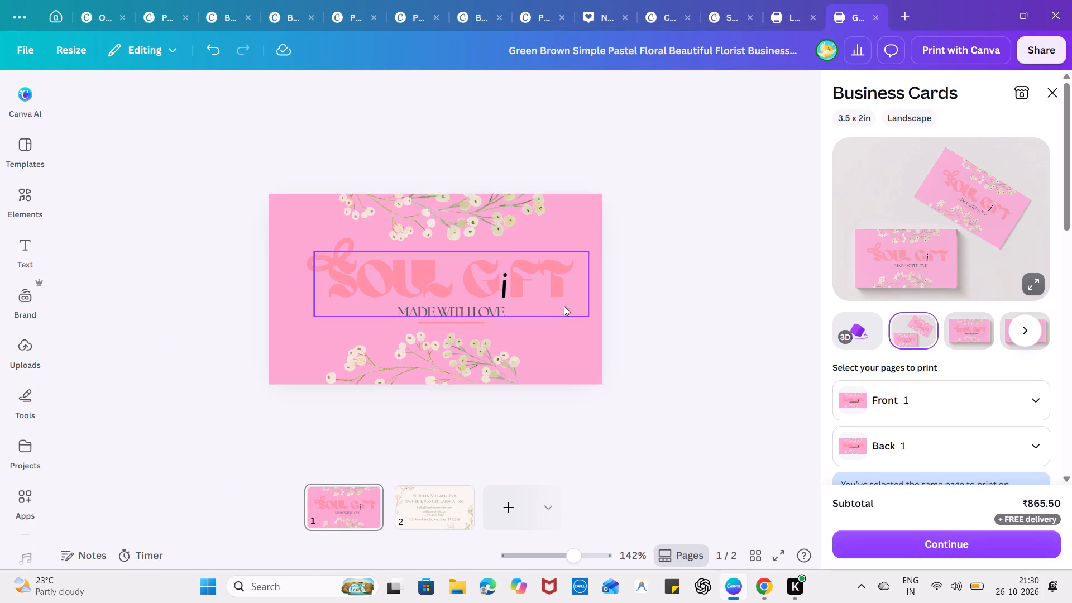
click(798, 16)
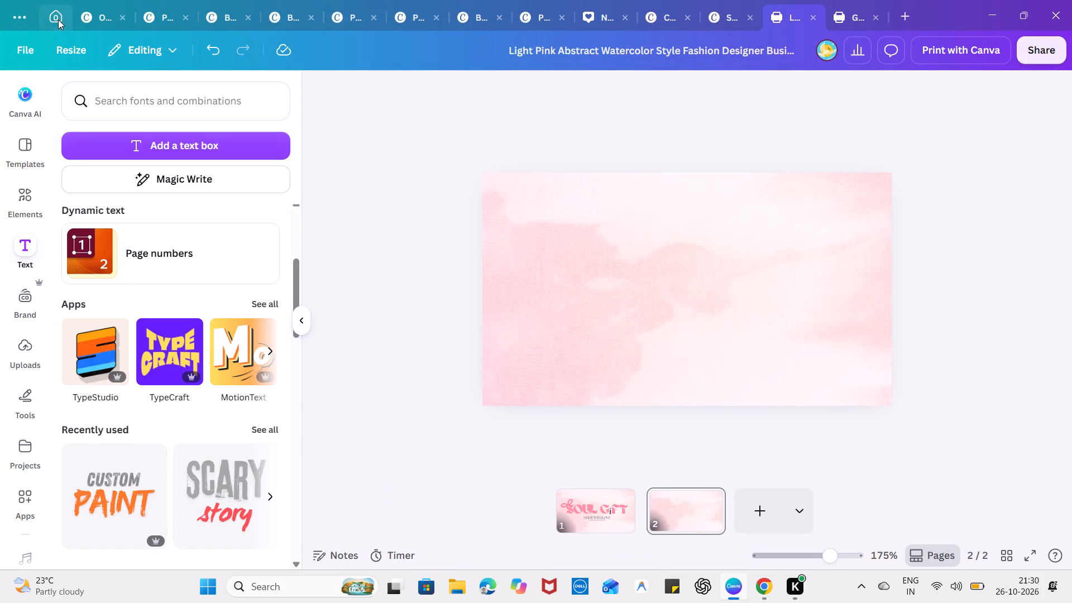
From the floral template's similar designs, choose the Orange Pastel Gray Aesthetic Simple Florist Business Card and open it for customising.
click(57, 17)
scroll(424, 263, down, 1)
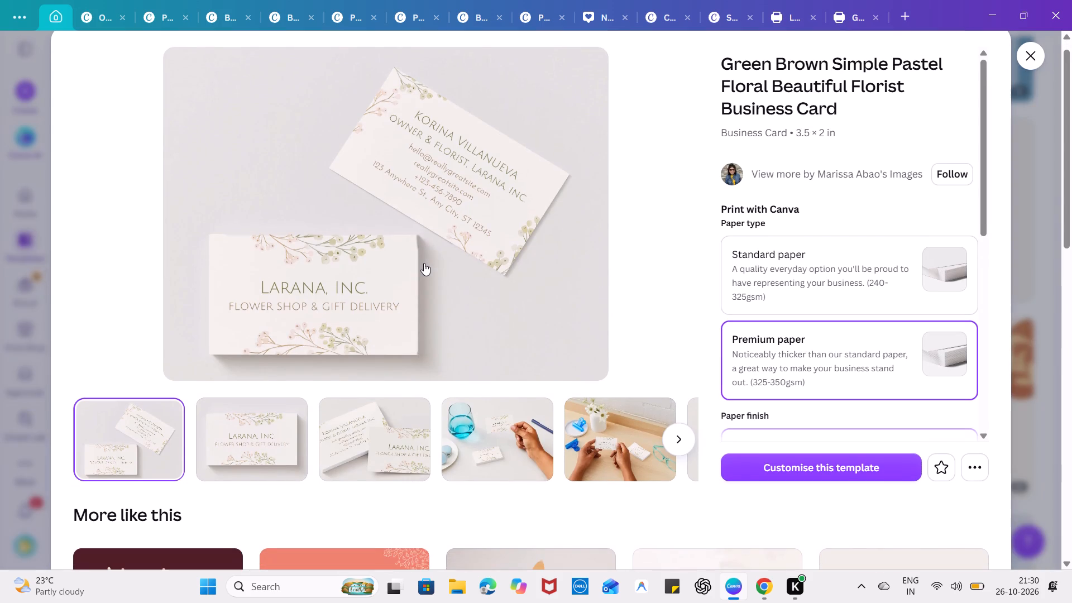
scroll(424, 263, down, 3)
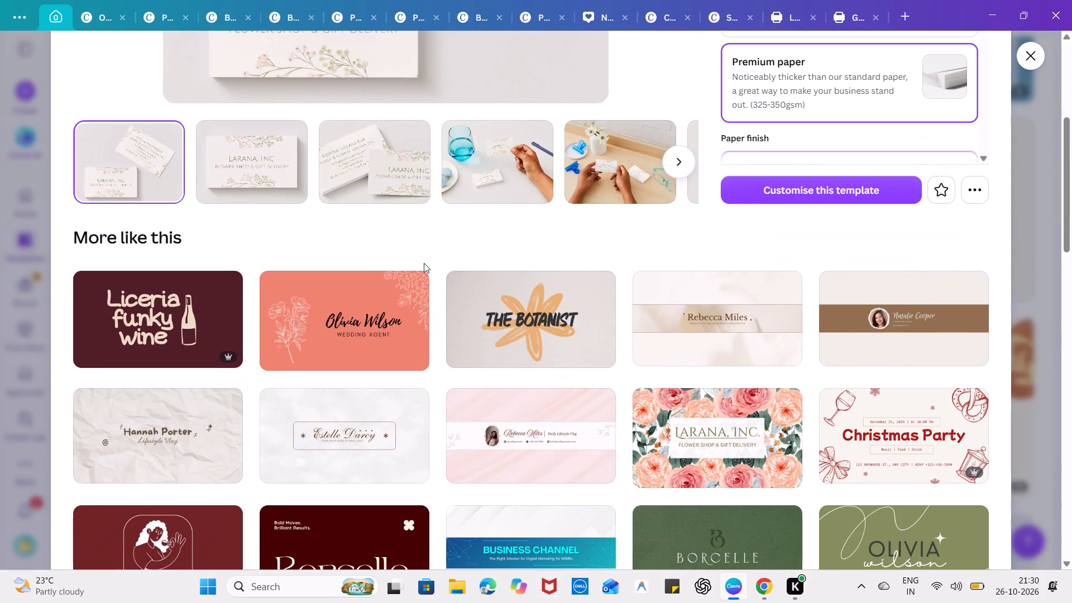
scroll(424, 263, down, 3)
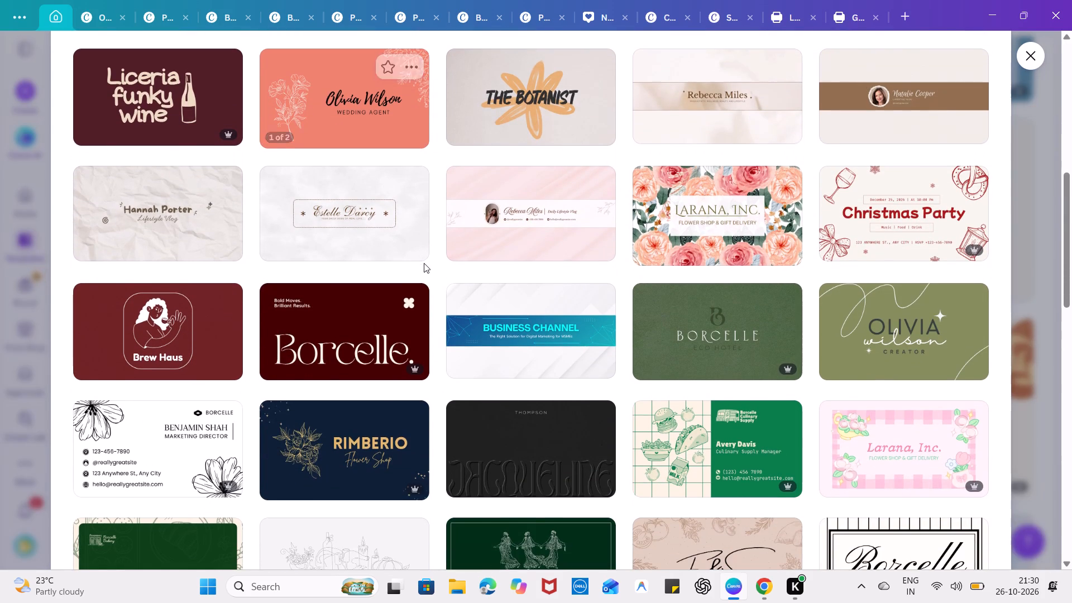
scroll(424, 263, down, 3)
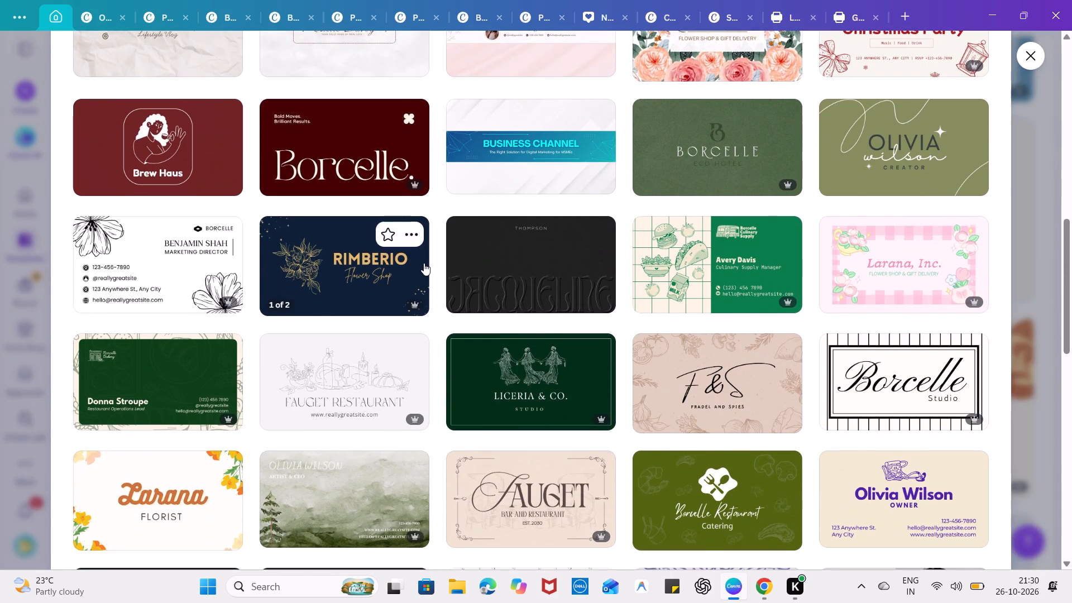
scroll(424, 263, down, 3)
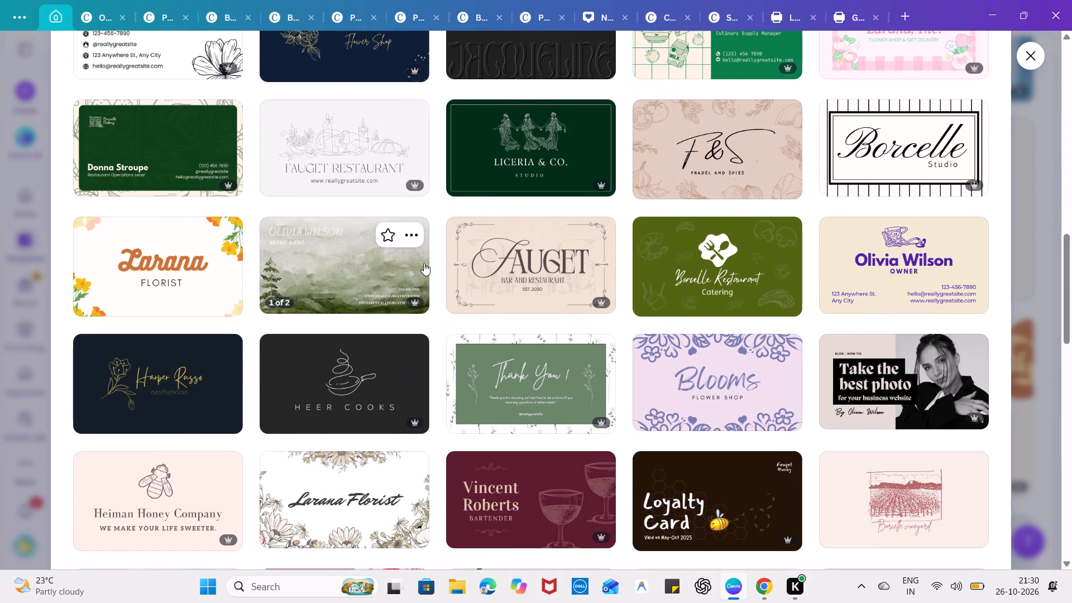
scroll(424, 263, down, 2)
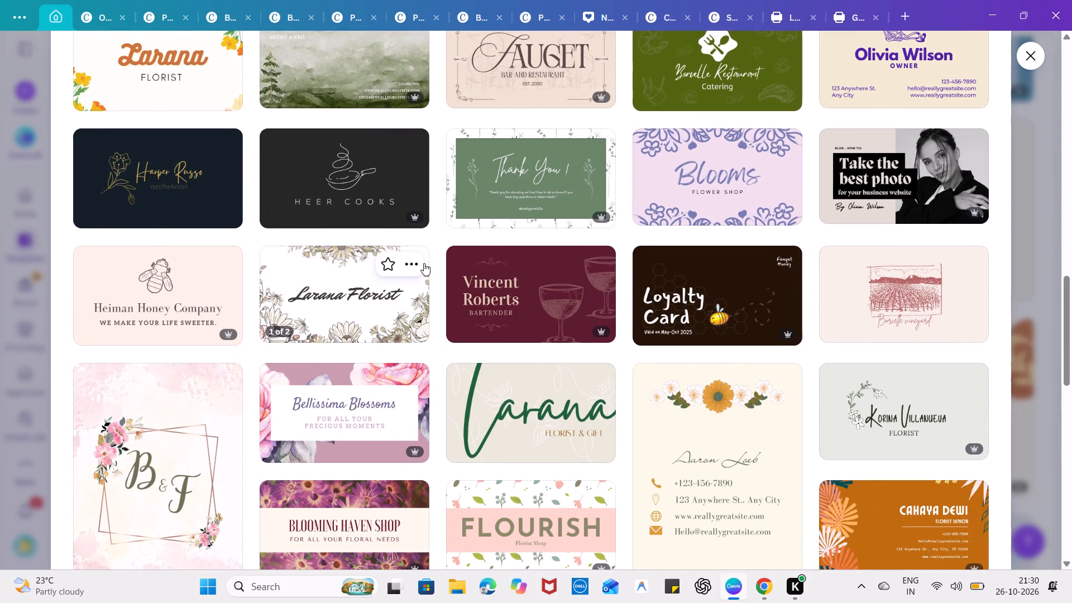
scroll(424, 263, down, 1)
scroll(693, 305, down, 3)
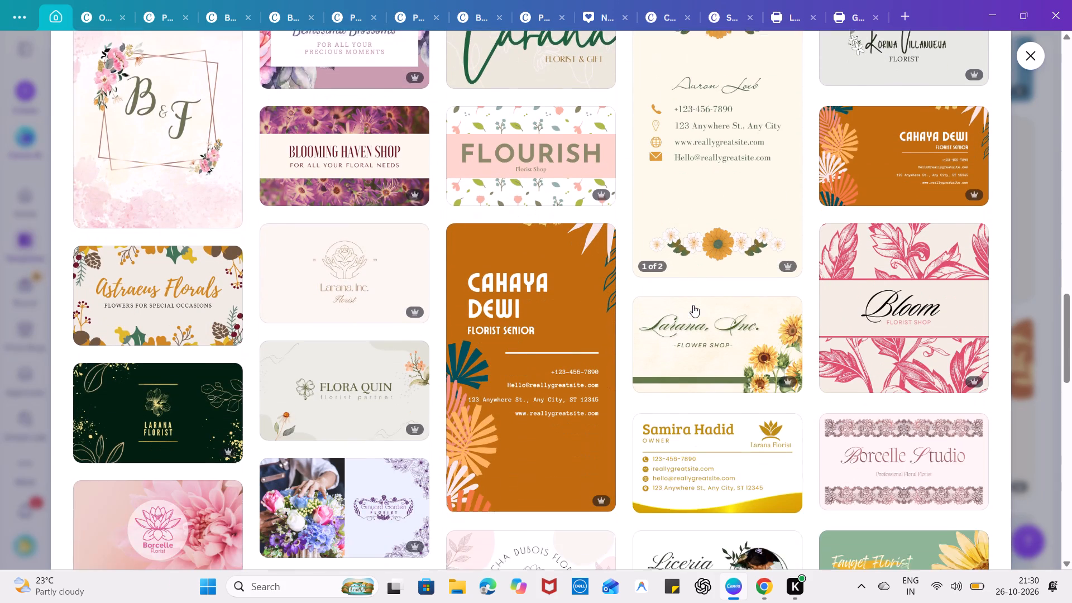
scroll(693, 305, down, 1)
scroll(840, 360, down, 1)
scroll(606, 408, down, 1)
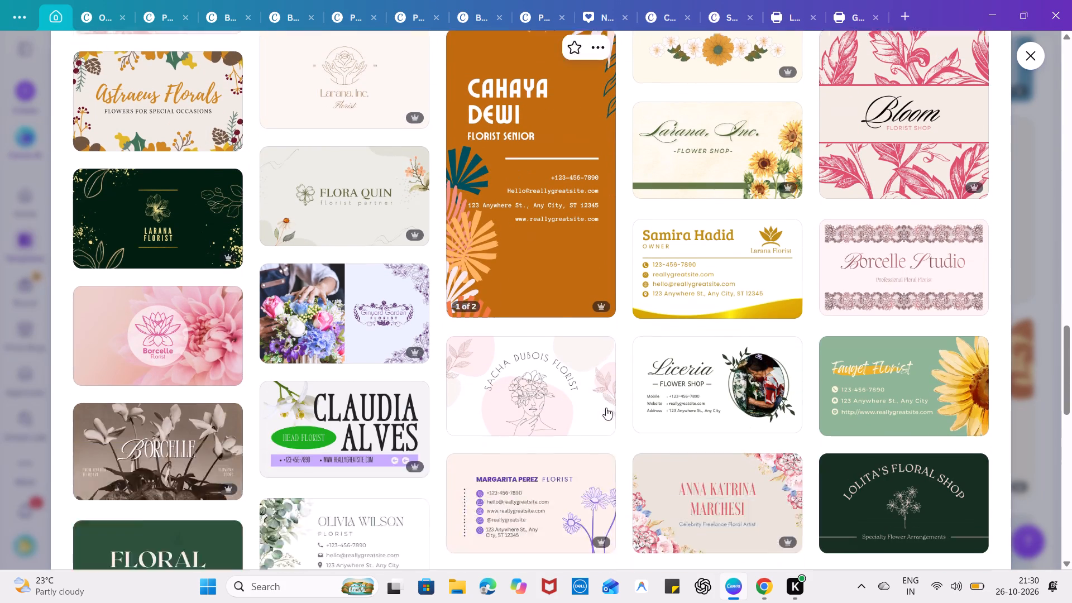
scroll(606, 408, down, 2)
scroll(305, 300, down, 3)
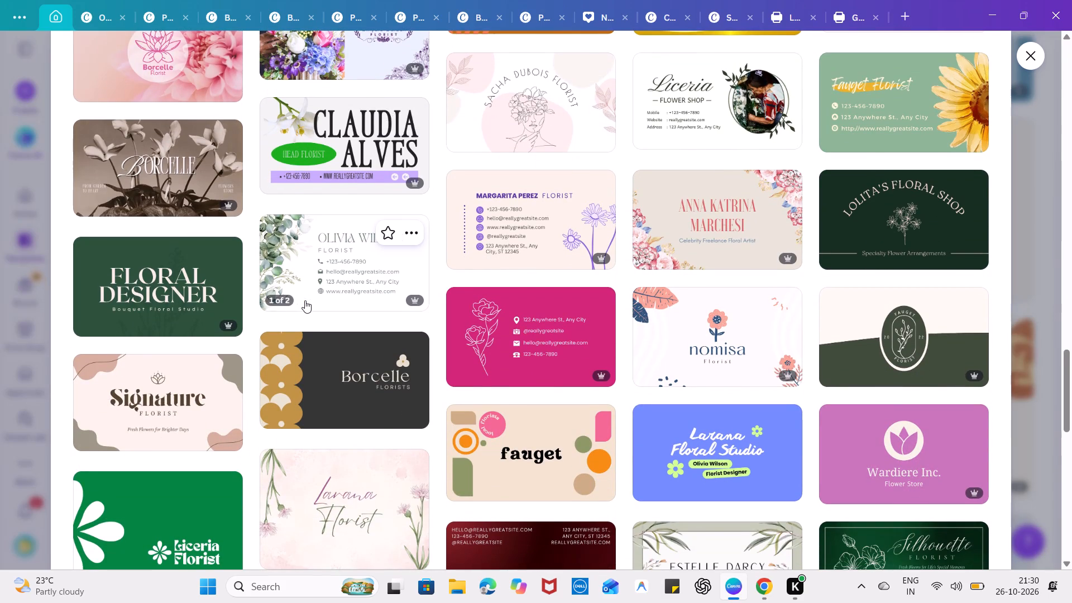
scroll(305, 300, down, 2)
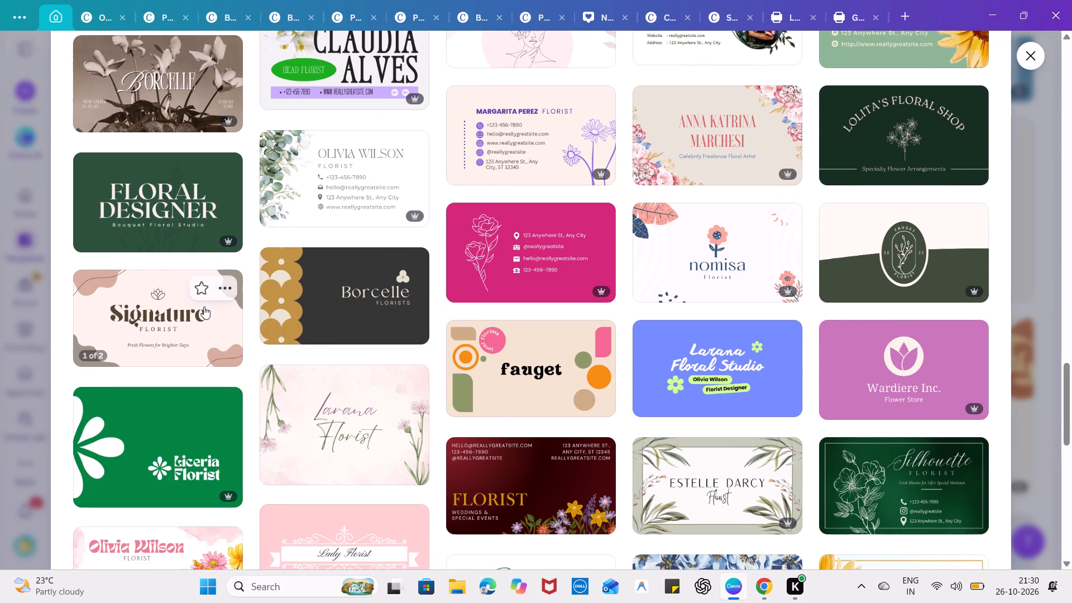
click(203, 307)
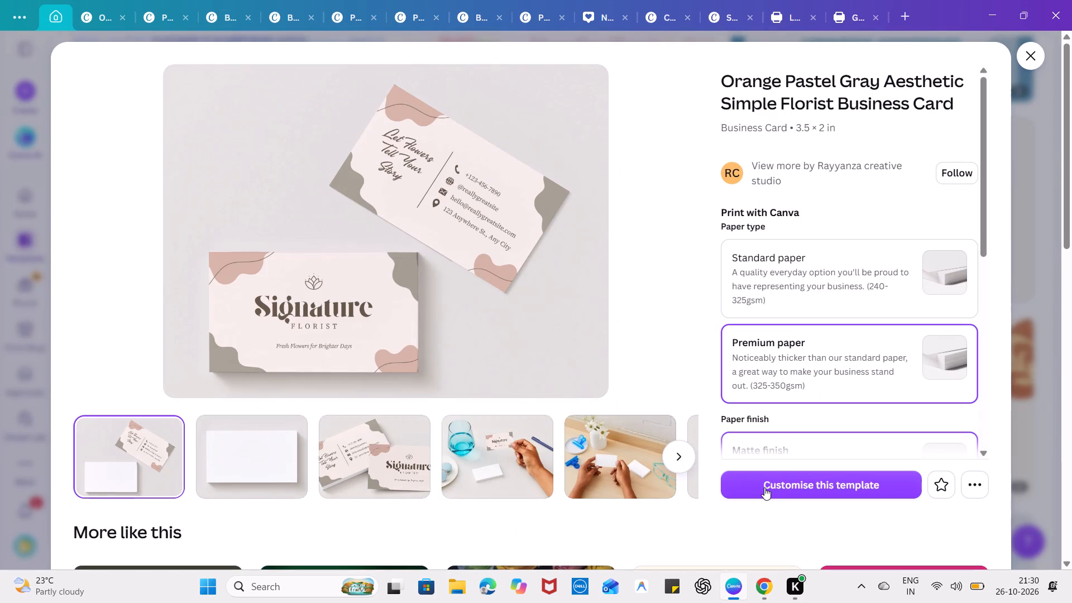
click(779, 477)
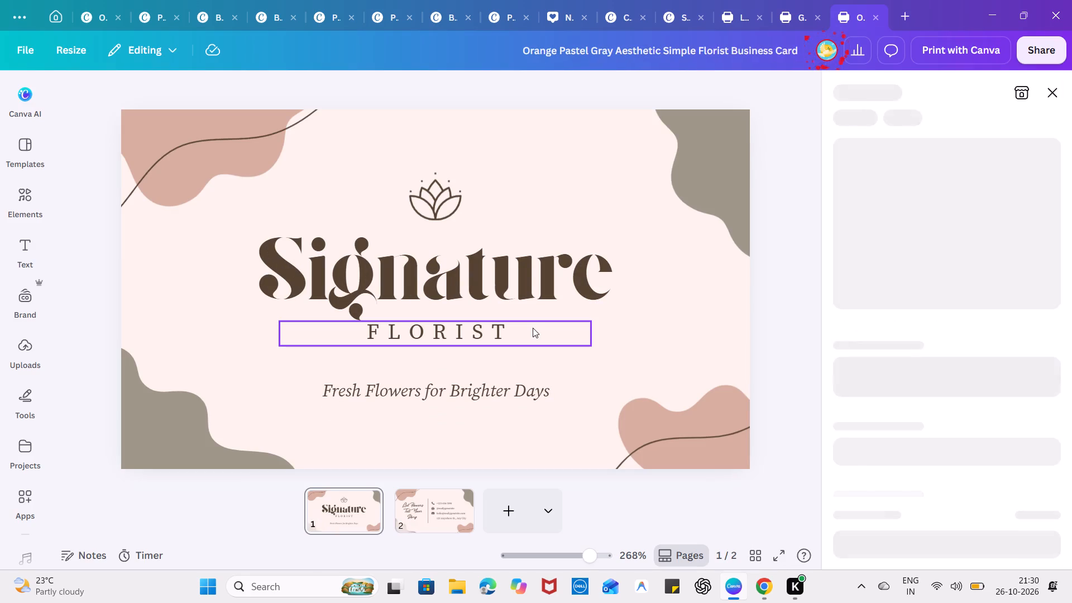
Replace the "Signature" heading on the card's front with "Soul Gift".
double_click(510, 260)
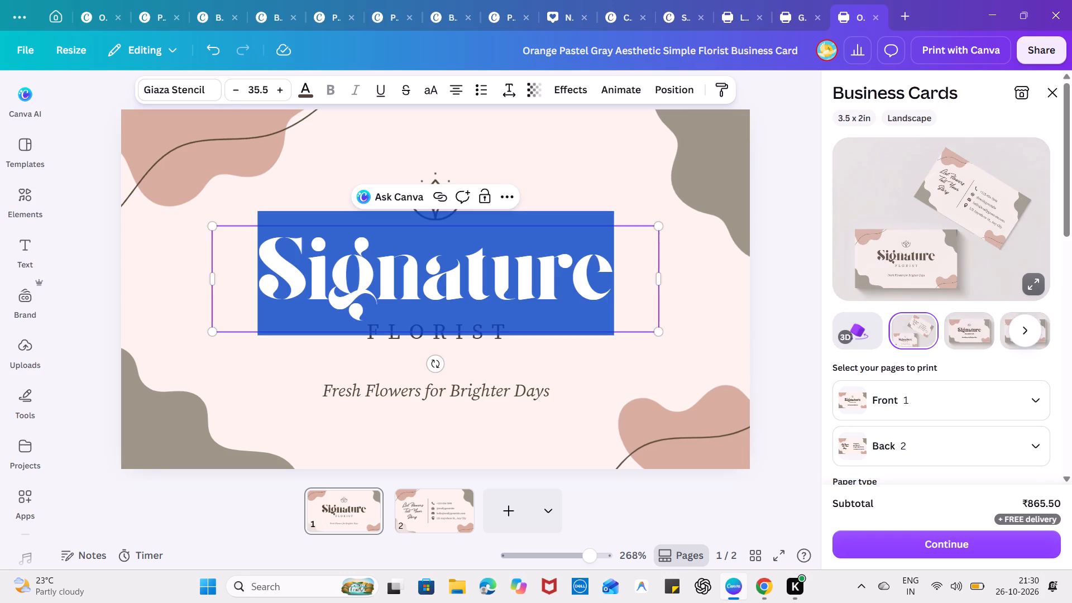
text(SOu)
key(BackSpace)
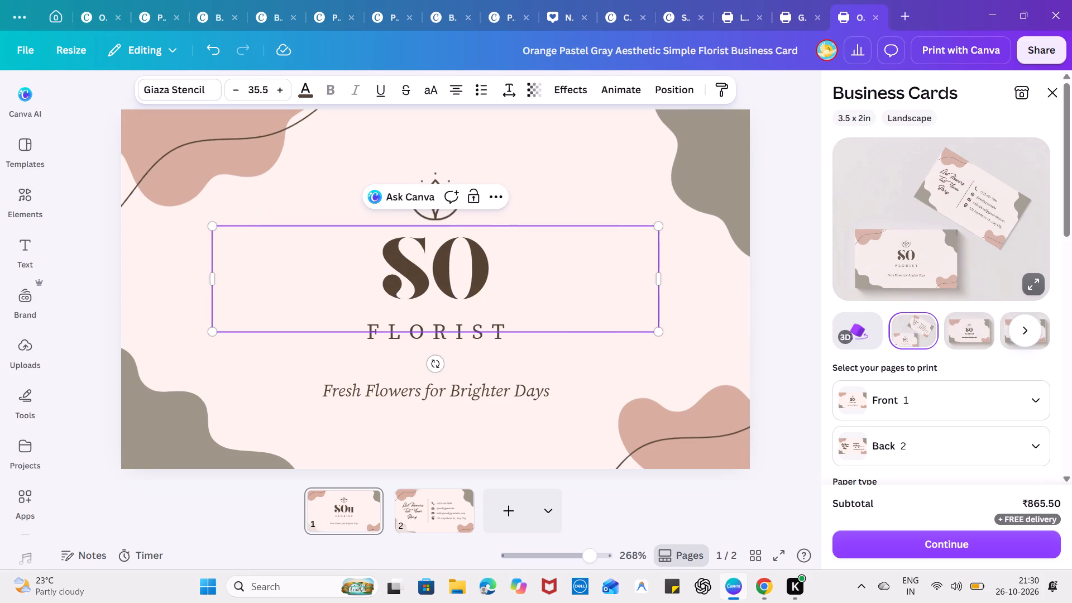
key(BackSpace)
text(oul GI)
key(BackSpace)
text(ift)
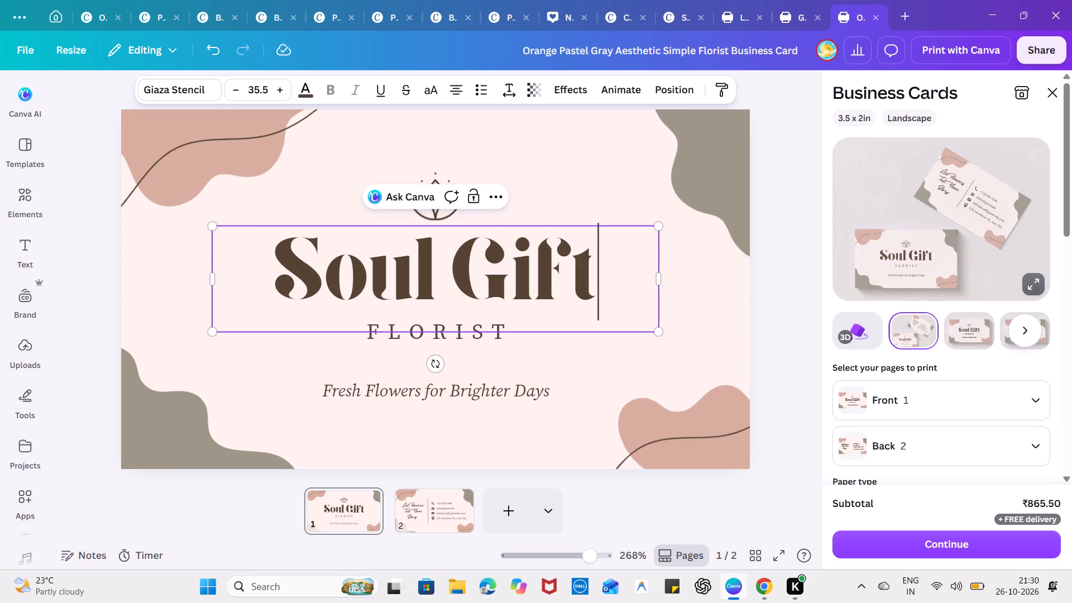
click(618, 282)
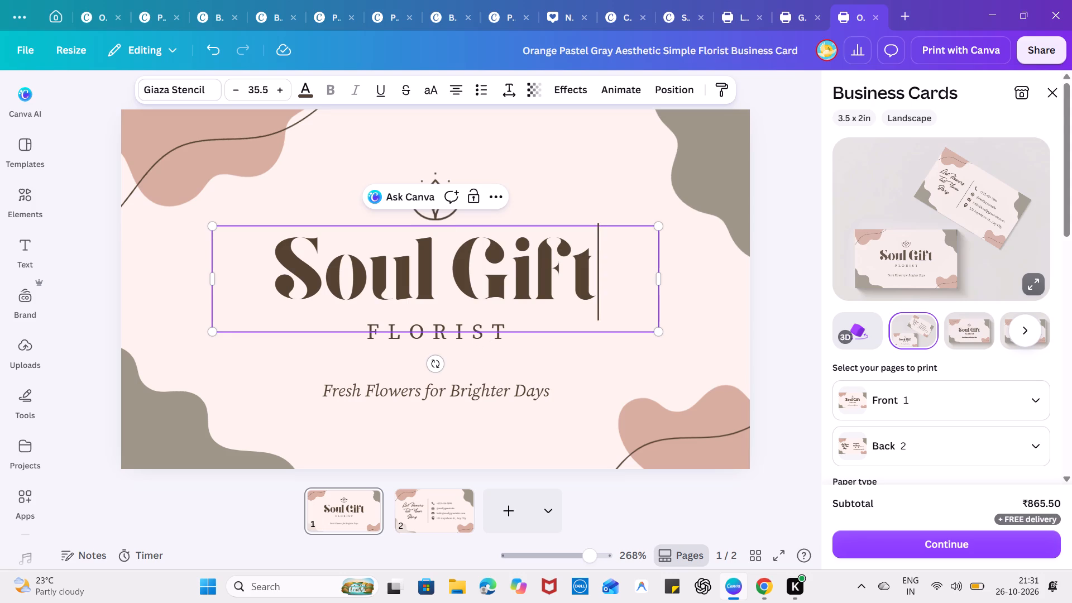
click(471, 339)
click(599, 386)
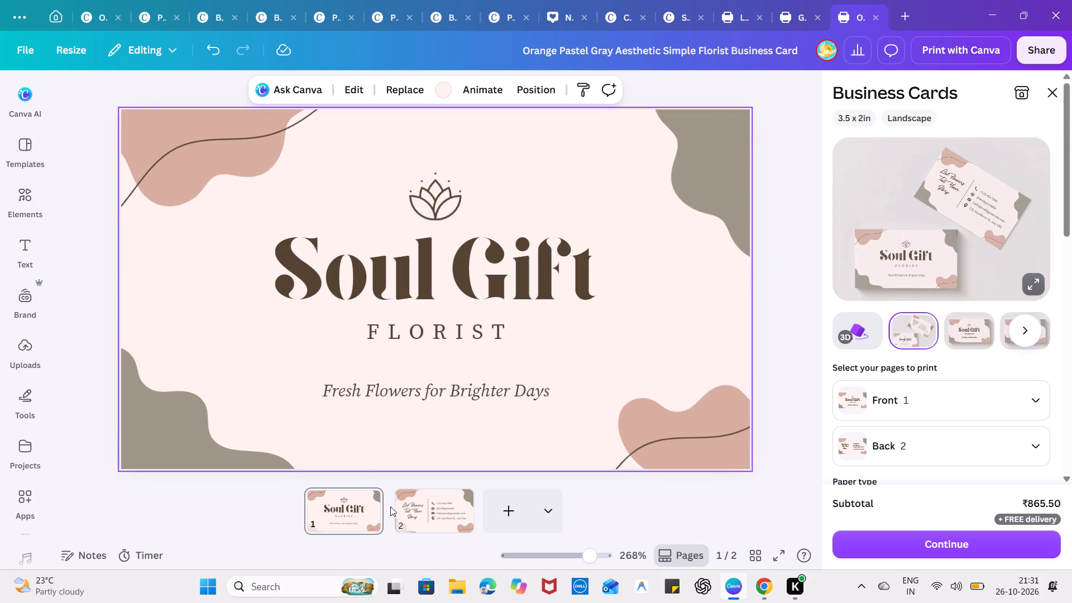
Copy the vertical divider line from the orange pastel card's back onto the blank second page of the Light Pink Abstract Watercolor card.
click(415, 509)
click(386, 344)
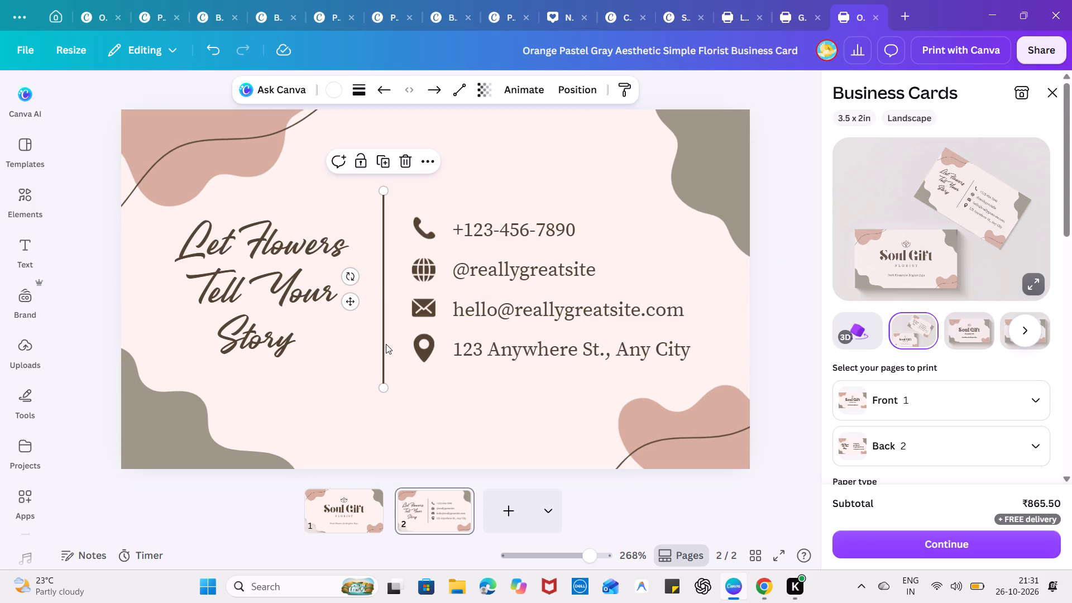
key(ctrl+c)
click(795, 11)
click(738, 18)
click(639, 277)
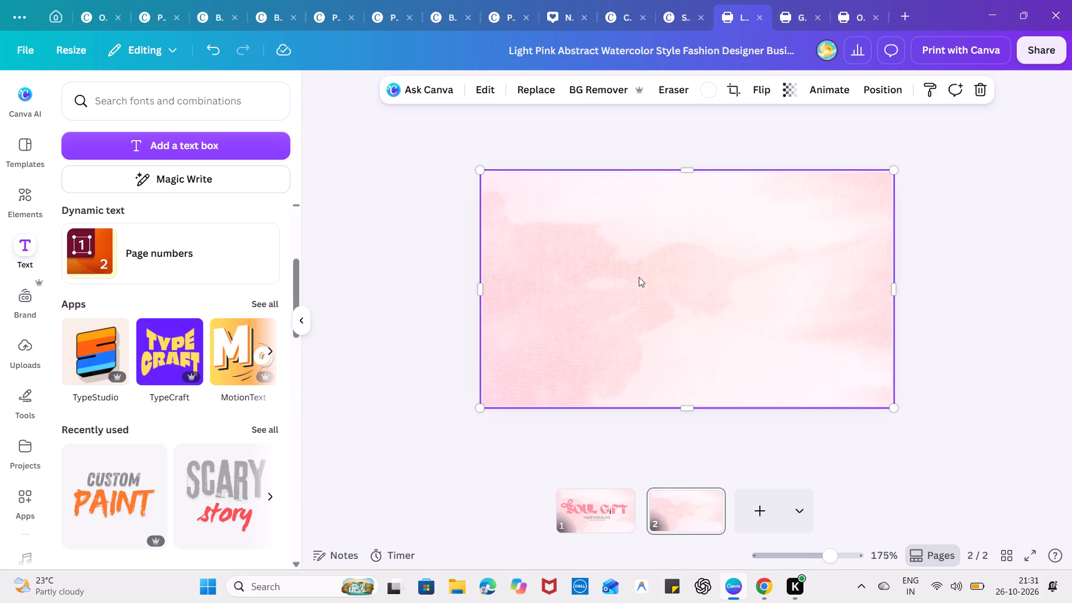
key(ctrl+v)
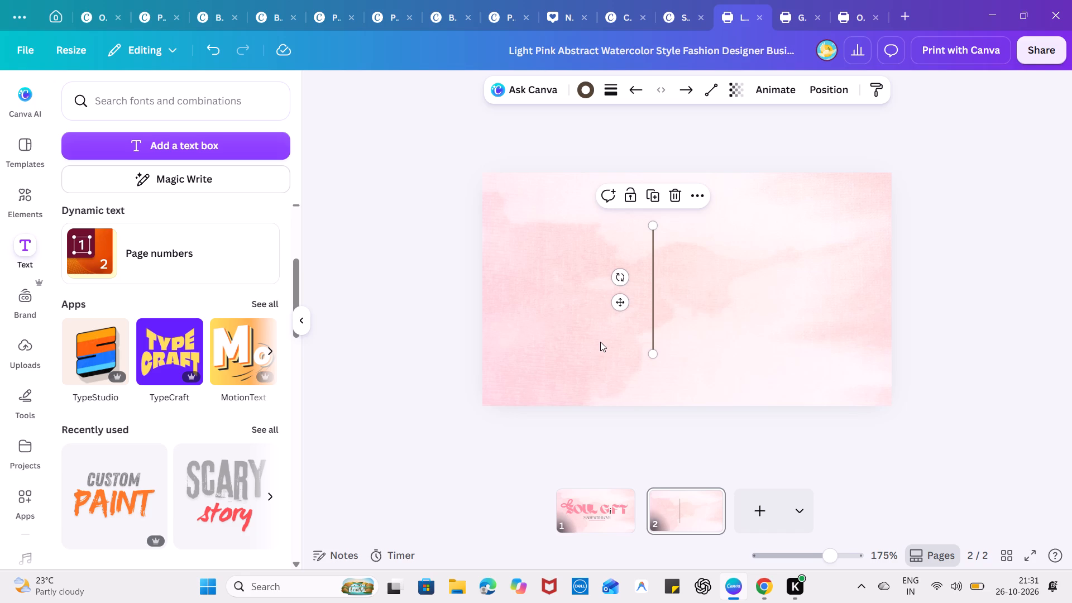
click(765, 305)
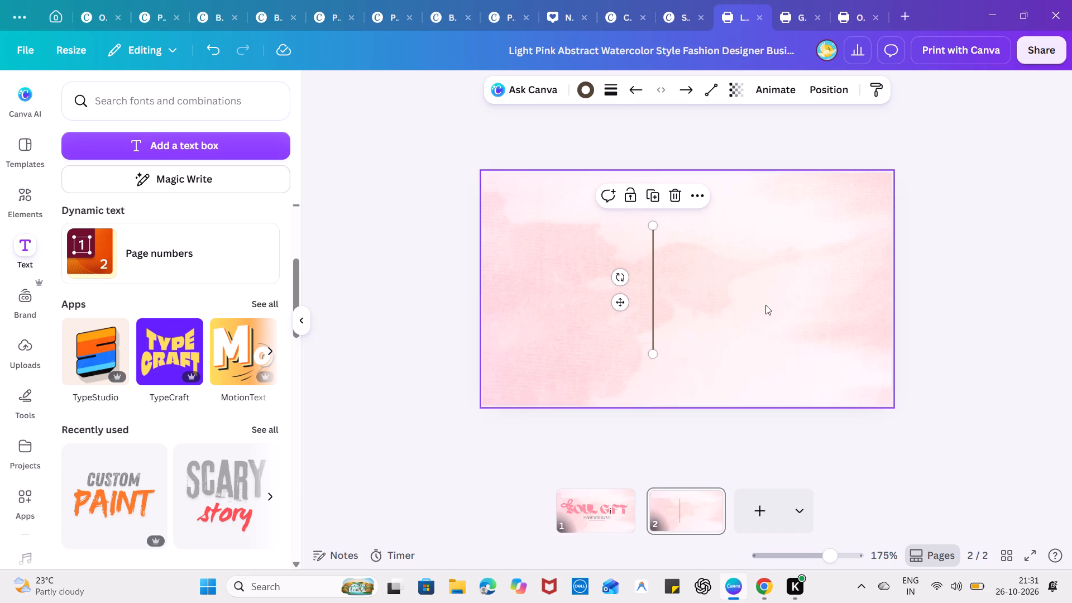
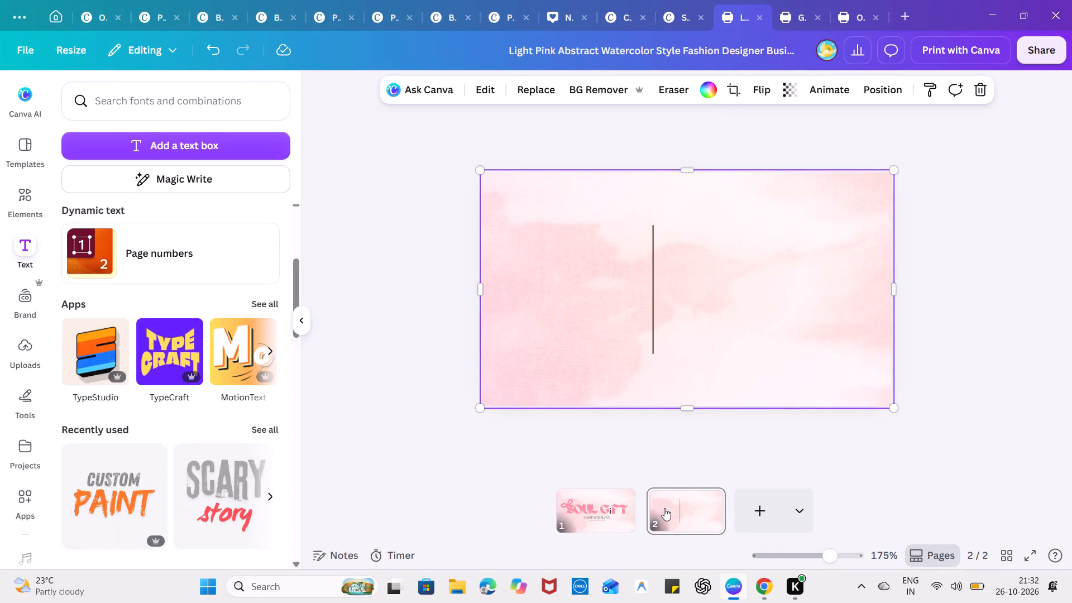
Switch to Chrome to view the Pinterest nail technician business card as a layout reference for the back.
click(770, 586)
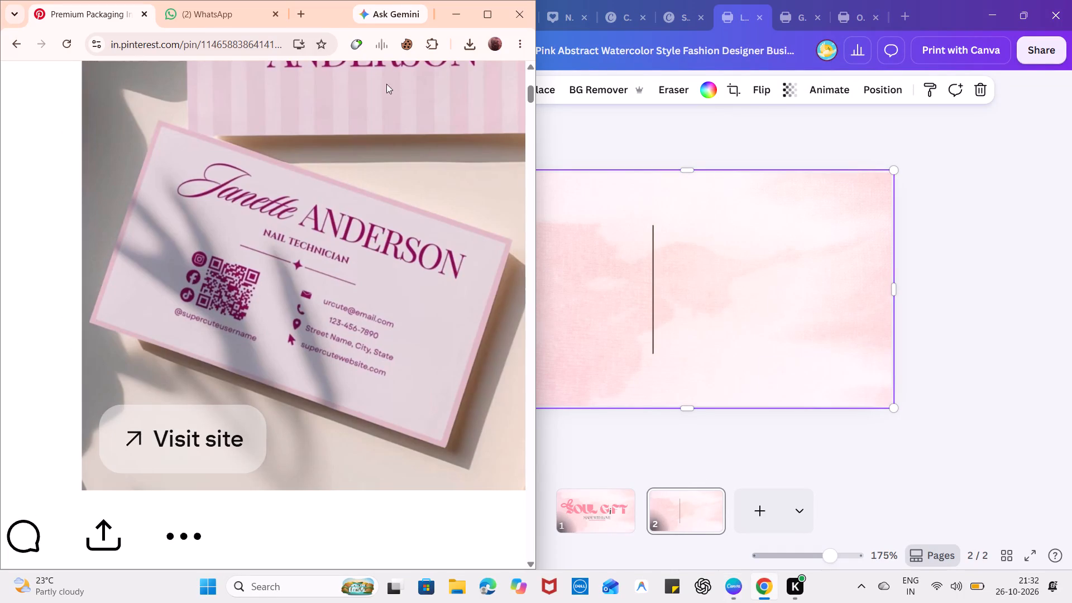
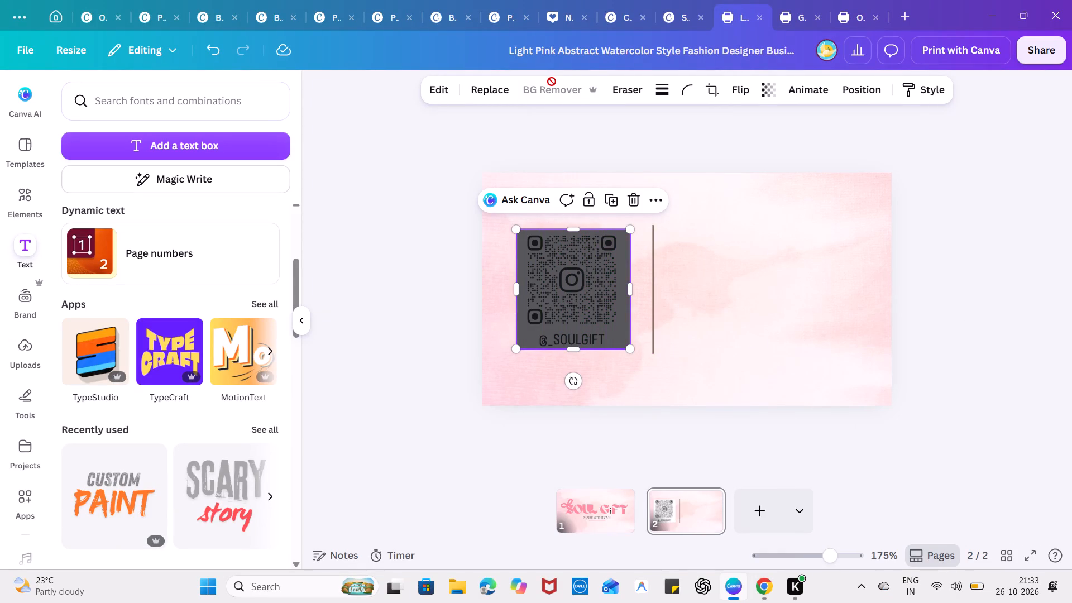
Adjust the card back's layout by moving the vertical divider slightly closer to the Instagram QR code and nudging the code slightly down.
click(696, 263)
click(586, 284)
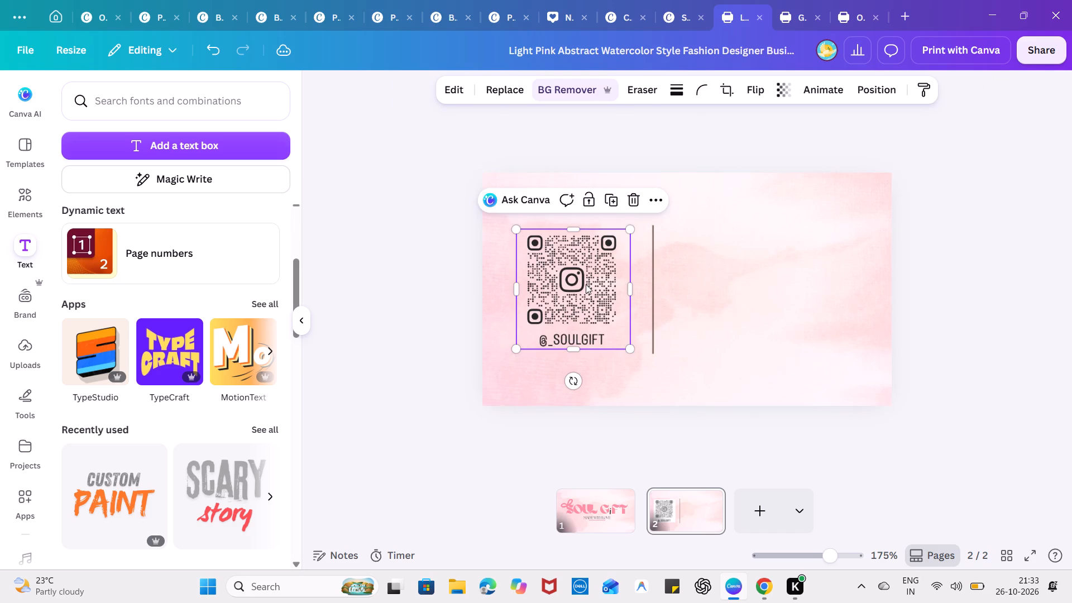
click(755, 330)
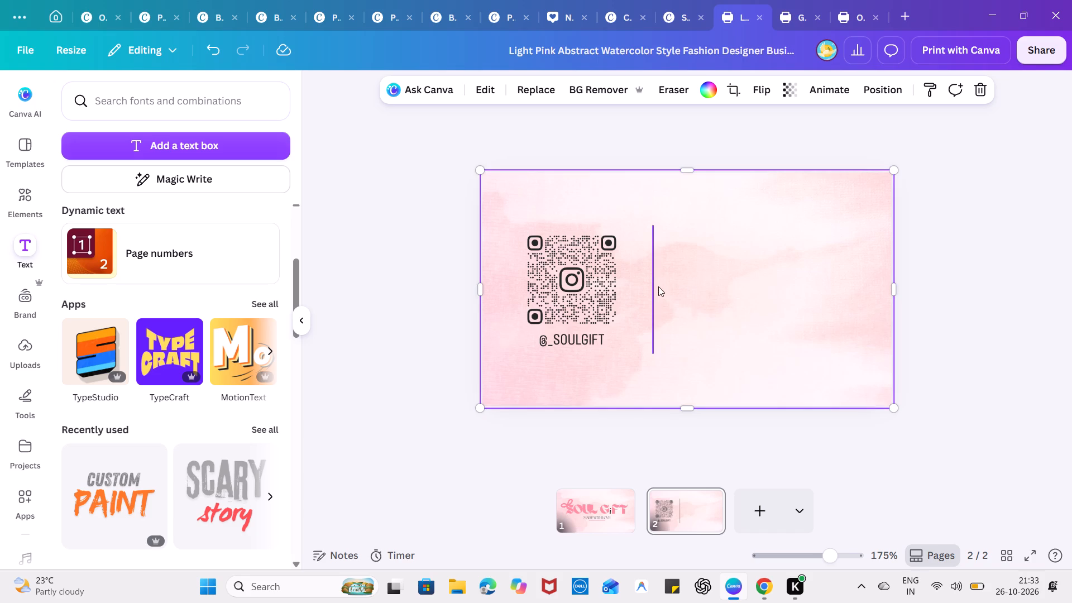
drag(650, 286, 645, 293)
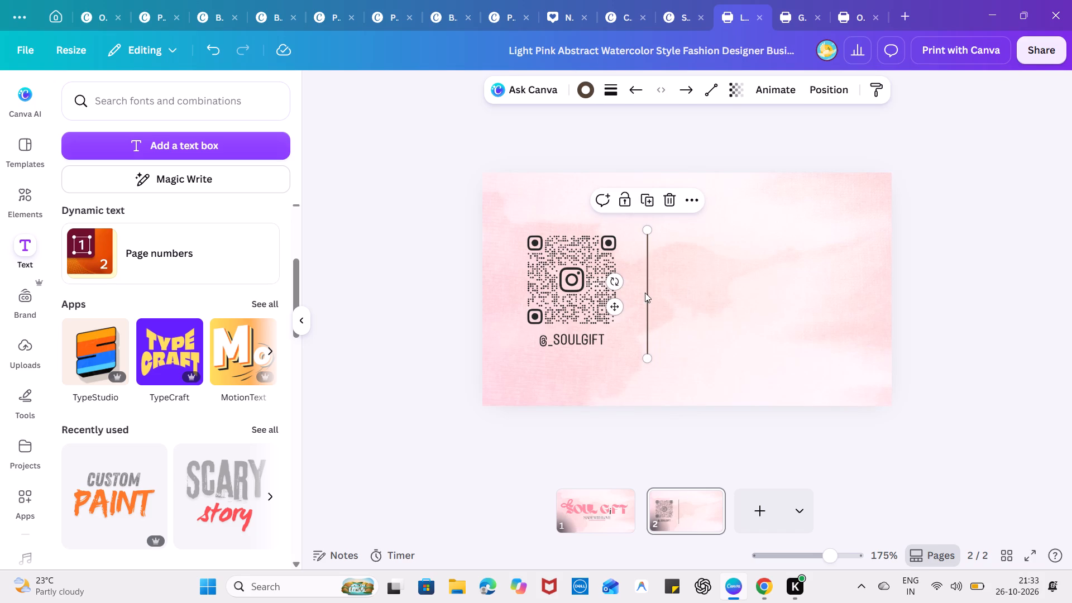
click(691, 285)
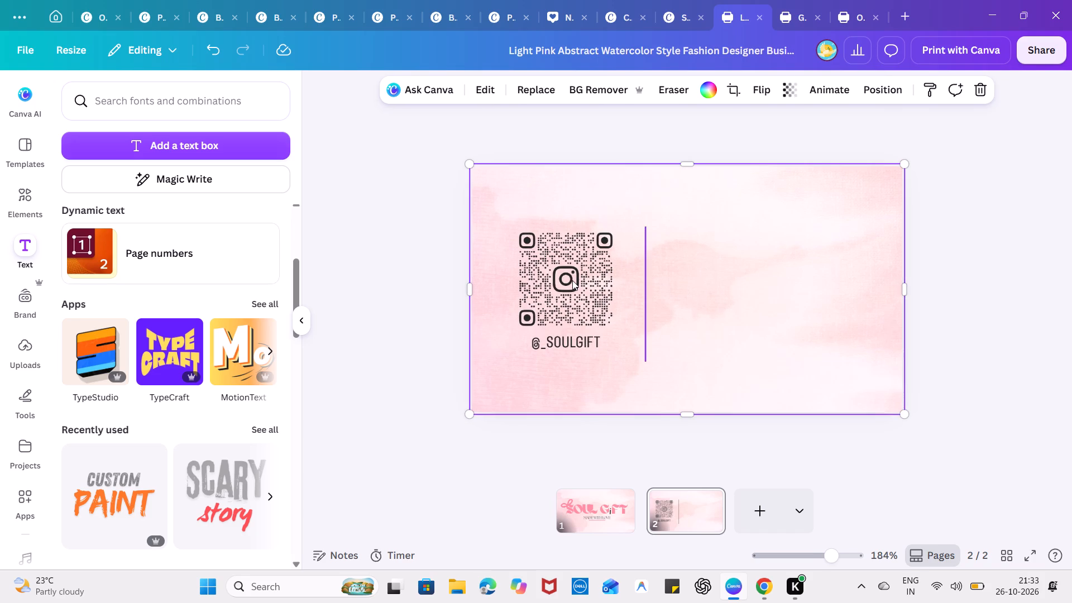
click(572, 280)
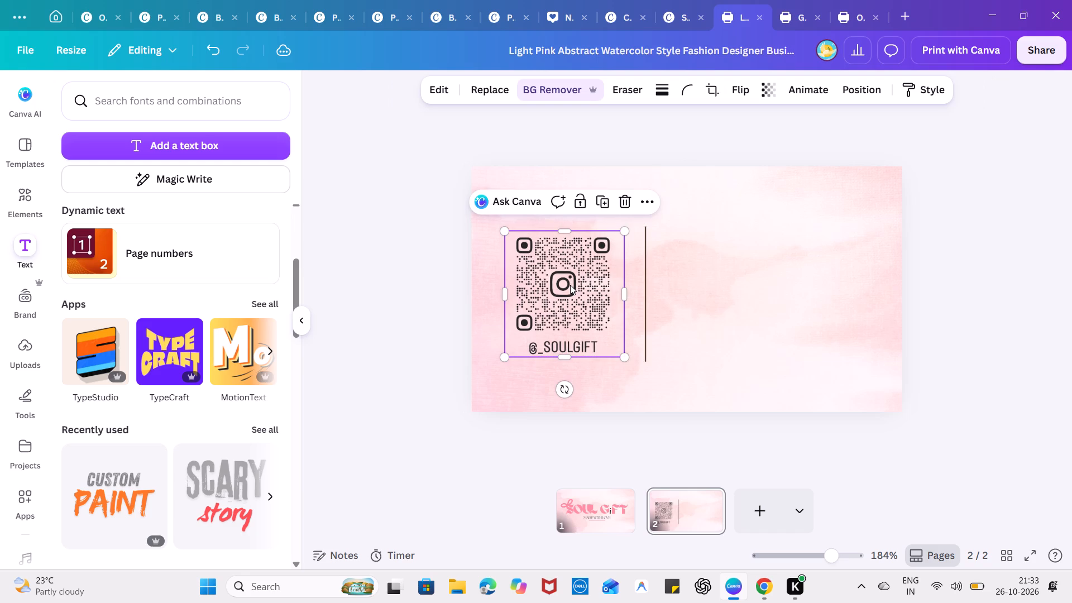
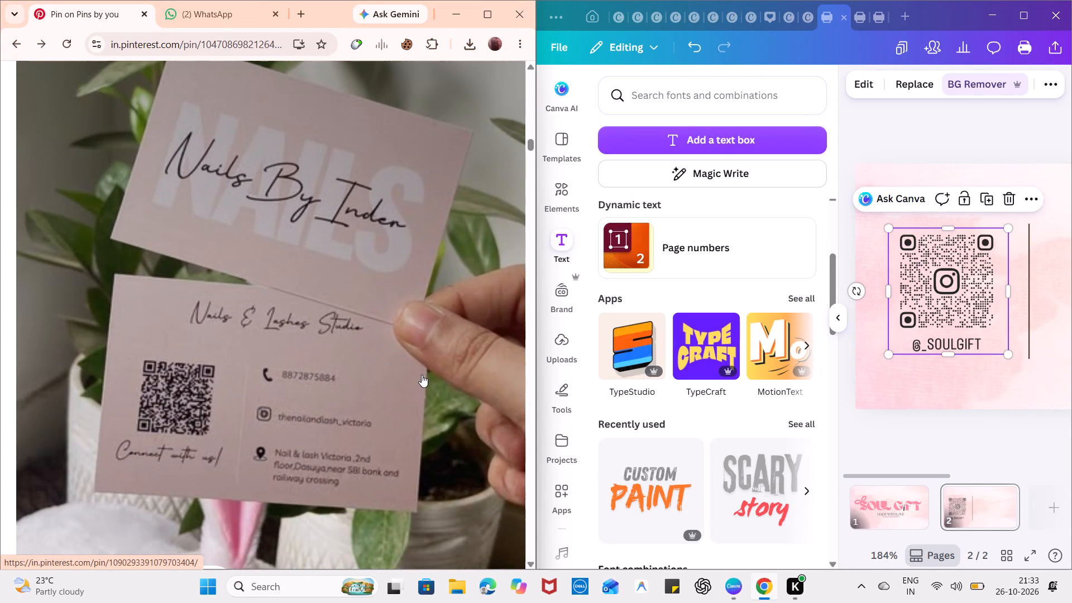
Check the watercolor card's back against the nail studio reference card, and view the card's Soul Gift front page.
scroll(422, 375, left, 1)
scroll(957, 305, left, 2)
scroll(957, 305, right, 1)
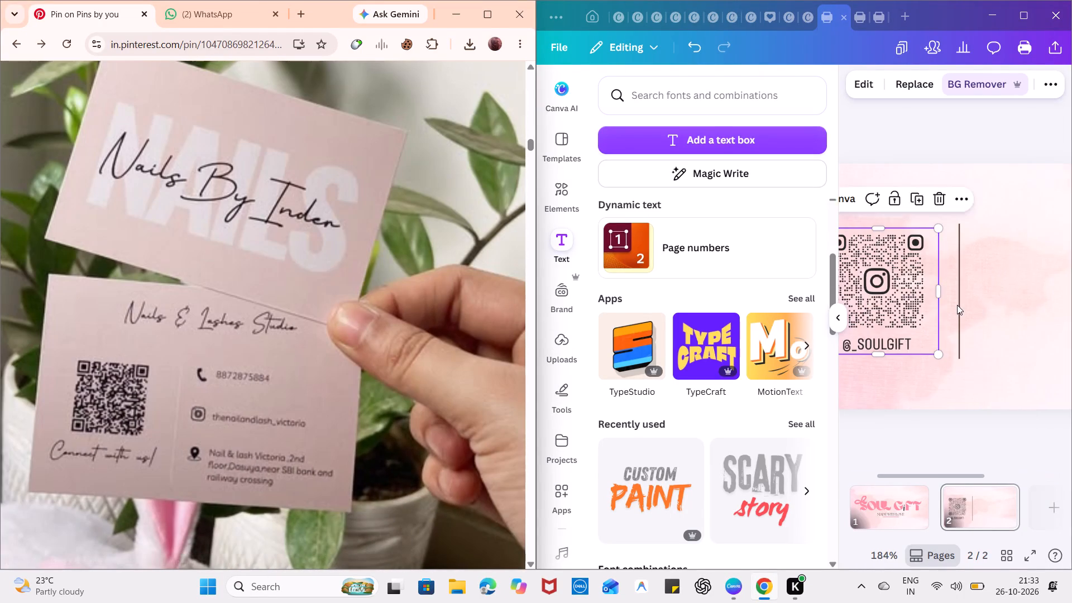
scroll(957, 305, left, 1)
click(903, 495)
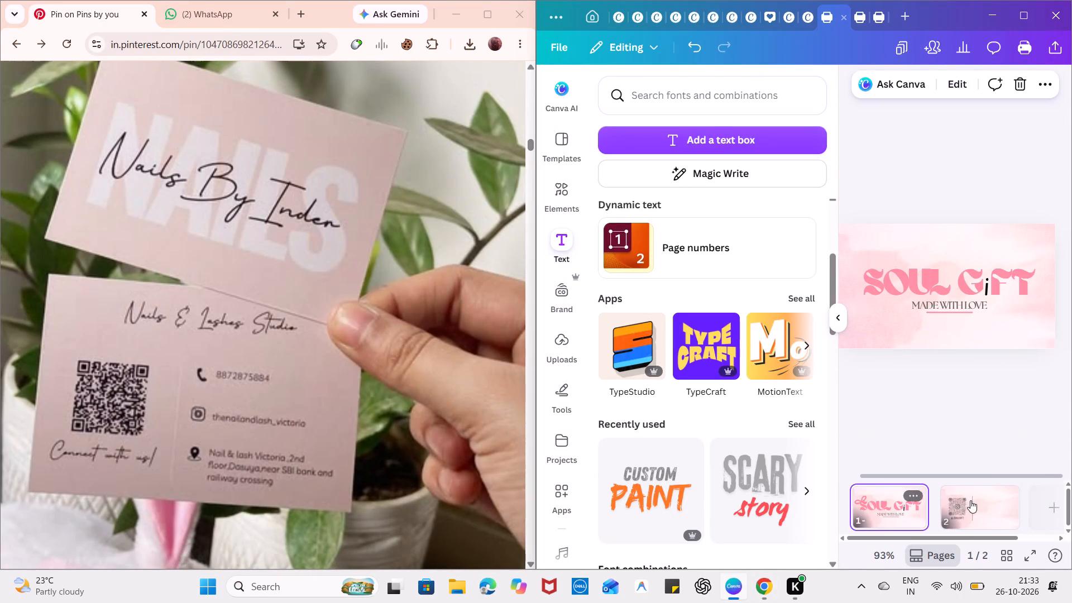
Examine Pinterest references of pink card backs with QR codes for the layout of the watercolor card's second page.
click(987, 495)
scroll(486, 418, down, 5)
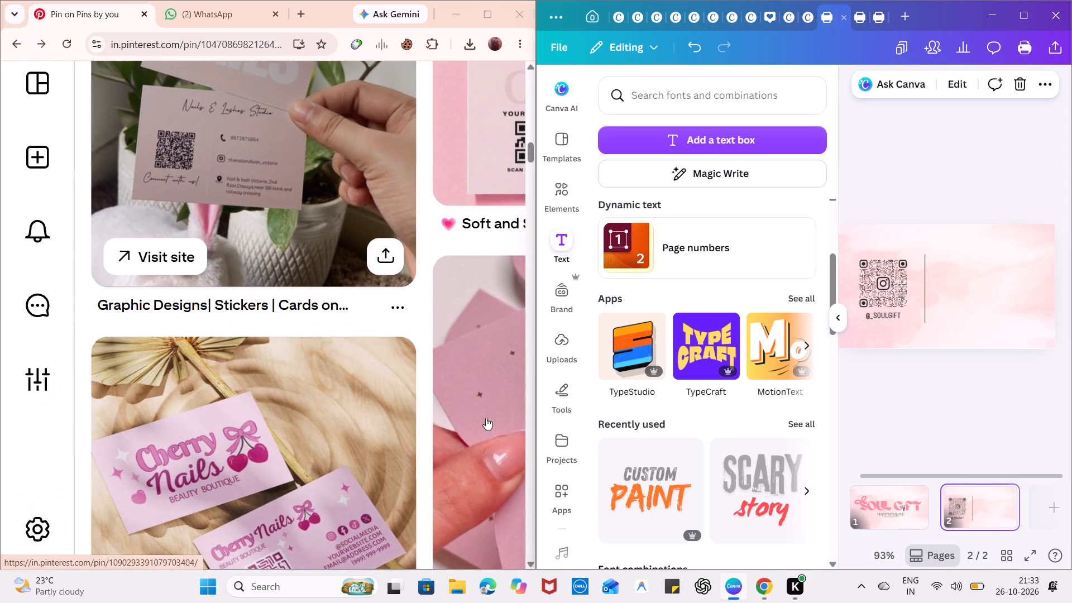
scroll(486, 418, down, 1)
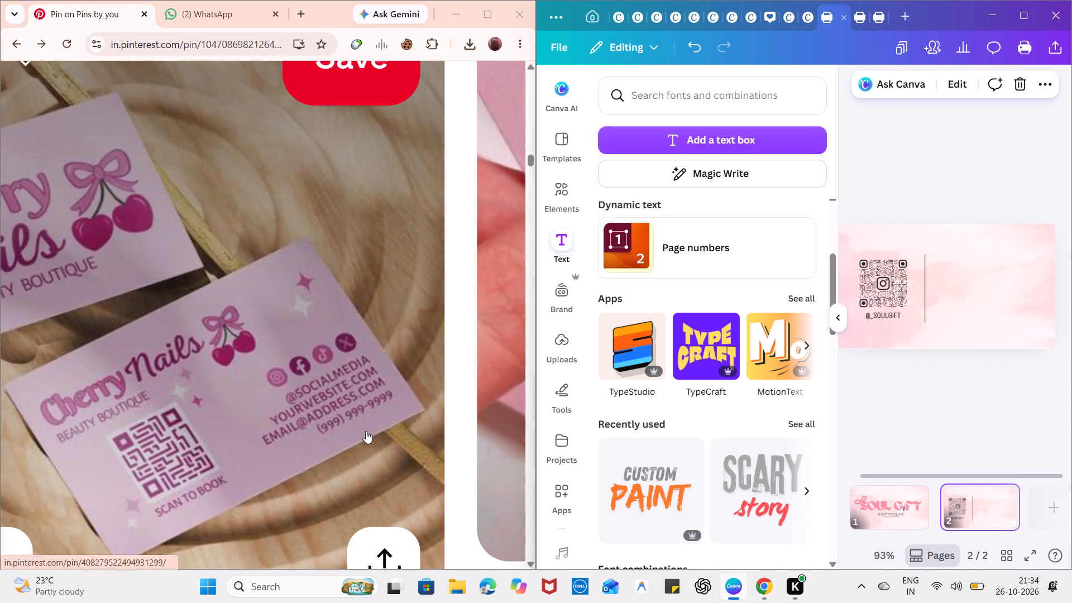
scroll(951, 346, right, 1)
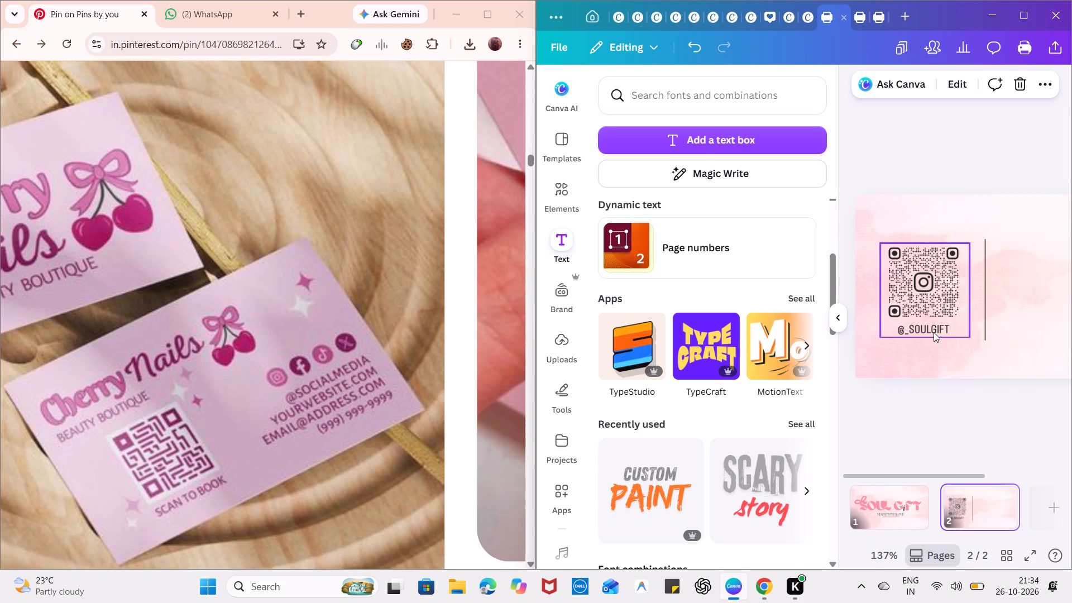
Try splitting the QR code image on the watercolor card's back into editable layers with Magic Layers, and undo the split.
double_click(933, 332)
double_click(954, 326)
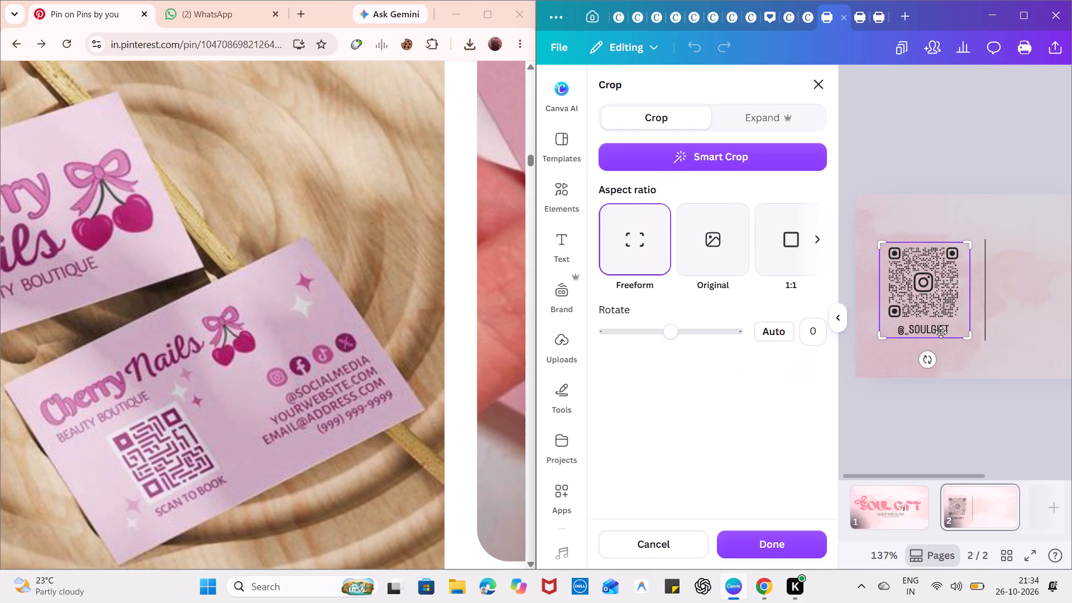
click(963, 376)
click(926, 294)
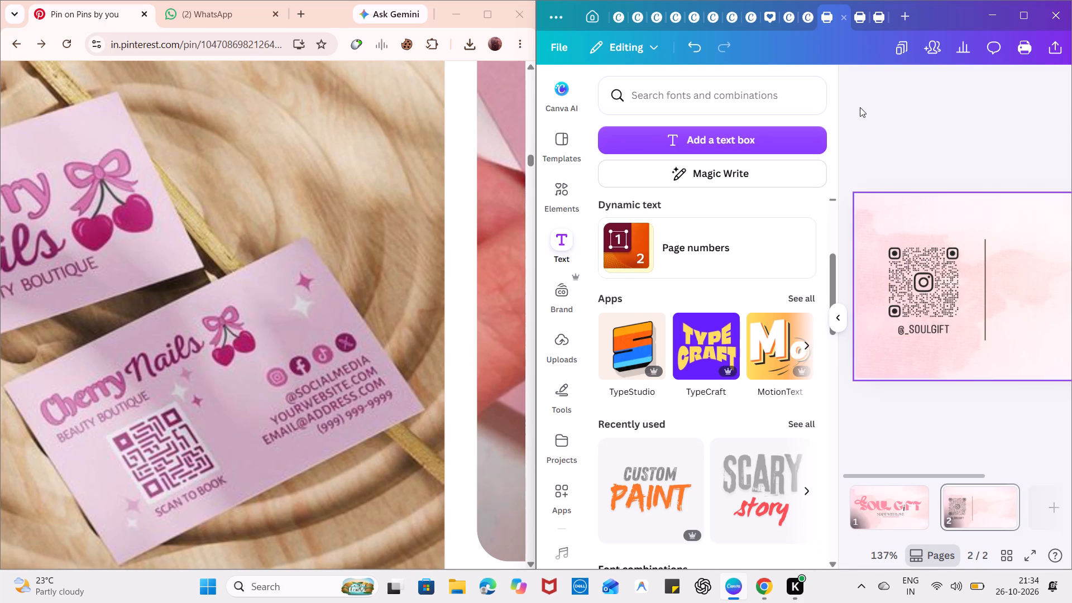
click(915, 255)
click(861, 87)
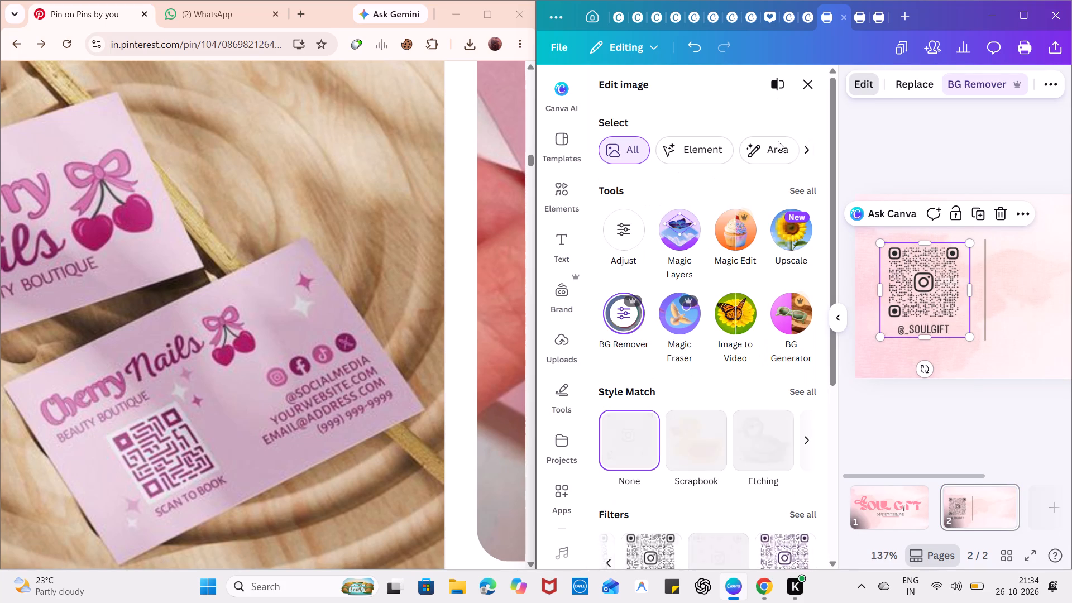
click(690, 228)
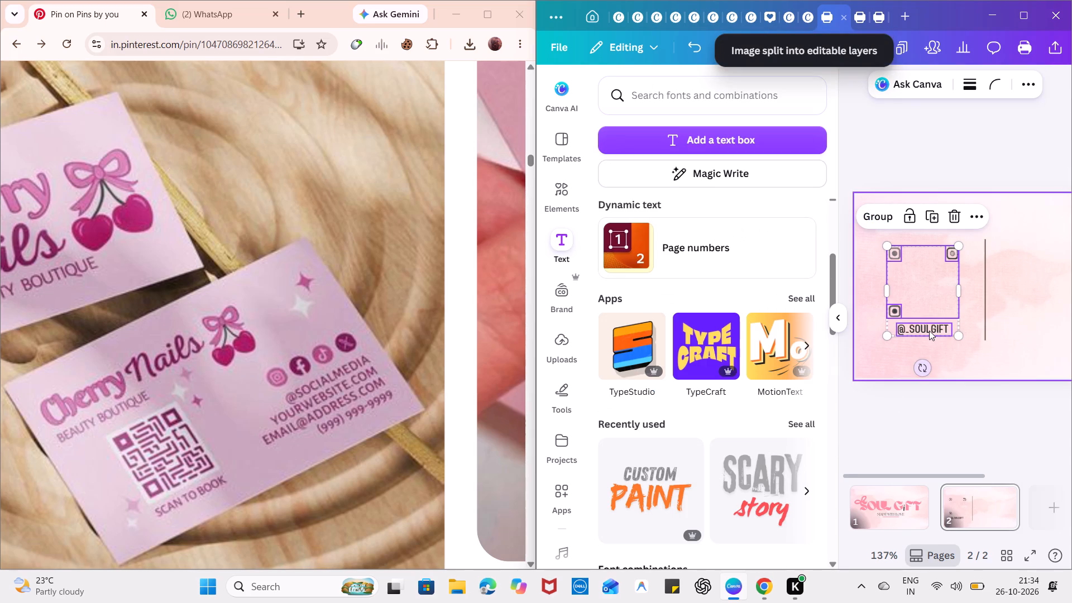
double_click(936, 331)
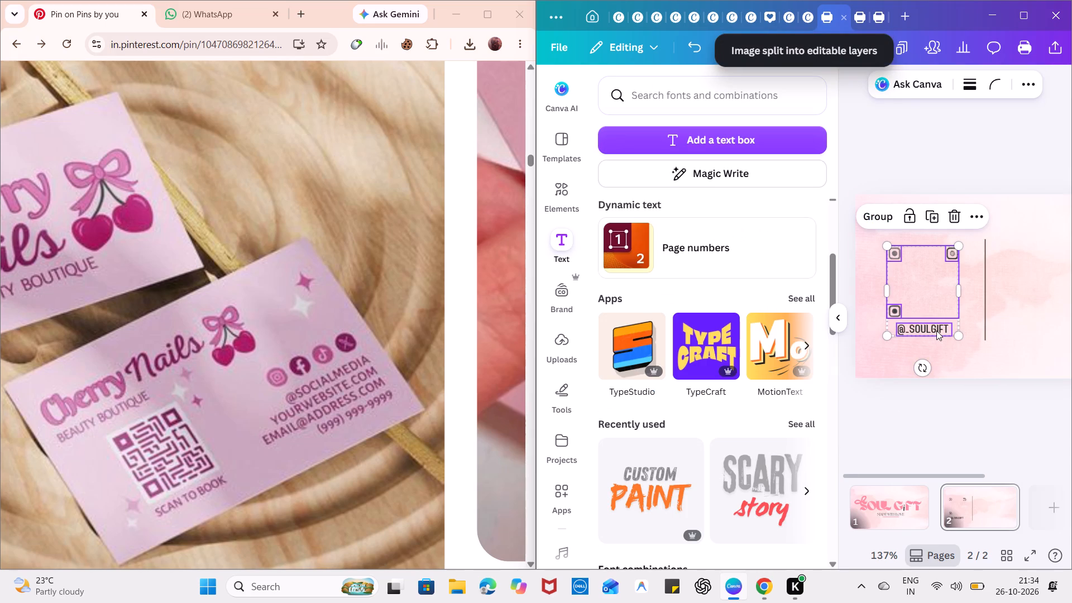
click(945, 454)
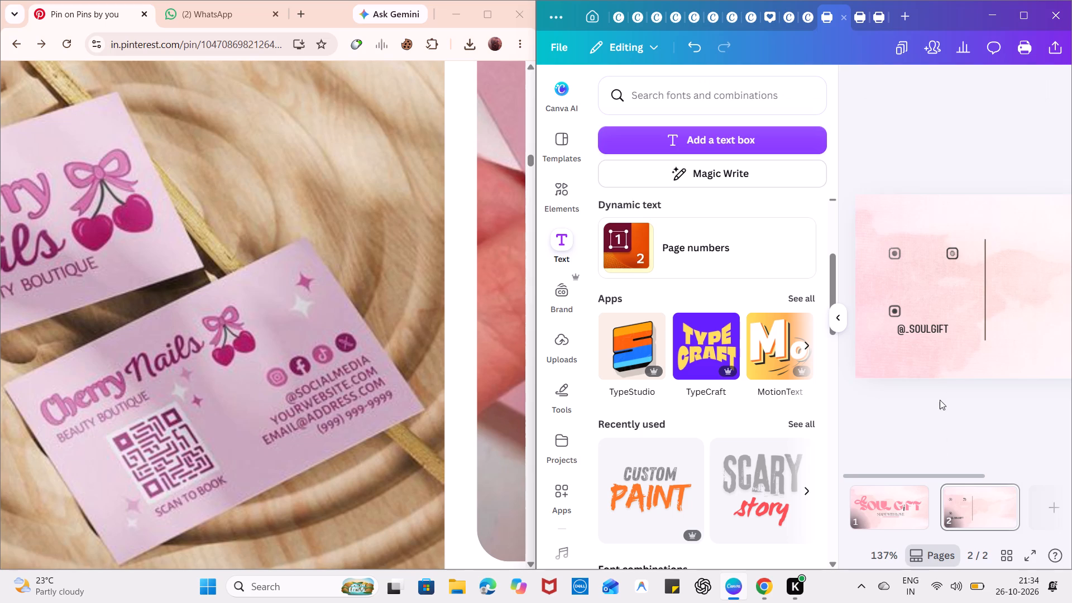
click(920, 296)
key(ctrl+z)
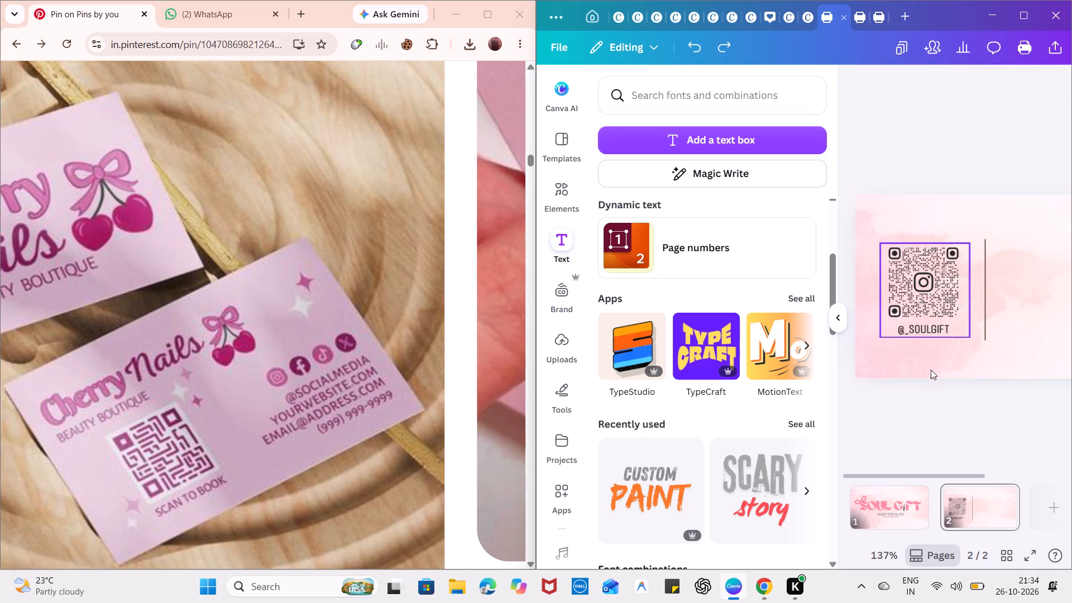
click(938, 437)
click(926, 330)
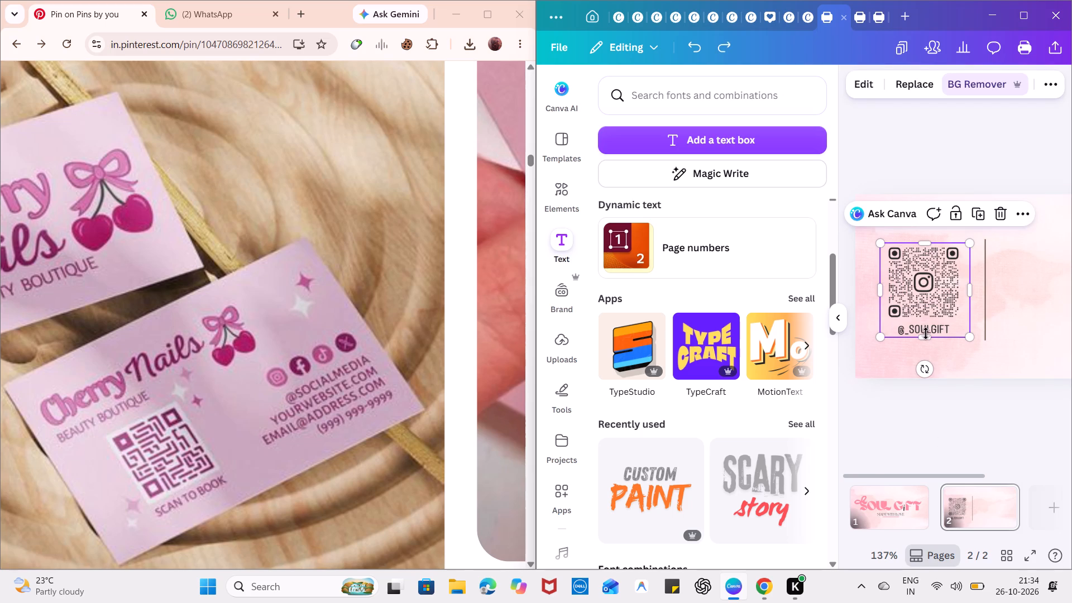
drag(925, 337, 923, 322)
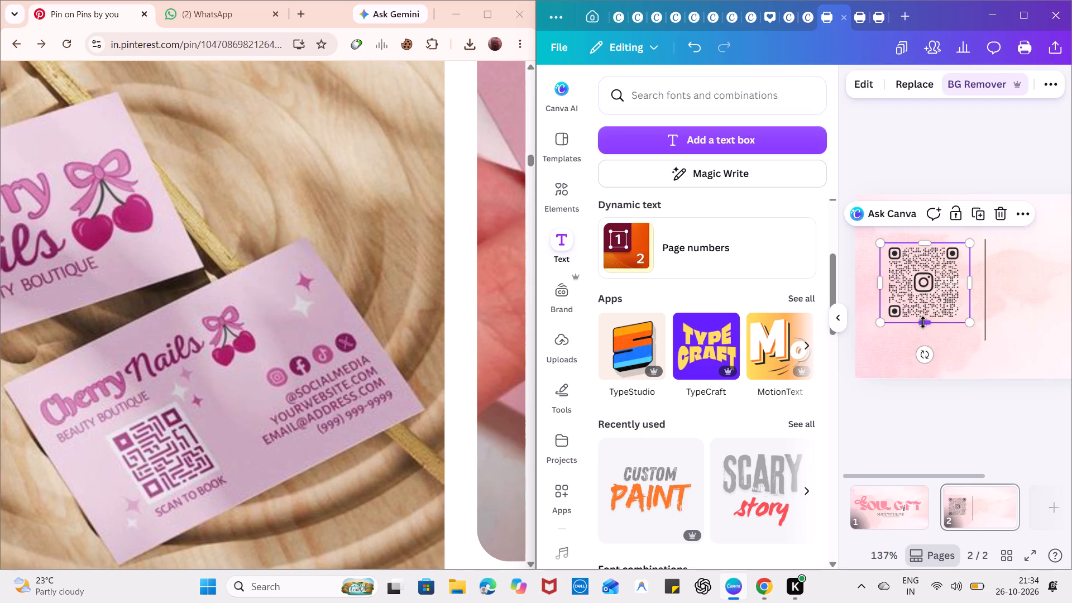
drag(939, 288, 939, 293)
click(949, 346)
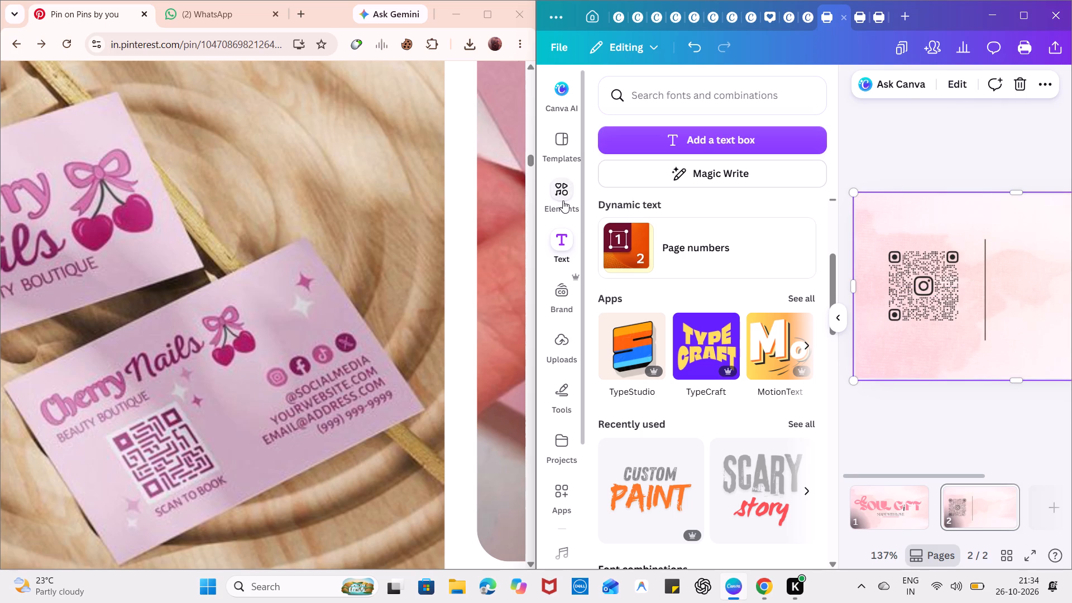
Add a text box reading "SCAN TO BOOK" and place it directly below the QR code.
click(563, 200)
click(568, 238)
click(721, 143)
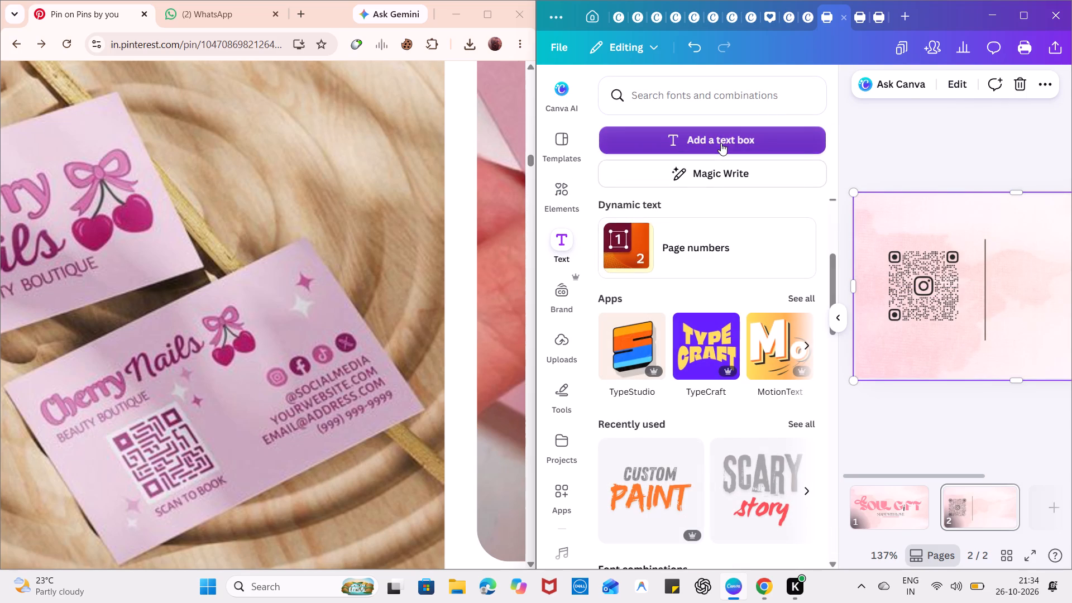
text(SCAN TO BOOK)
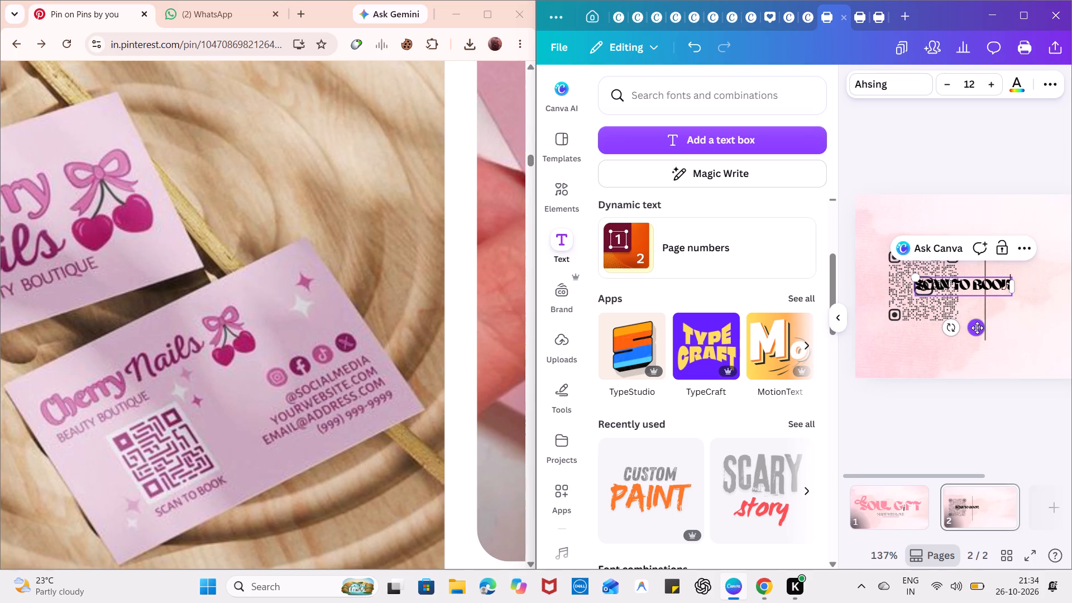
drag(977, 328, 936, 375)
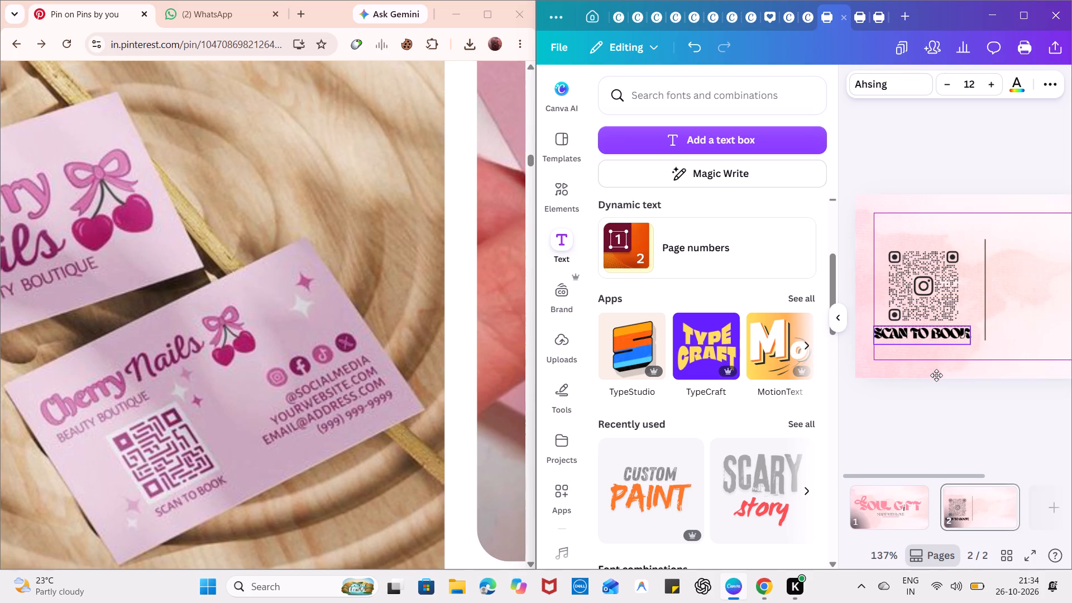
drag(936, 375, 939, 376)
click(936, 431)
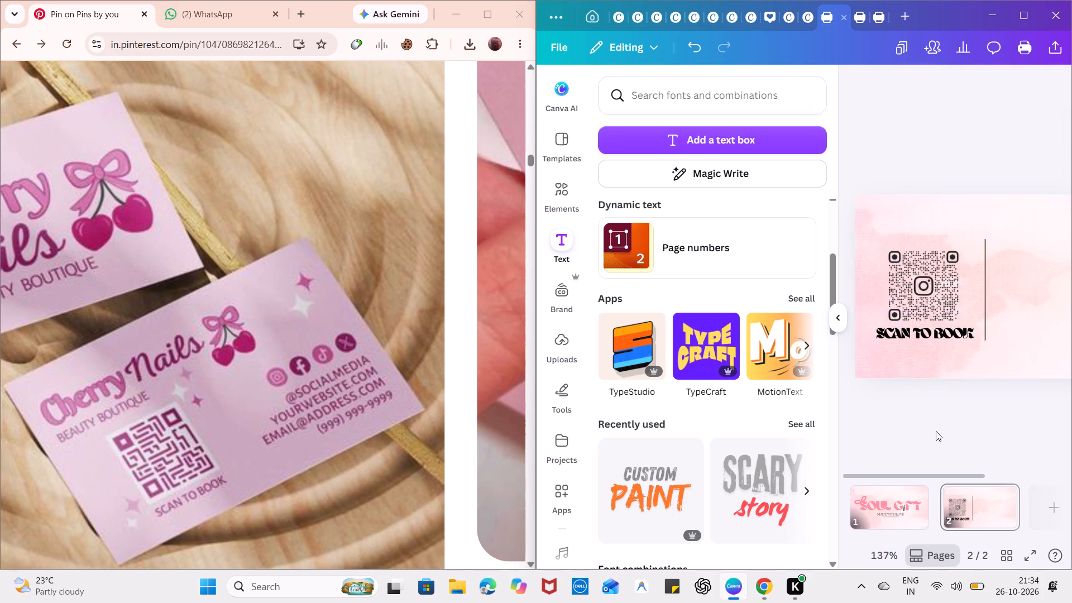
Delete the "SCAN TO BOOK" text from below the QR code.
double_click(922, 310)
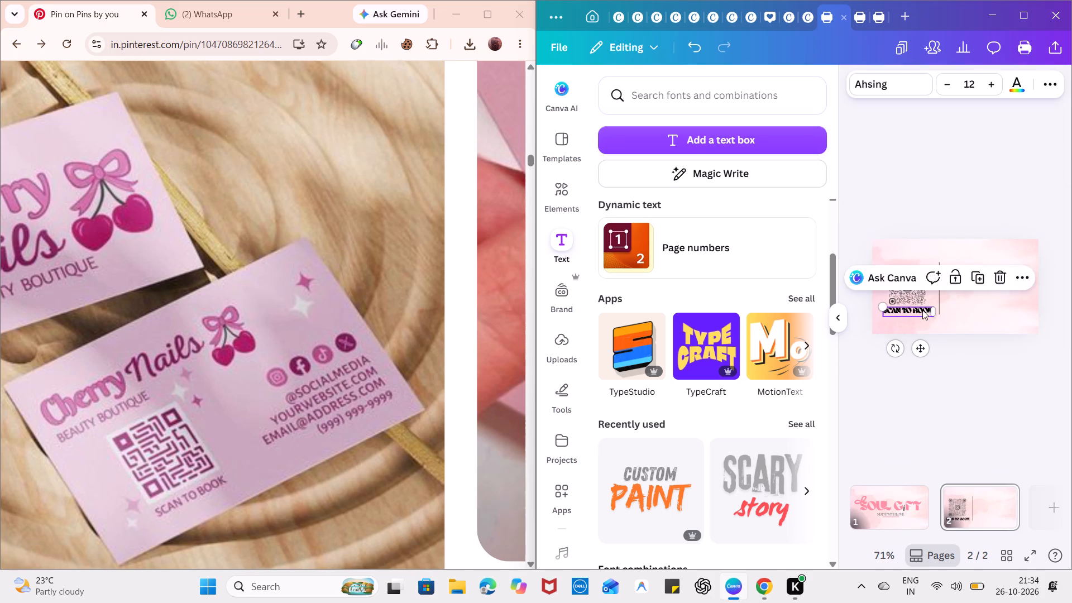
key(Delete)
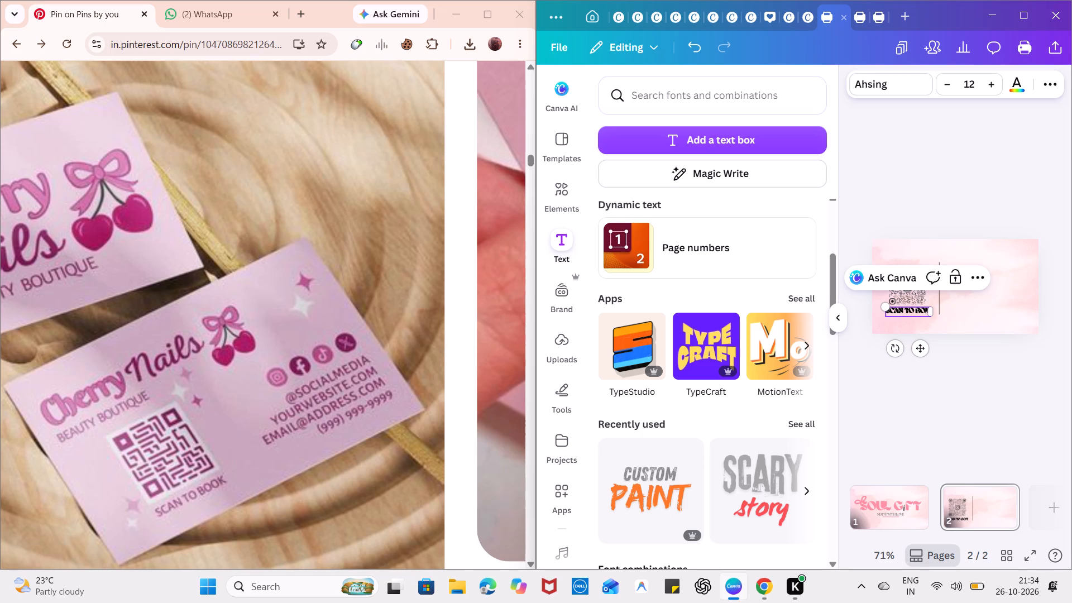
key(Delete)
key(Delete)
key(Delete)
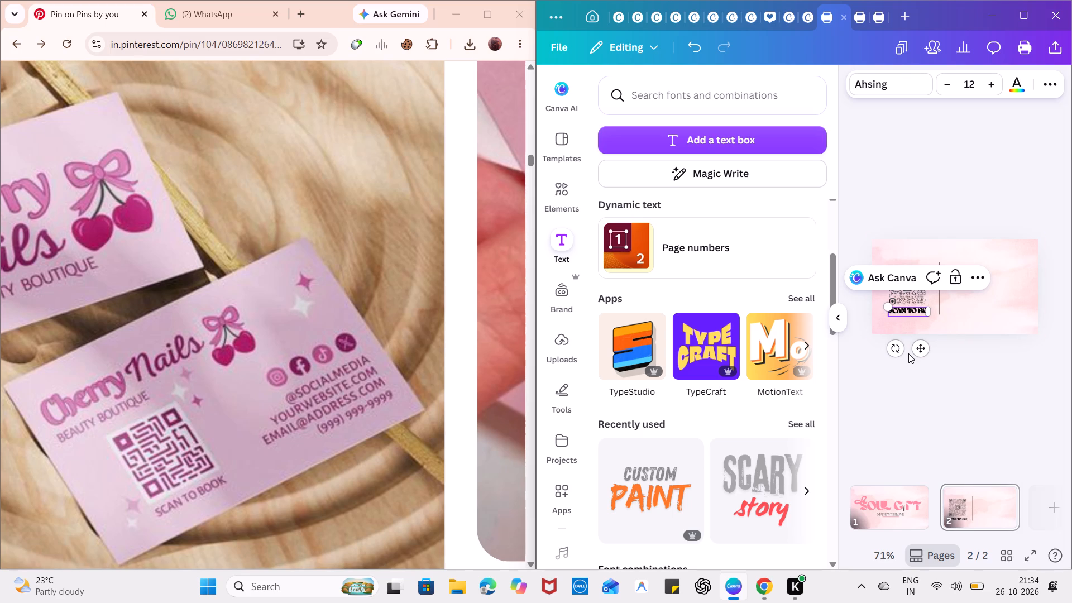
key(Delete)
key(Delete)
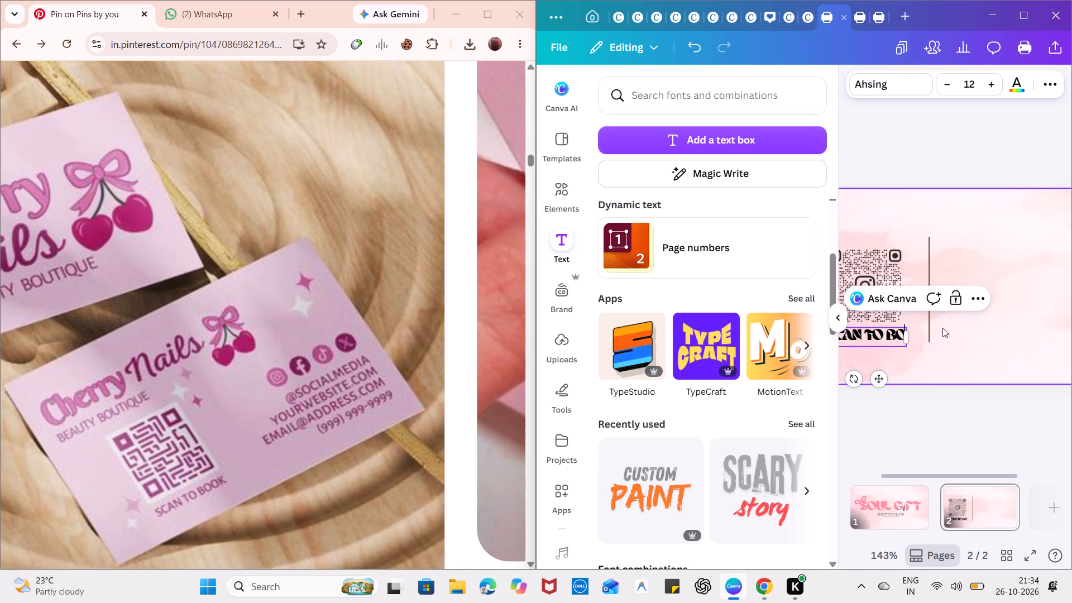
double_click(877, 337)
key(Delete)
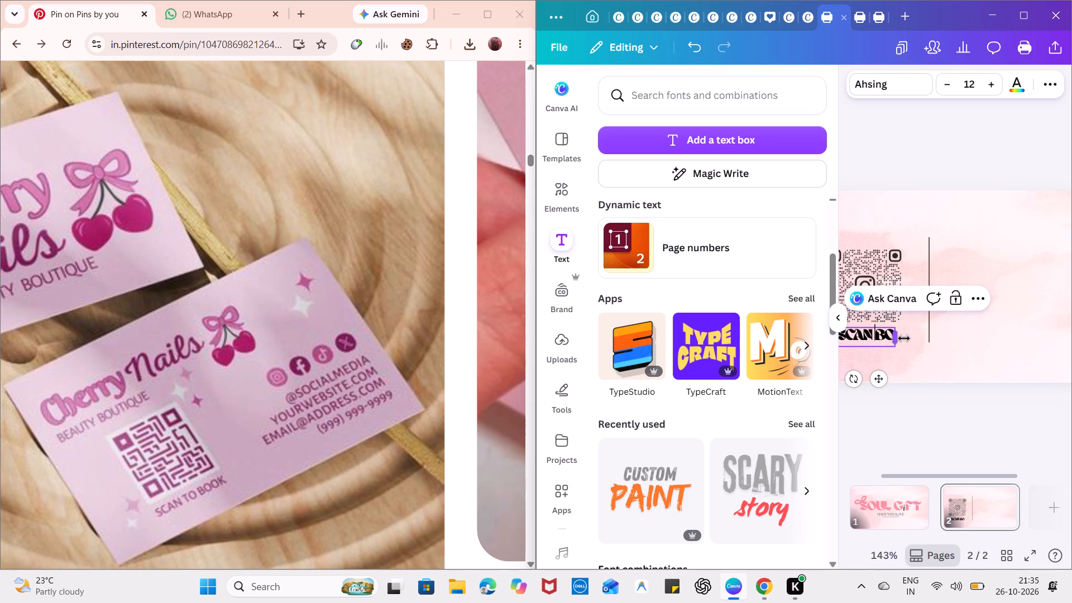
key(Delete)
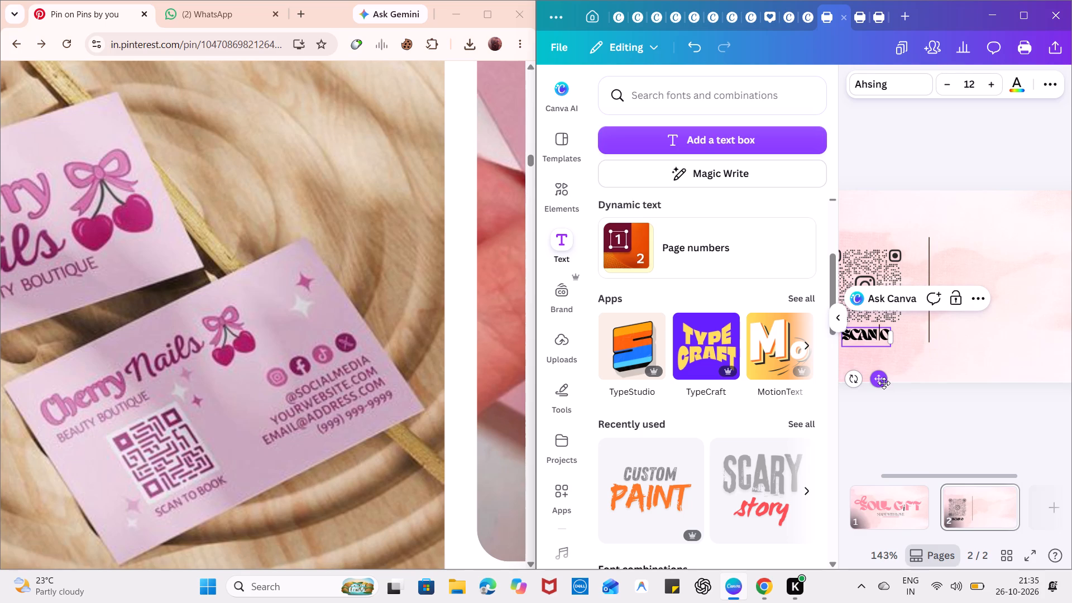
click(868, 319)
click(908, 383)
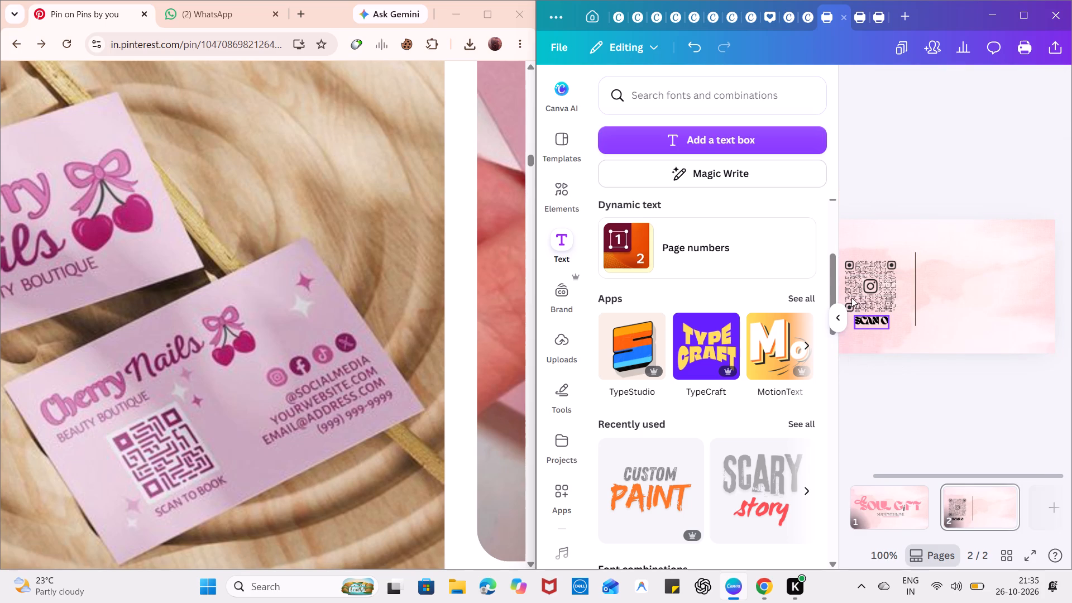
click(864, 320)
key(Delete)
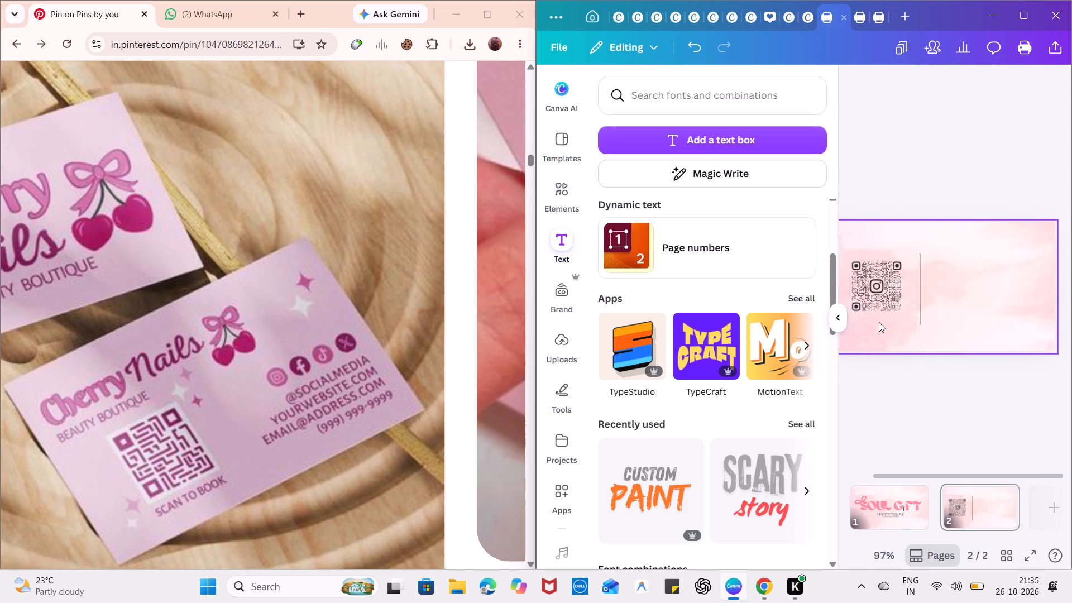
Reposition the QR code beside the divider line, aligned to the vertical middle of the watercolor card's back.
click(911, 282)
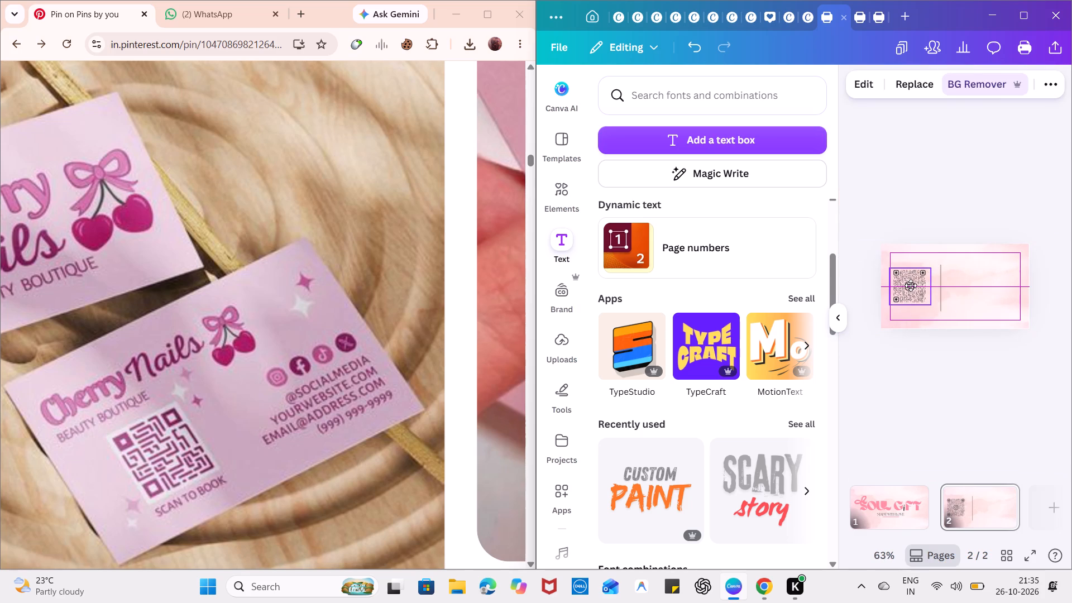
click(931, 372)
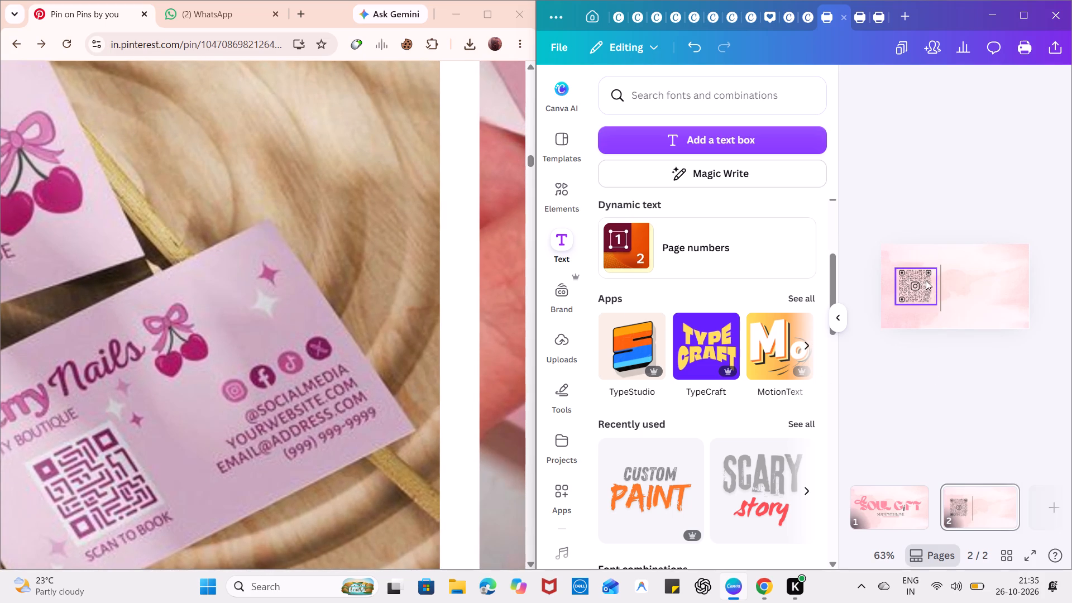
click(906, 290)
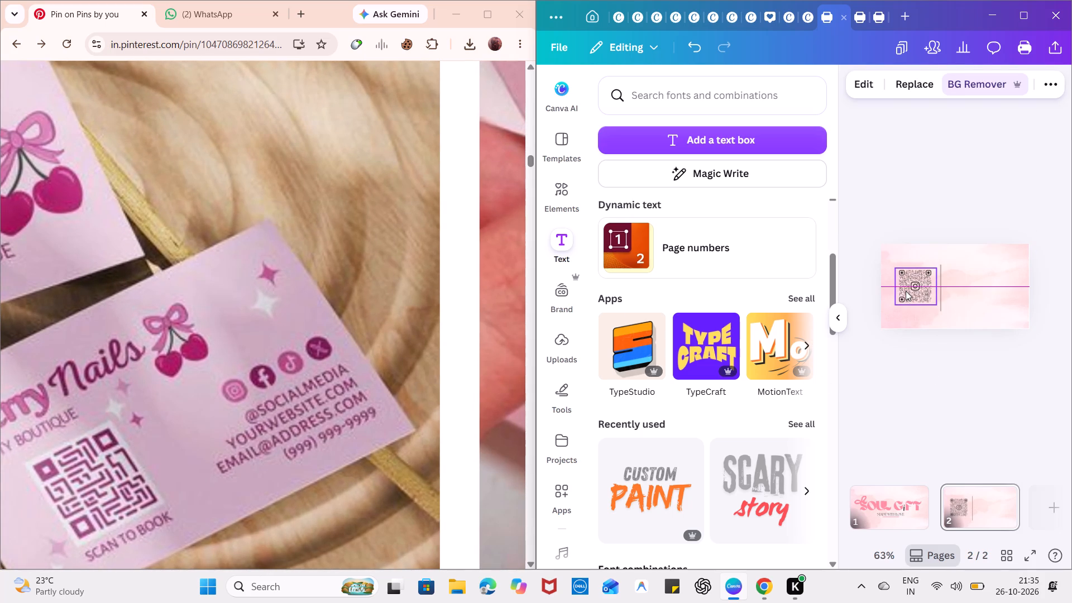
click(918, 432)
In a maximized Canva window, examine the back page of the Green Brown Simple Pastel Floral card.
scroll(831, 475, down, 1)
scroll(778, 452, down, 2)
click(1023, 13)
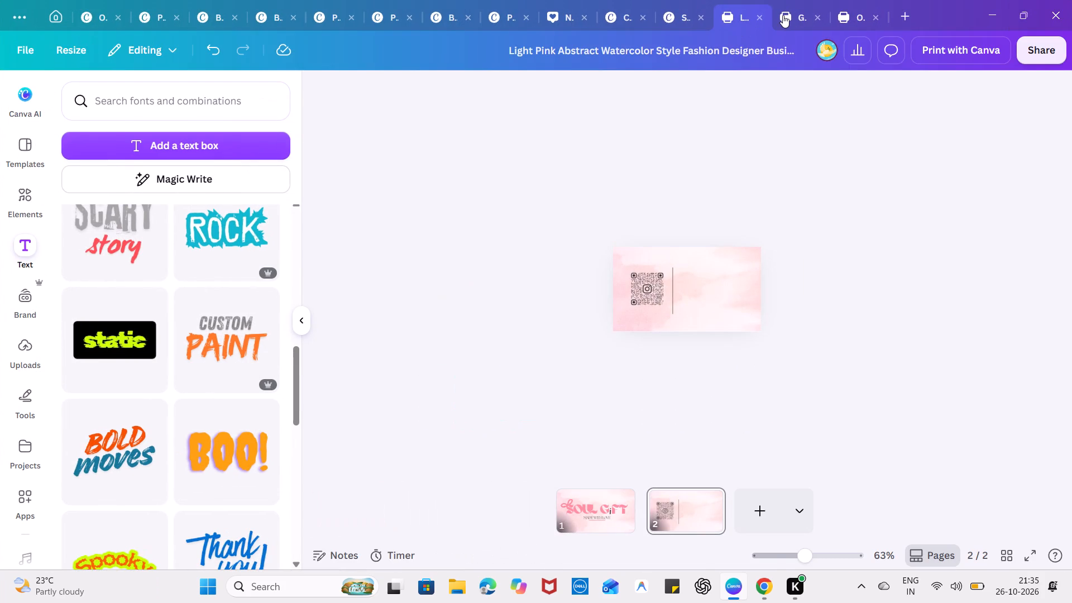
click(783, 15)
click(439, 484)
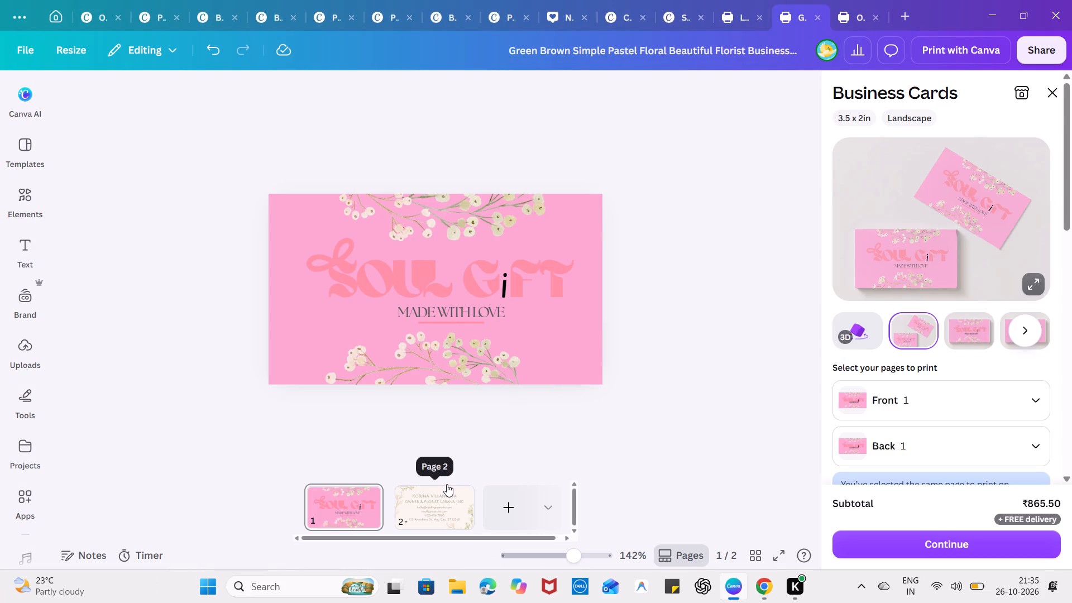
click(442, 502)
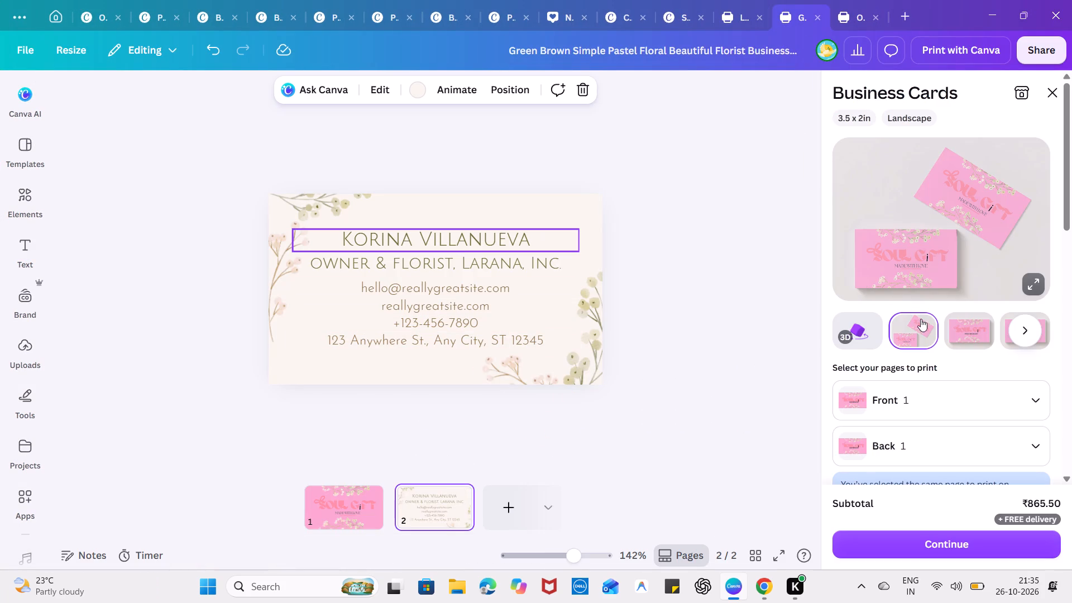
scroll(921, 319, down, 3)
Examine the Orange Pastel Gray Florist template's mockup that shows the card's back beside its front.
click(734, 26)
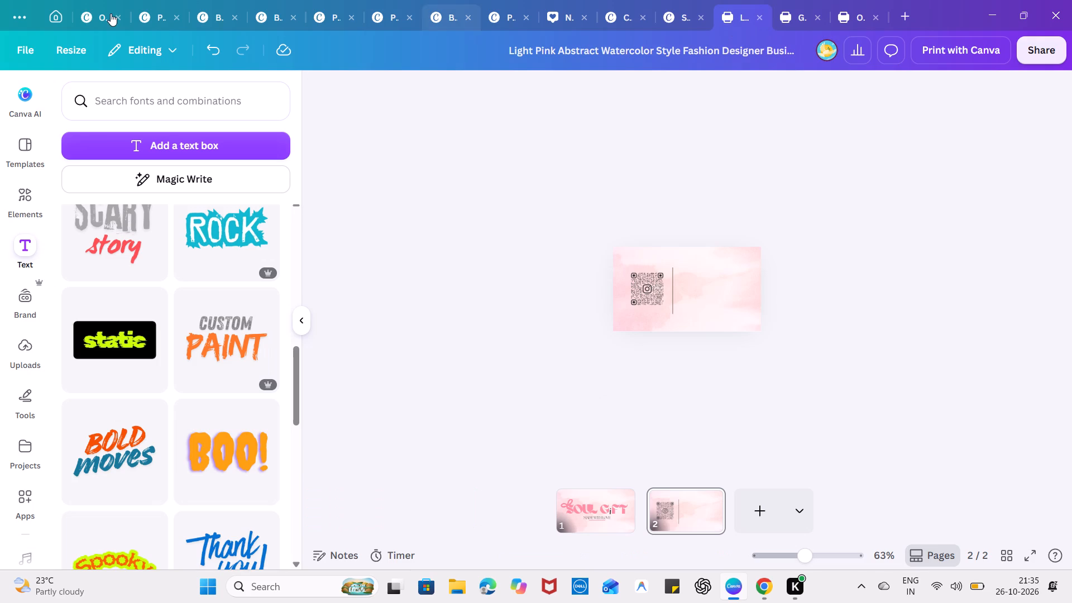
click(55, 6)
scroll(376, 202, down, 2)
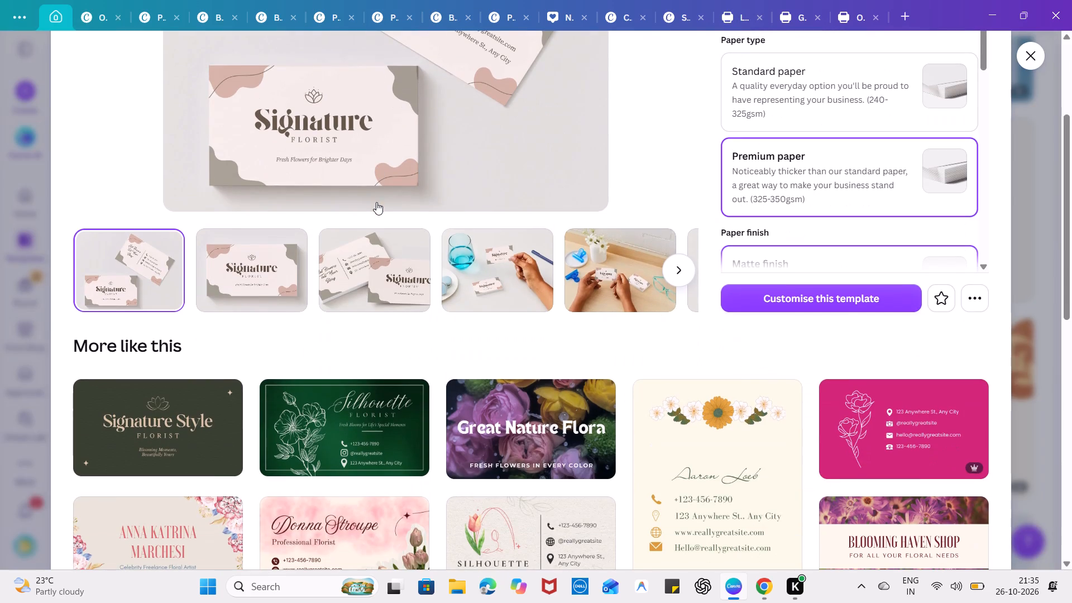
click(364, 271)
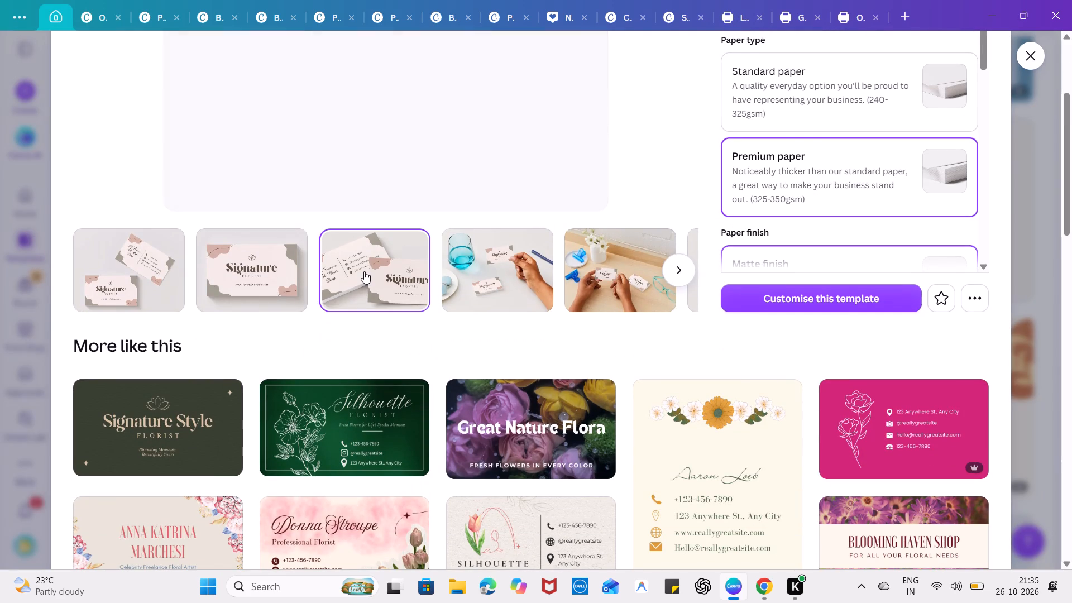
scroll(364, 271, up, 3)
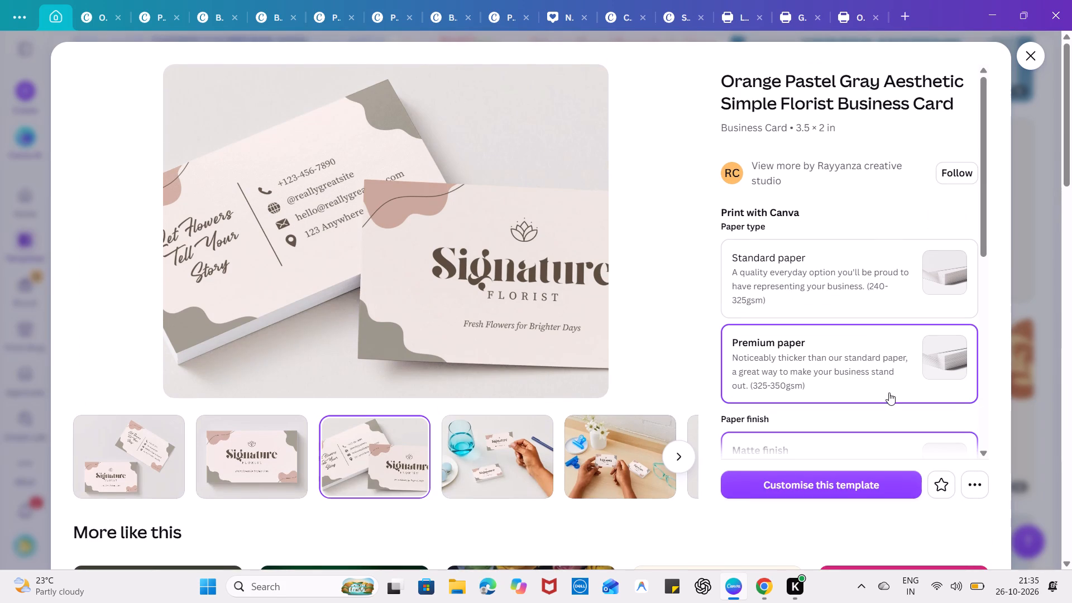
Open the florist template for customising, and copy the phone icon from the existing Orange Pastel design's back onto the Light Pink watercolor card's back.
click(827, 484)
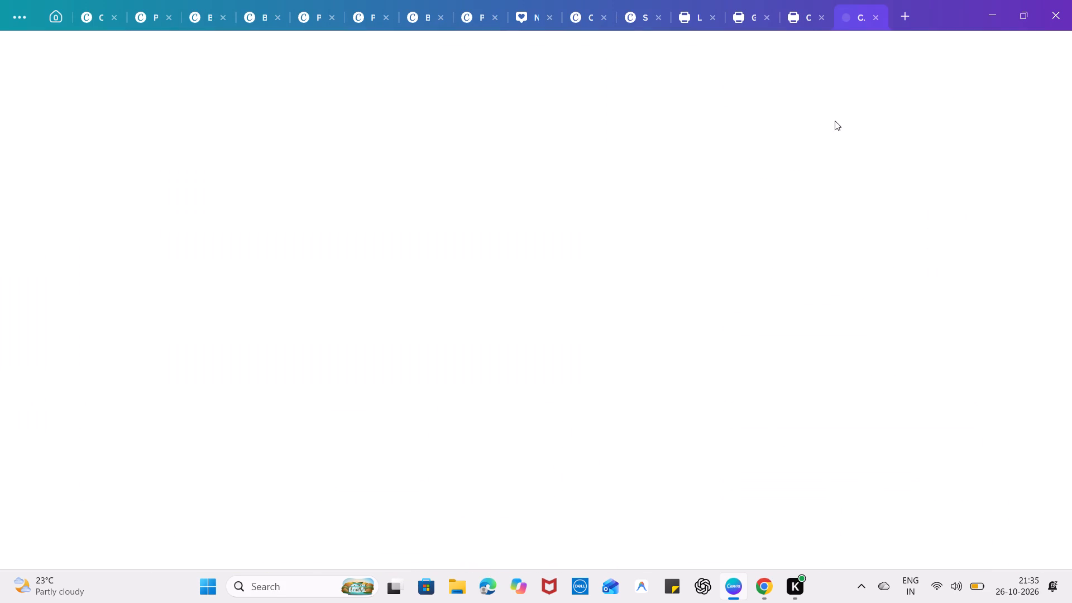
click(804, 12)
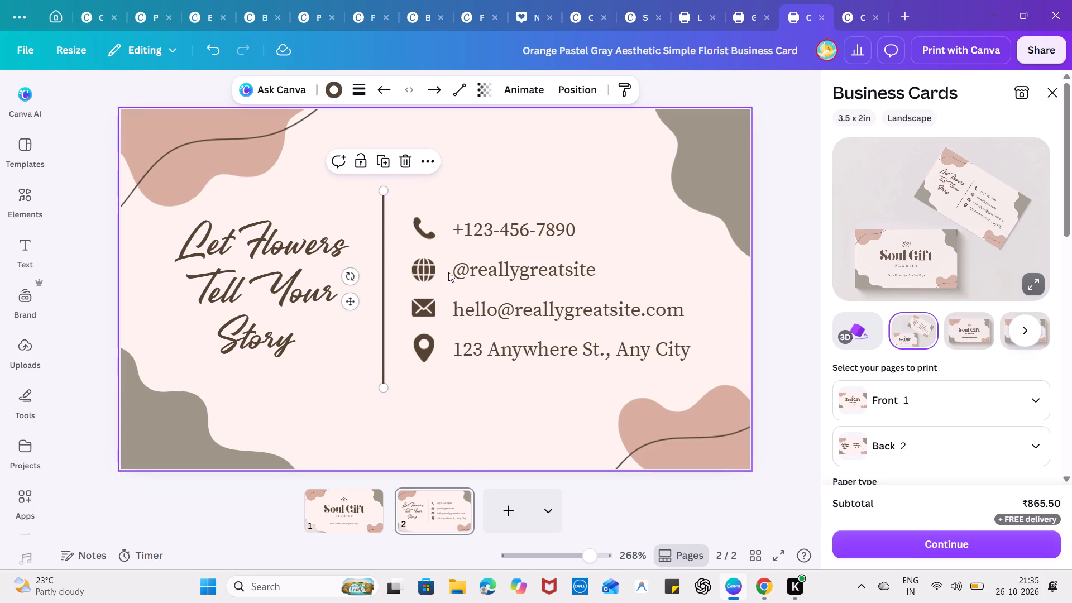
click(428, 228)
key(ctrl+c)
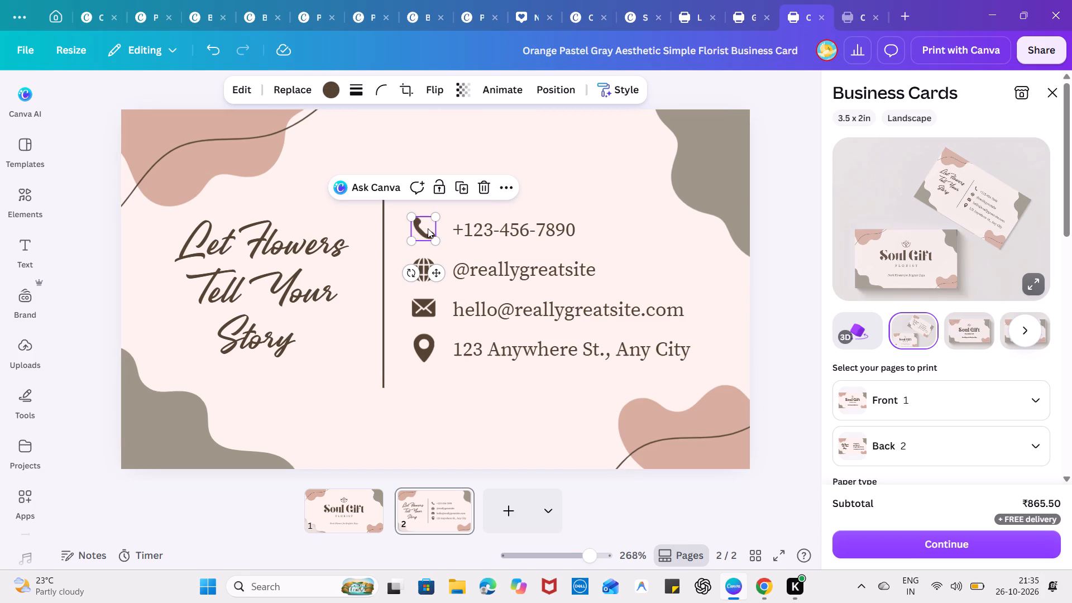
click(759, 11)
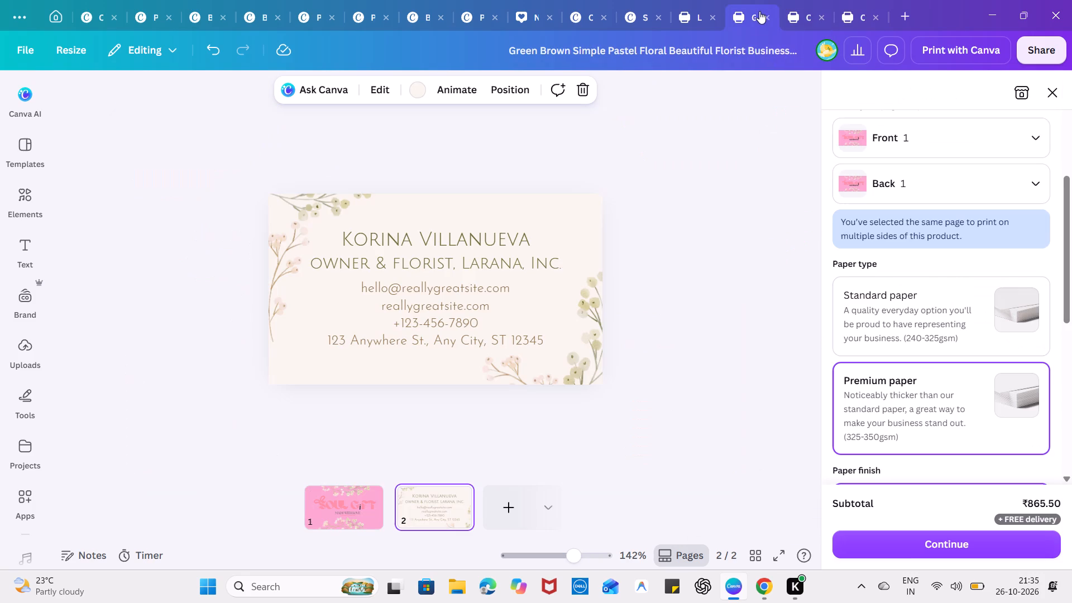
click(712, 9)
click(711, 303)
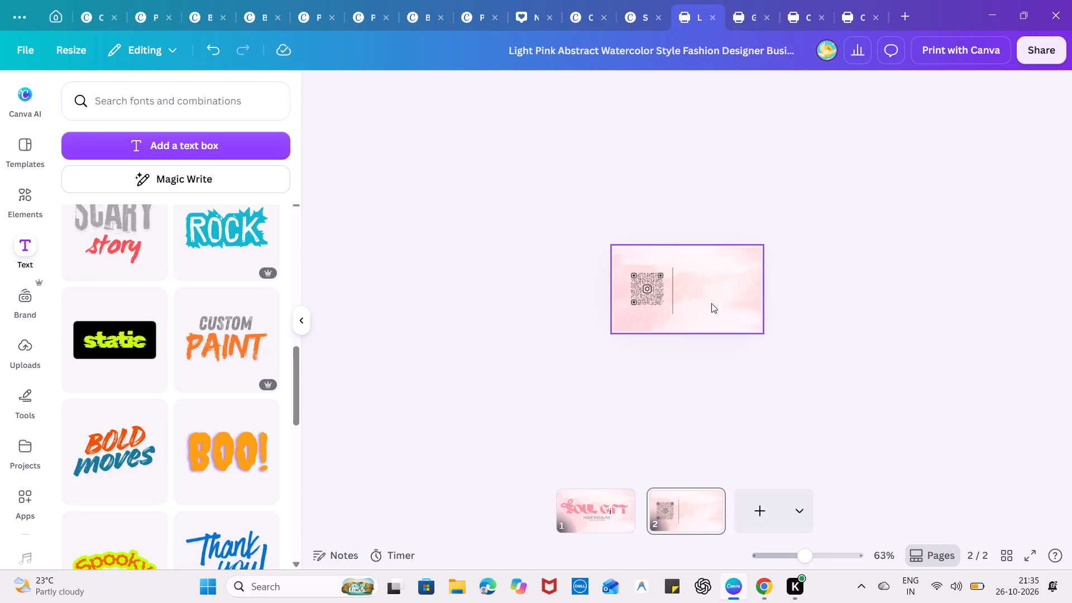
key(ctrl+v)
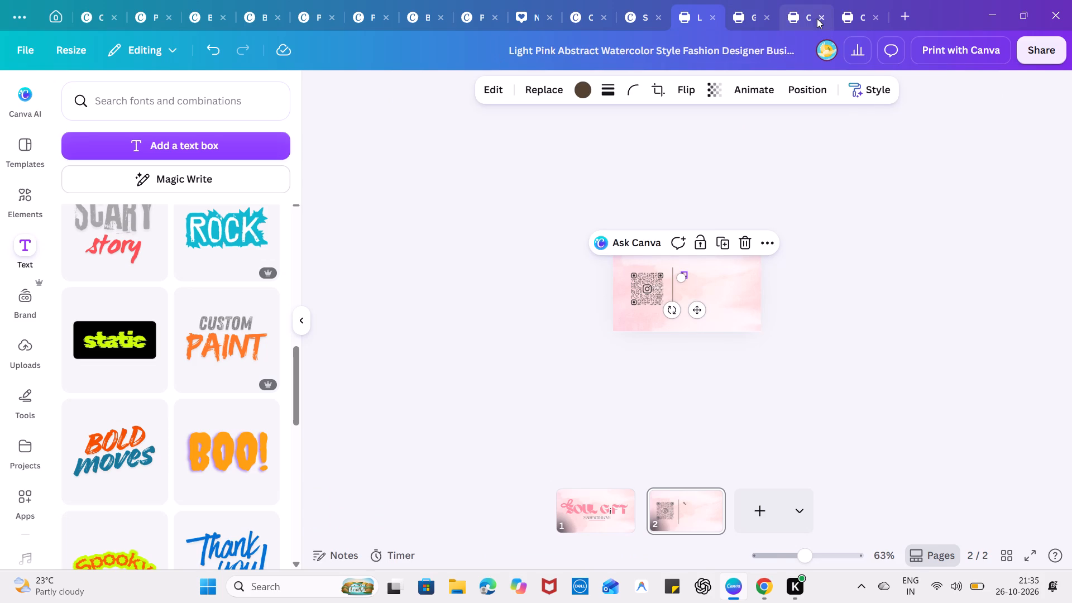
Copy the globe icon from the Orange Pastel florist card's back onto the watercolor card's back, under the phone icon.
click(805, 17)
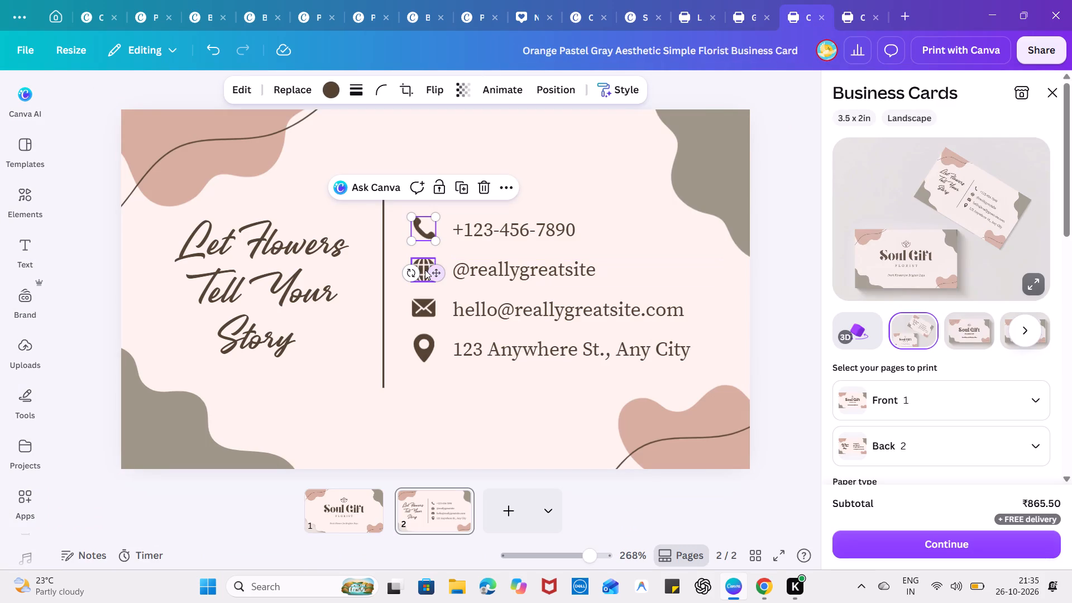
click(425, 270)
key(ctrl+c)
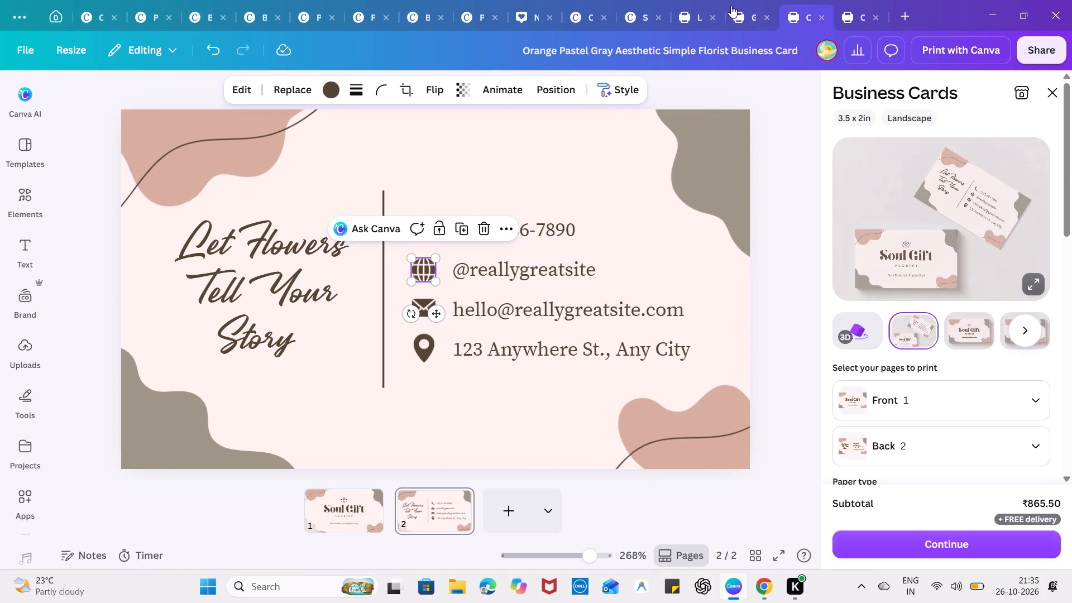
click(745, 13)
click(688, 11)
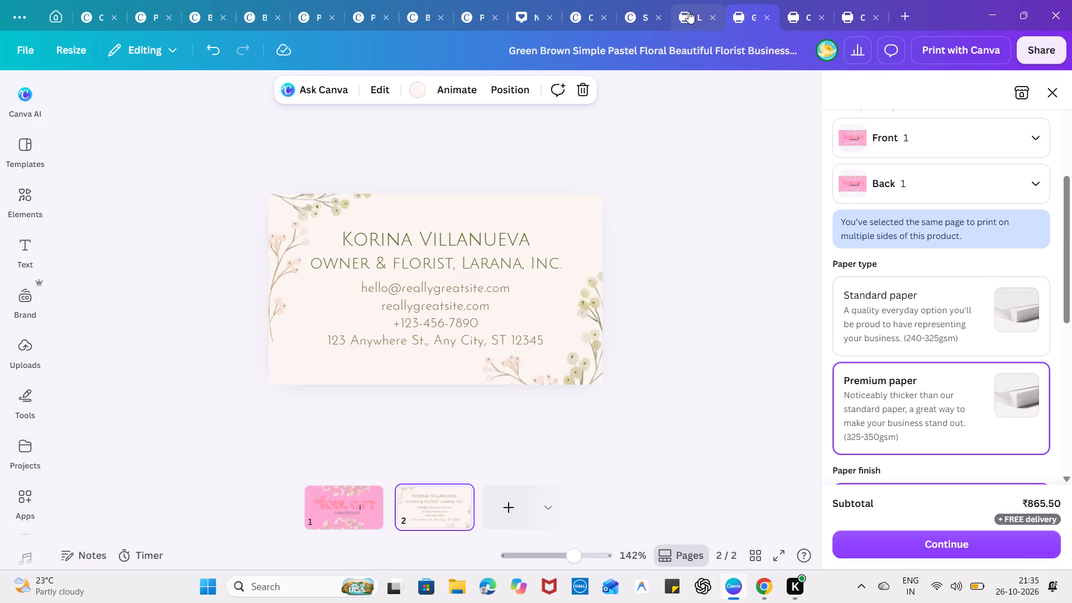
click(709, 285)
key(ctrl+v)
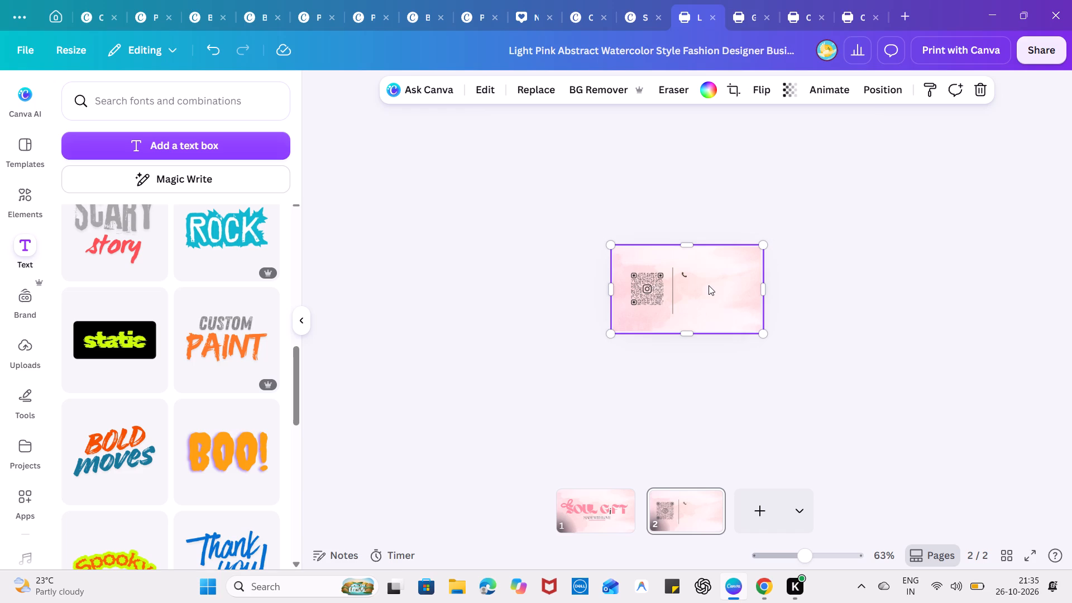
Copy the envelope icon from the Orange Pastel florist card's back onto the watercolor card's back, under the globe icon.
click(741, 10)
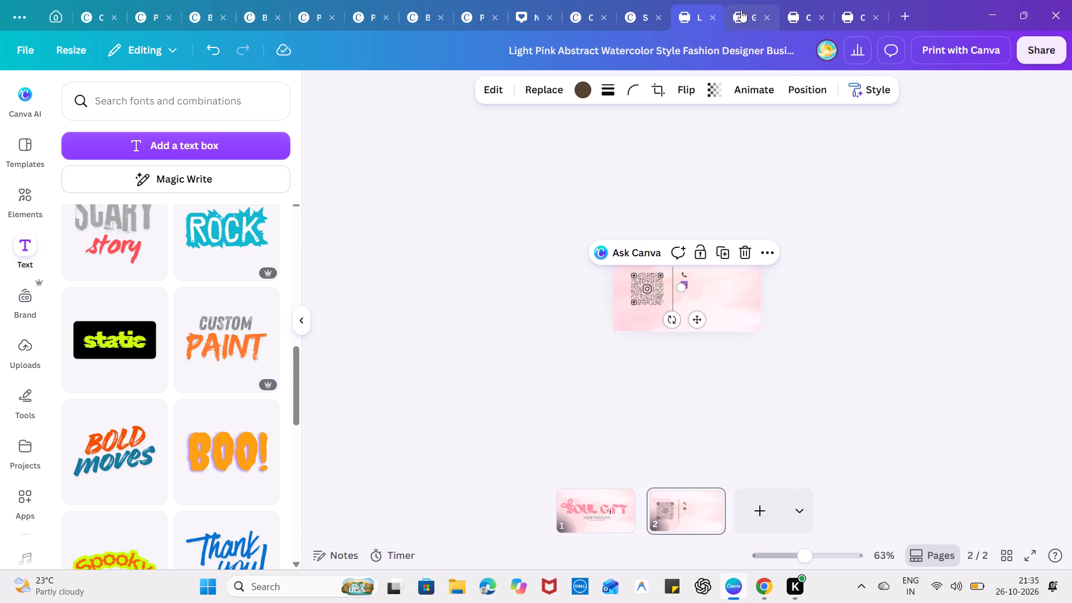
click(805, 7)
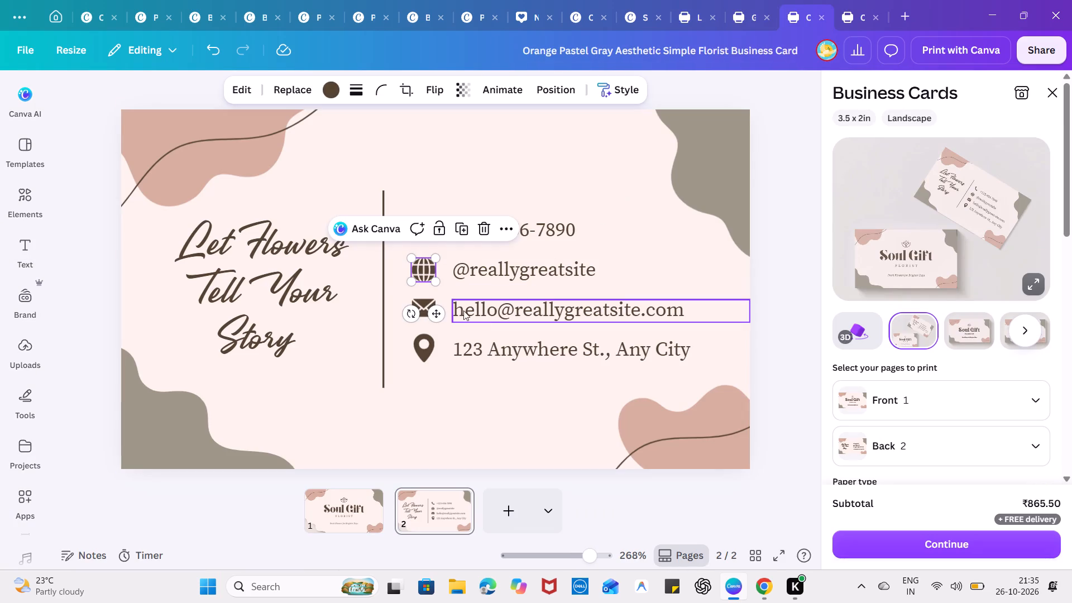
click(420, 305)
key(ctrl+c)
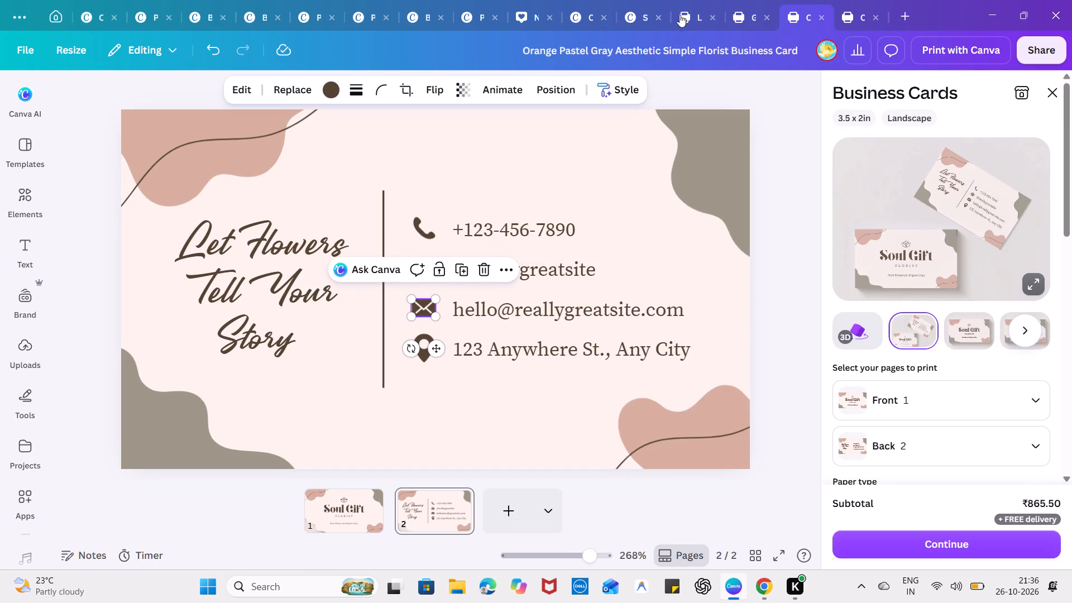
click(690, 9)
click(734, 313)
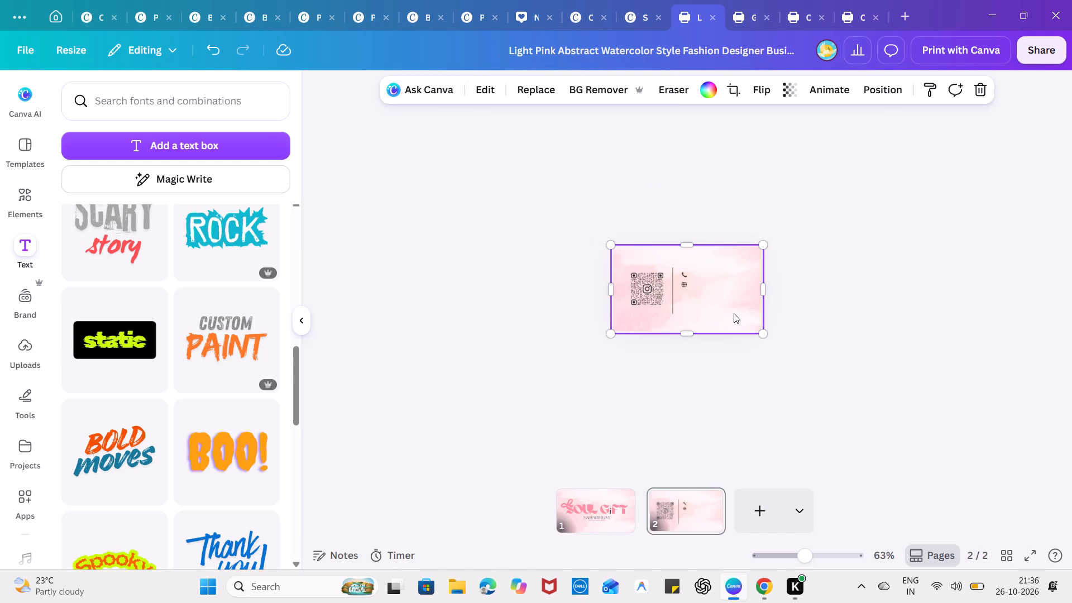
key(ctrl+v)
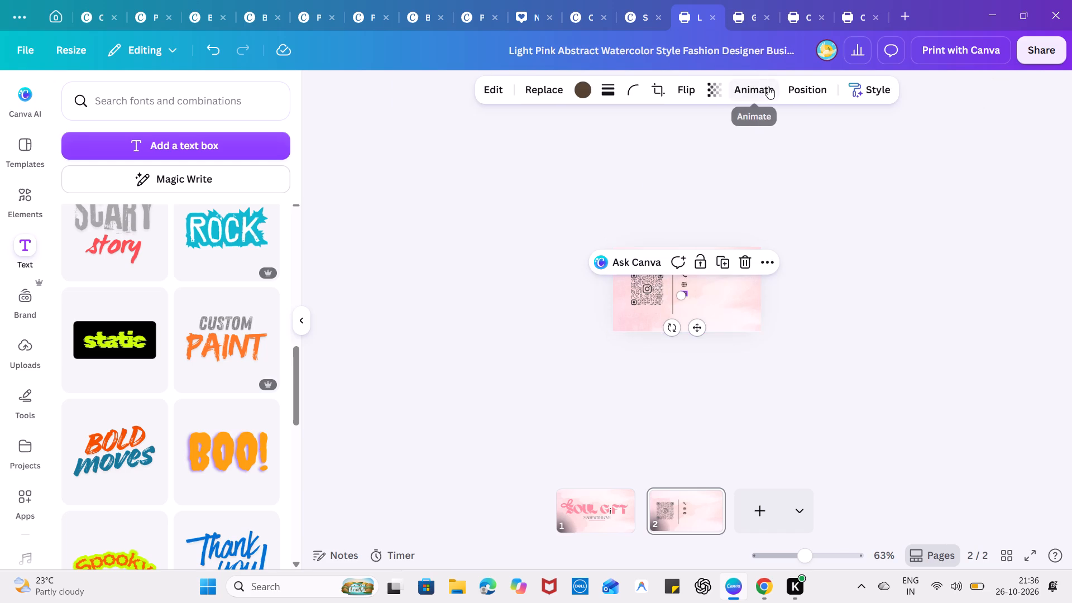
Copy the location pin icon from the Orange Pastel florist card's back onto the watercolor card's back, under the envelope icon.
click(804, 12)
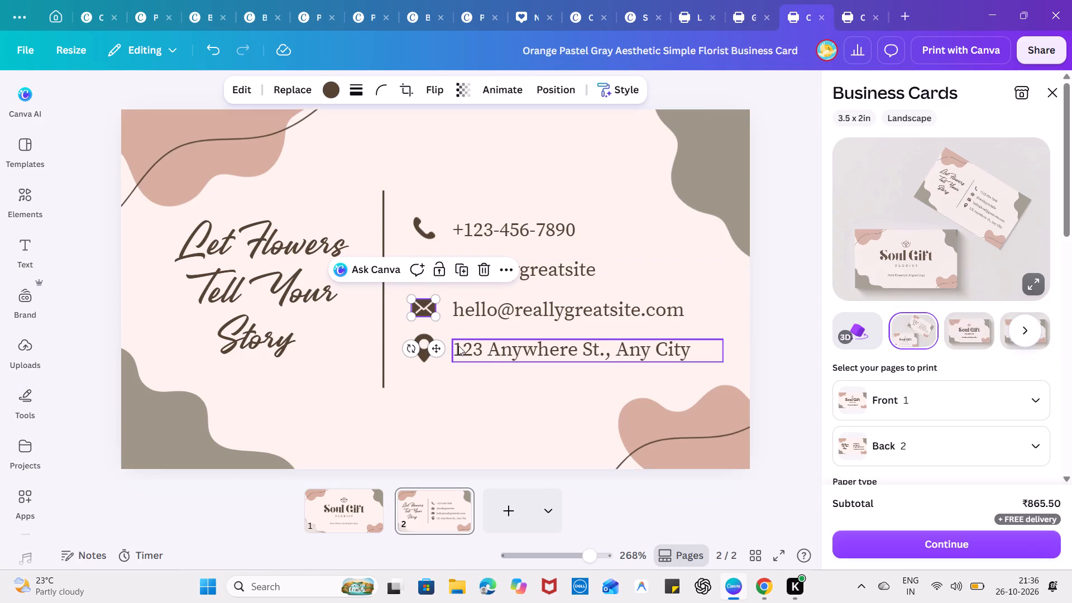
click(425, 348)
key(ctrl+c)
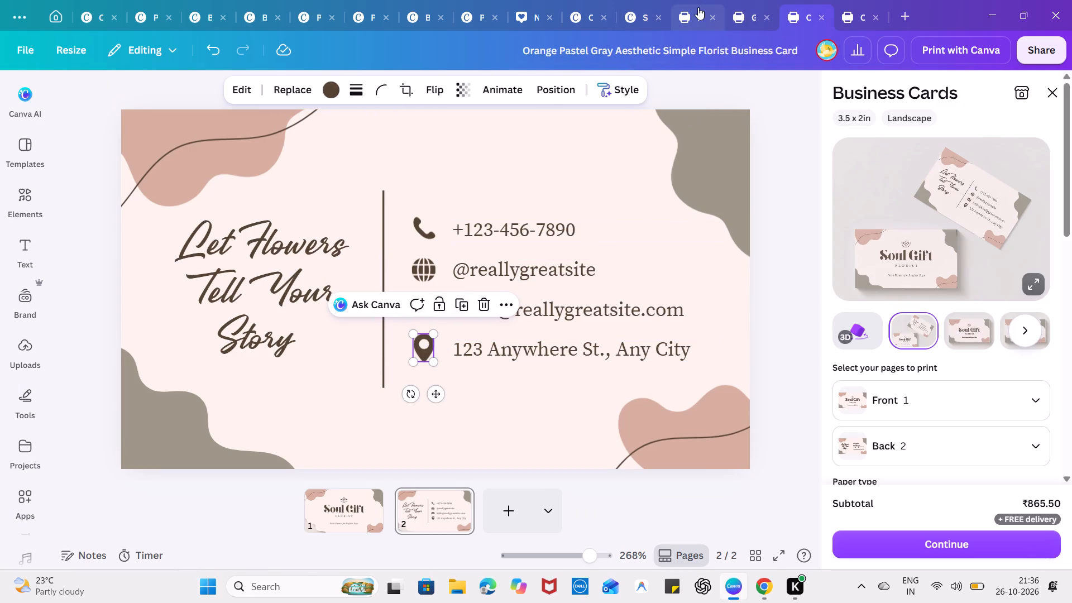
click(698, 7)
click(707, 295)
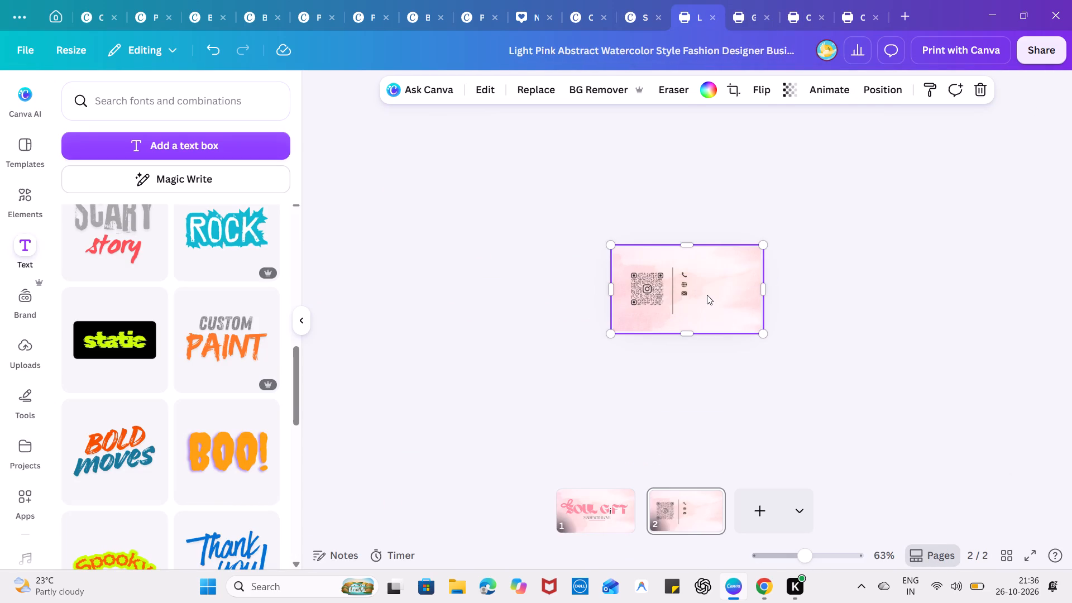
key(ctrl+v)
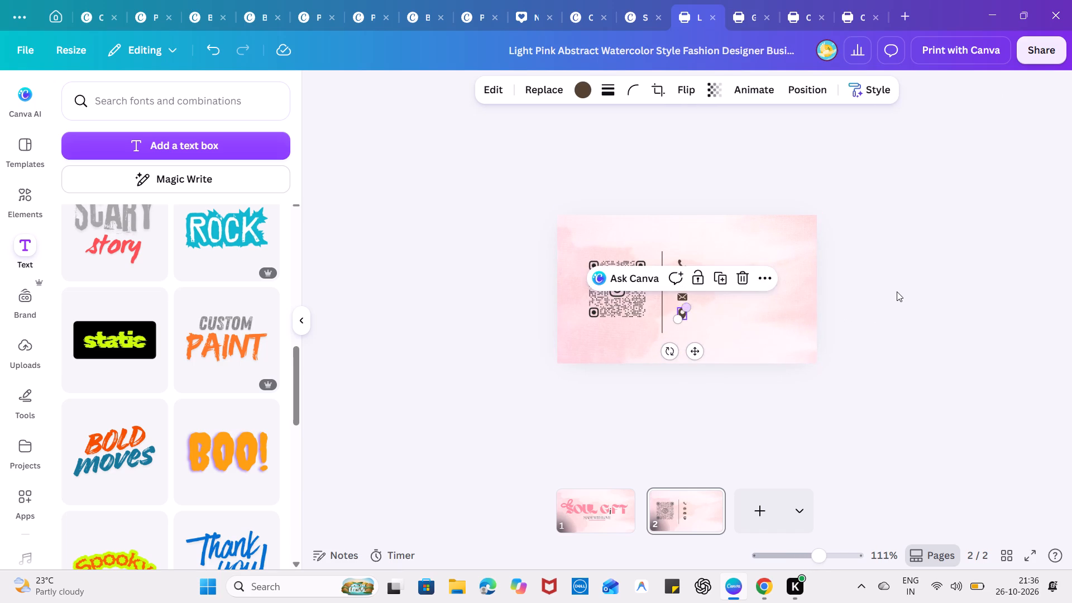
click(903, 290)
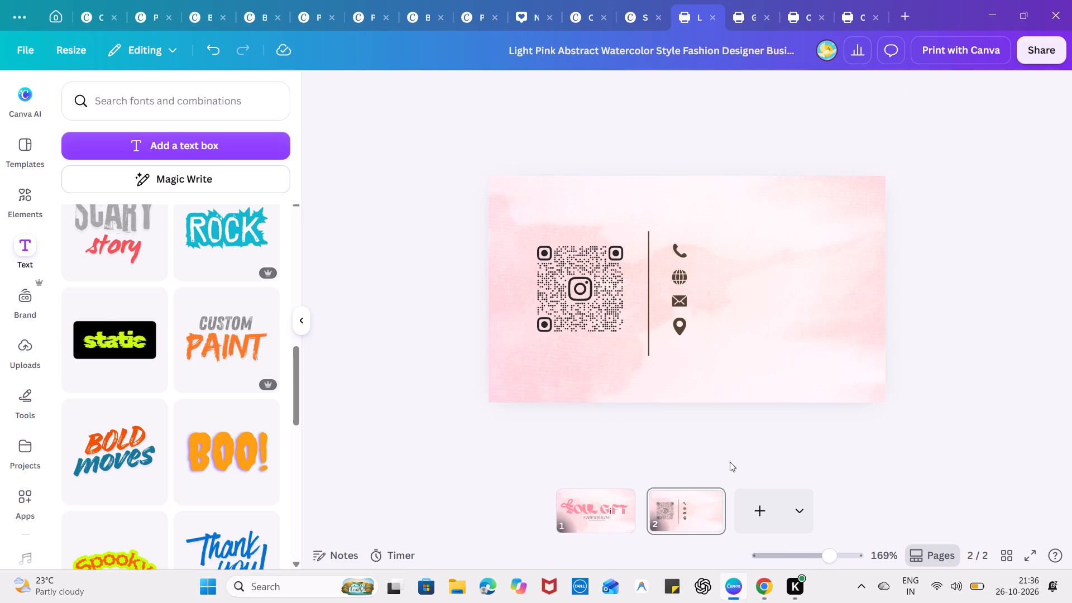
Look through the pink business card references on Pinterest in Chrome, and return to Canva's element library.
click(754, 596)
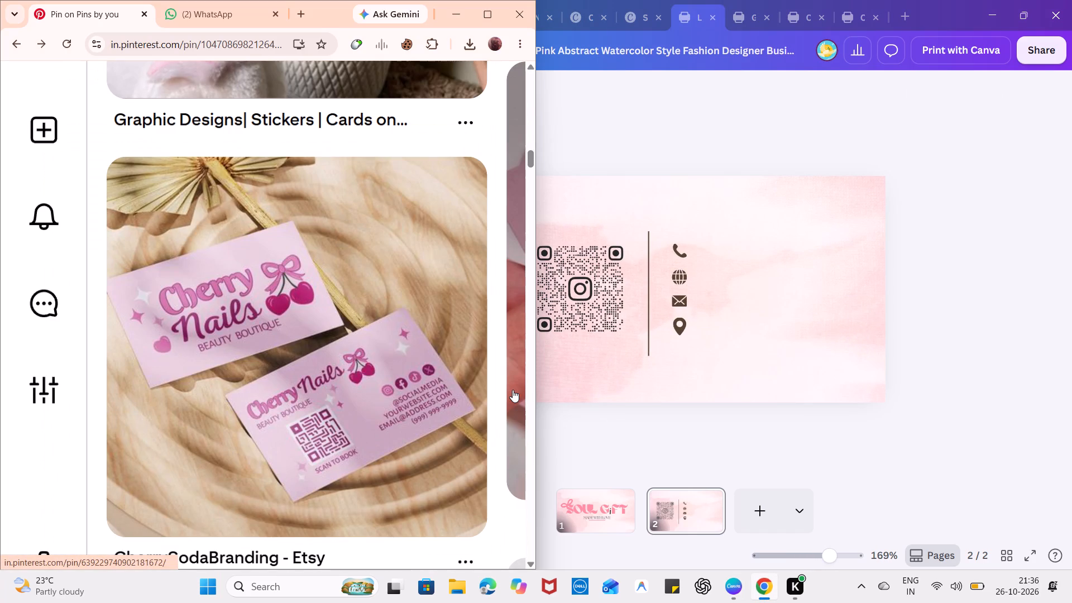
scroll(513, 390, left, 1)
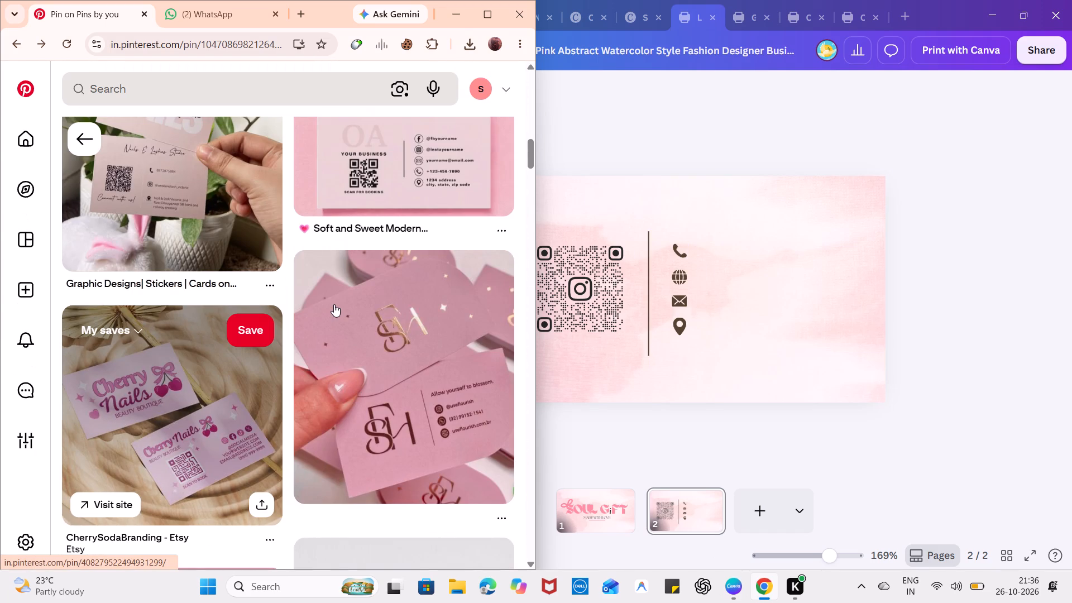
scroll(334, 304, up, 1)
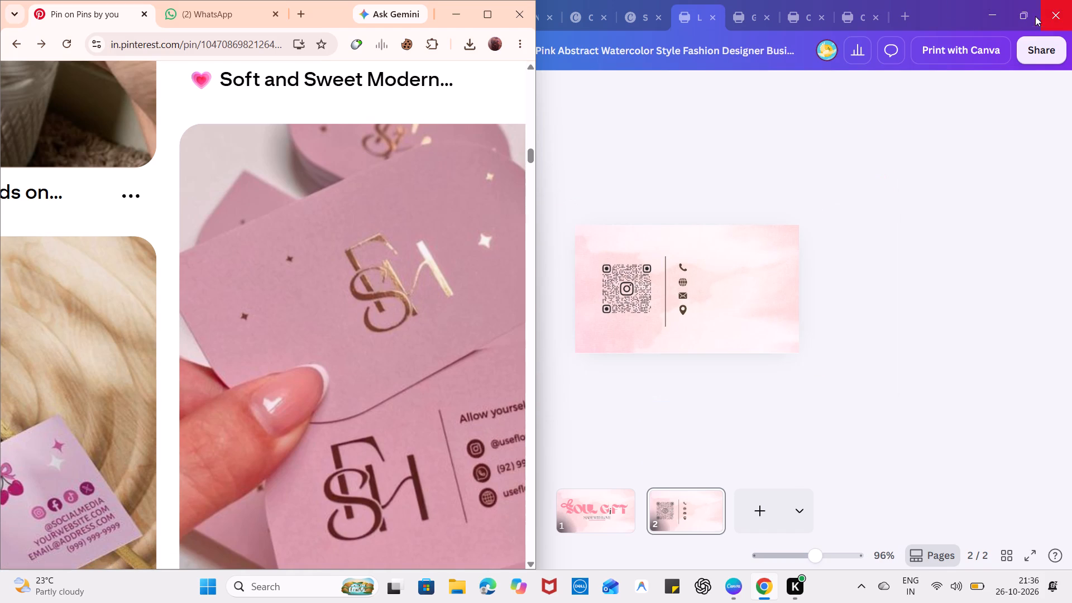
click(1028, 13)
click(418, 201)
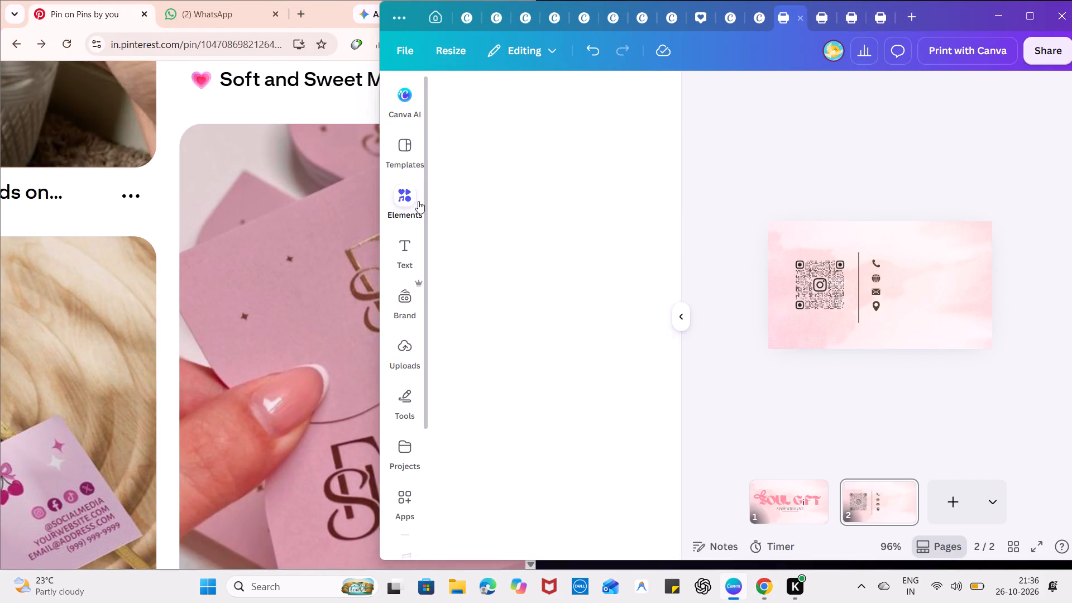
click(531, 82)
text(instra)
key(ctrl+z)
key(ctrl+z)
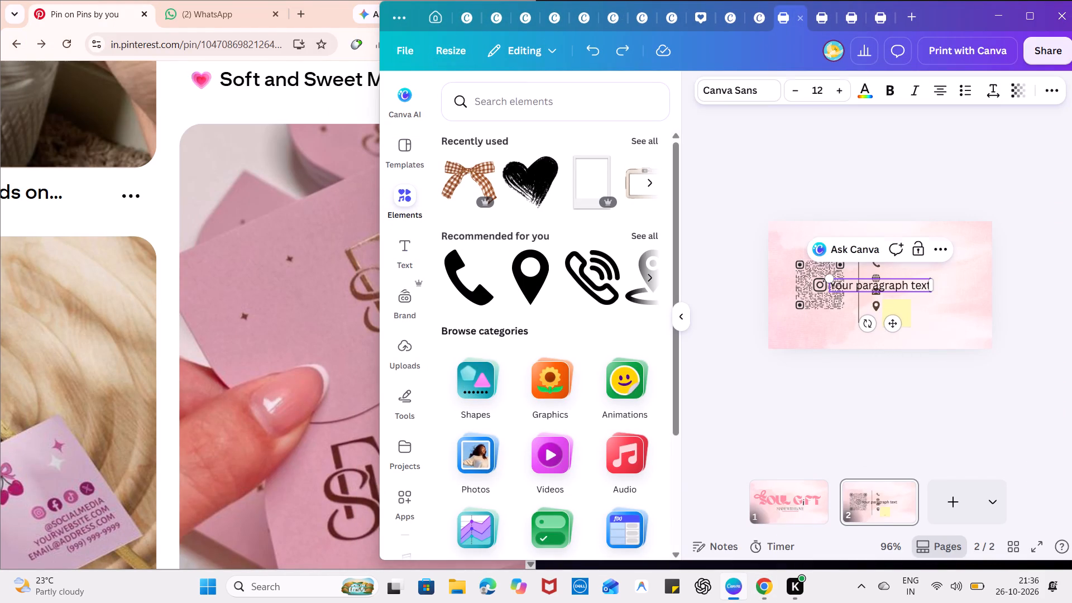
Search the elements for "instragram logo" and place the black outline Instagram logo in the empty area beside the contact icons.
click(527, 97)
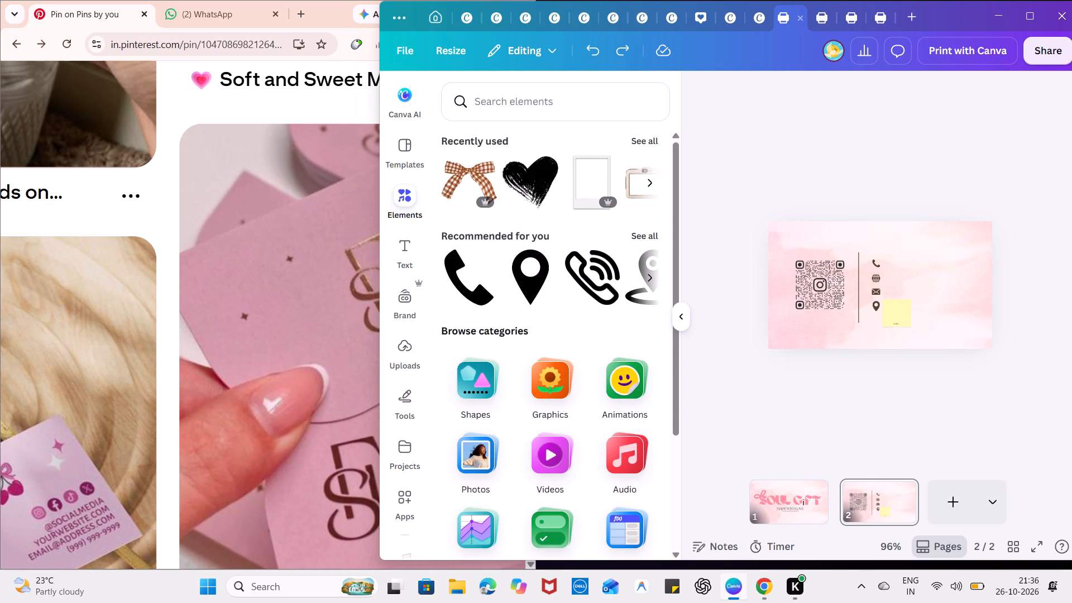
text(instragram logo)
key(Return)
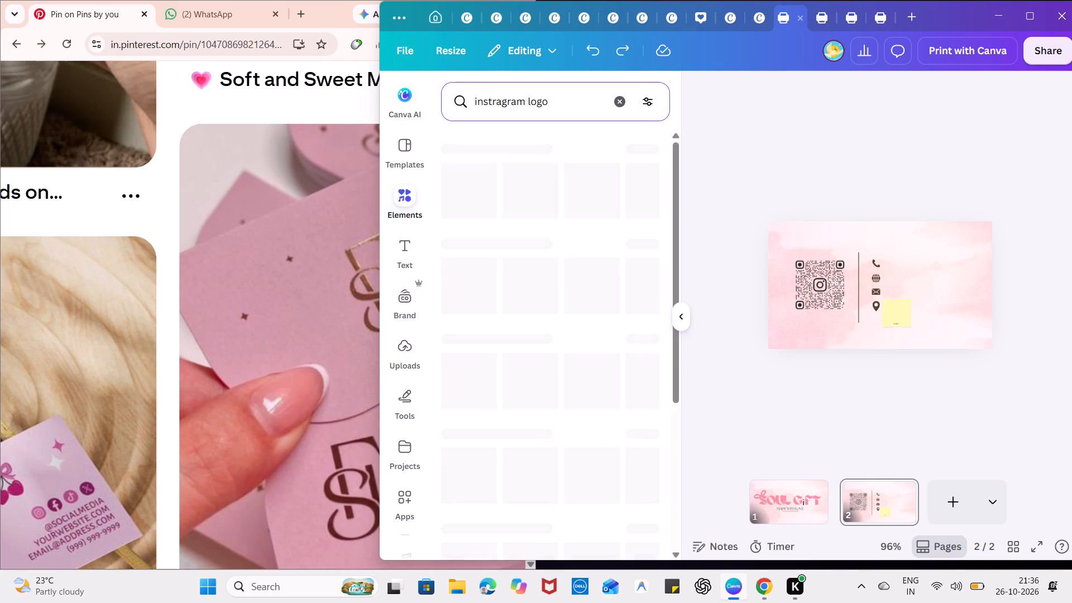
click(538, 285)
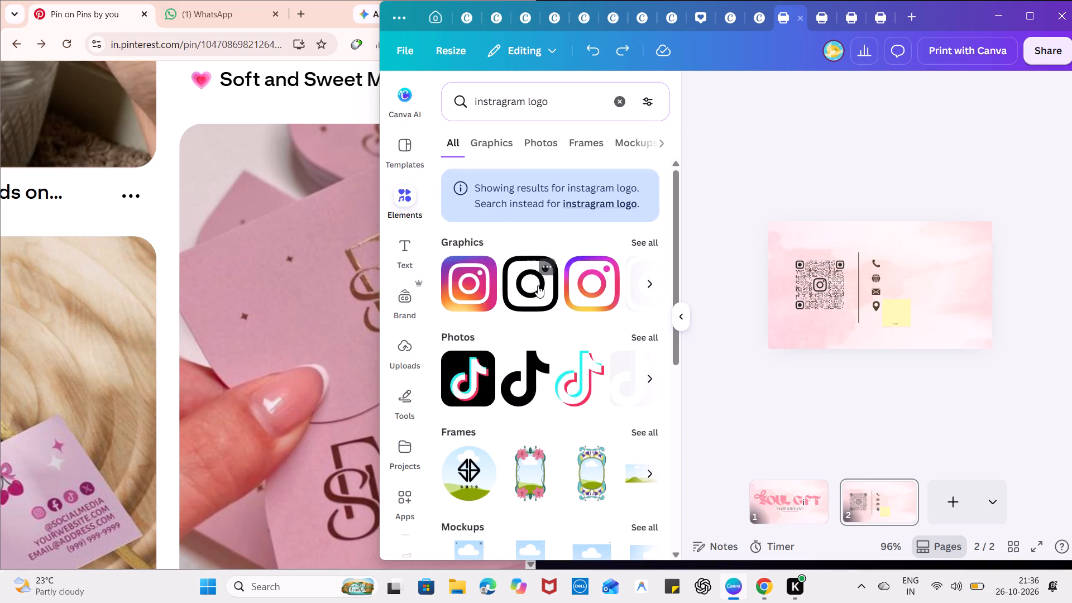
drag(884, 289, 938, 277)
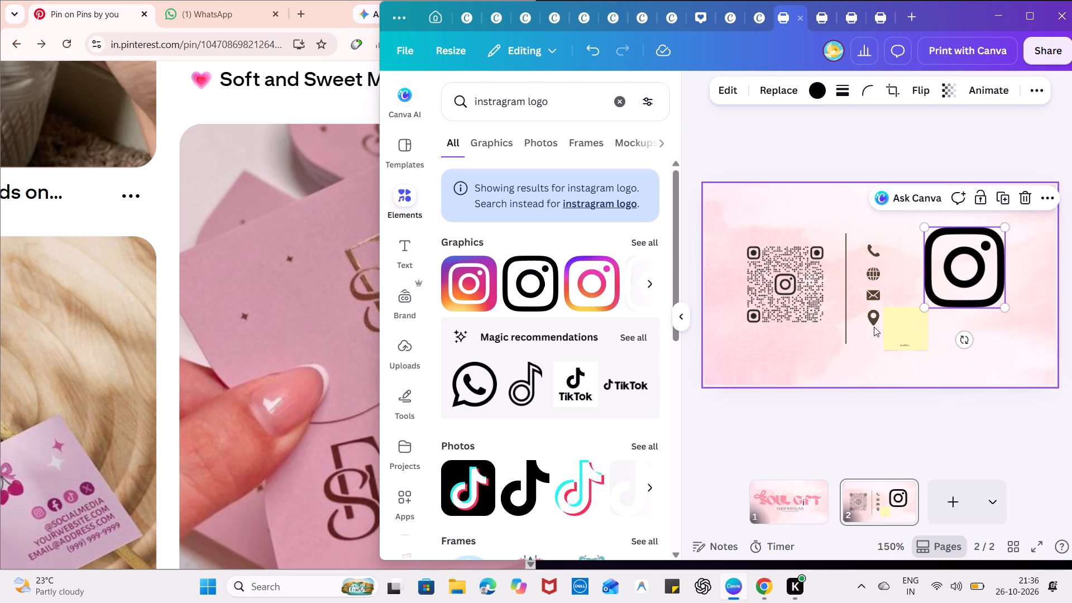
Delete the location pin icon and move the phone icon into its place under the envelope icon.
click(873, 319)
key(Delete)
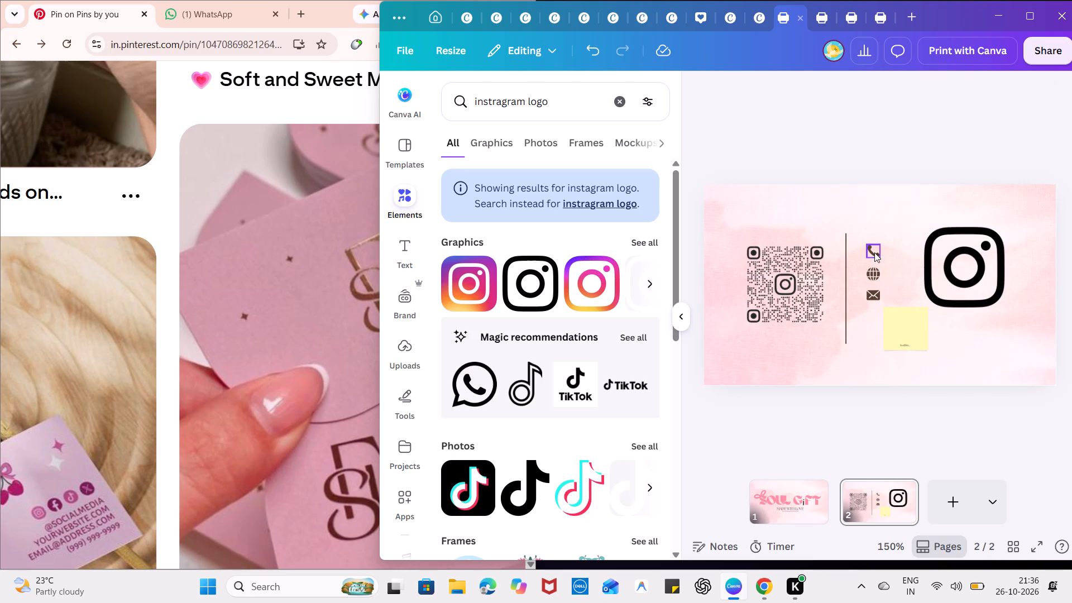
drag(874, 251, 874, 317)
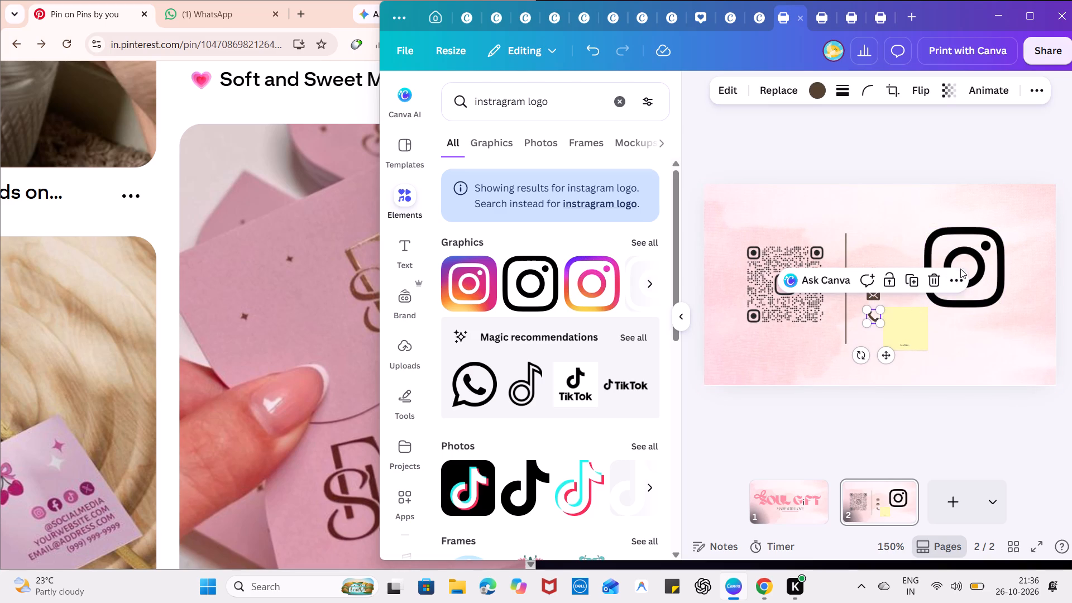
Shrink the Instagram logo to the size of the contact icons and place it at the top of the icon column, above the globe.
click(981, 256)
drag(1007, 308, 928, 267)
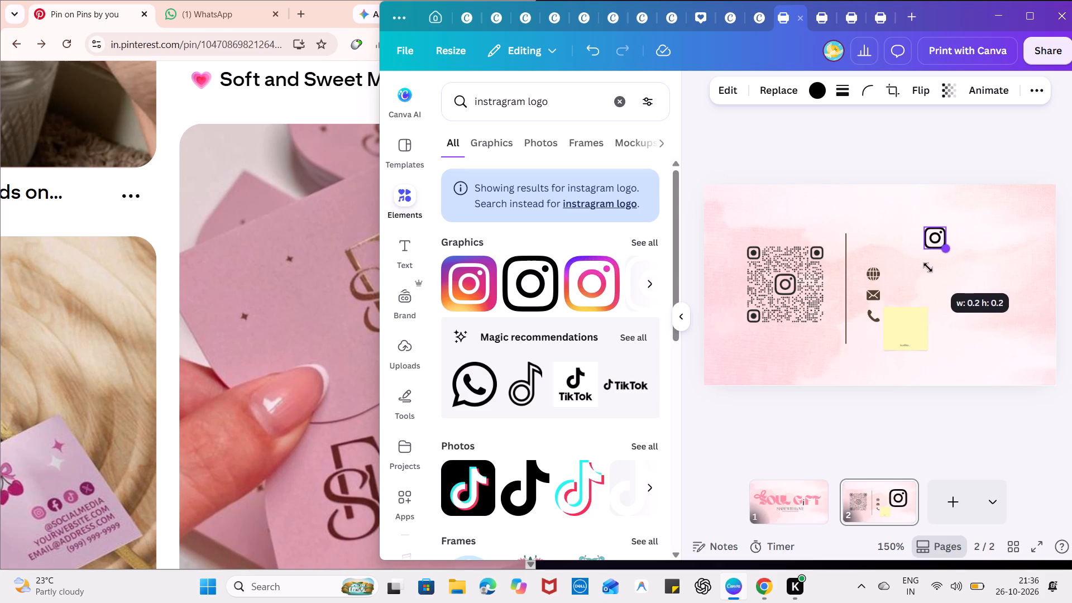
drag(928, 267, 923, 260)
drag(947, 275, 883, 299)
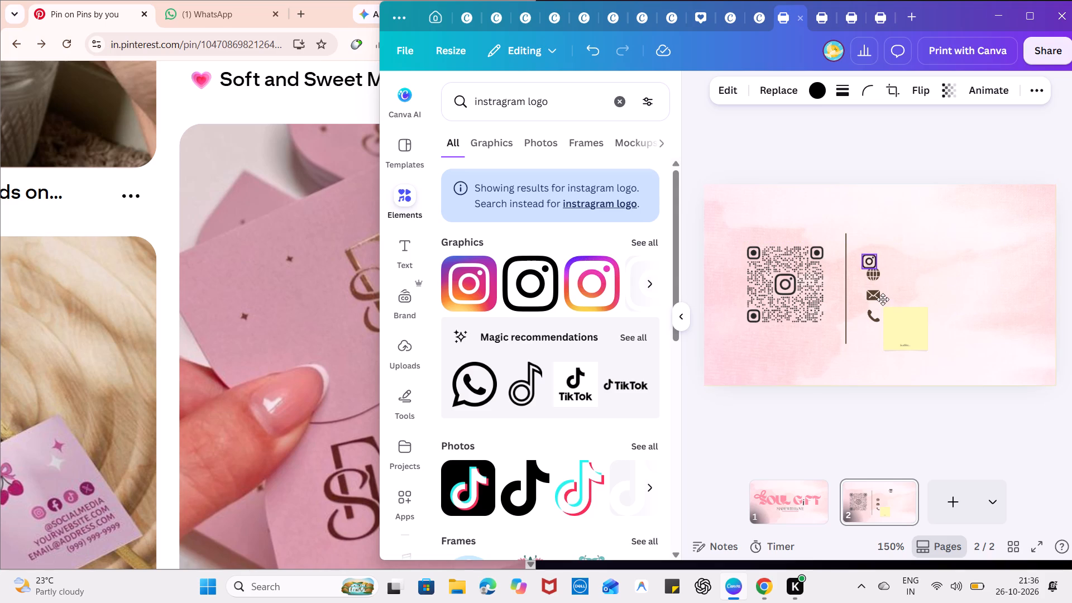
drag(883, 299, 888, 292)
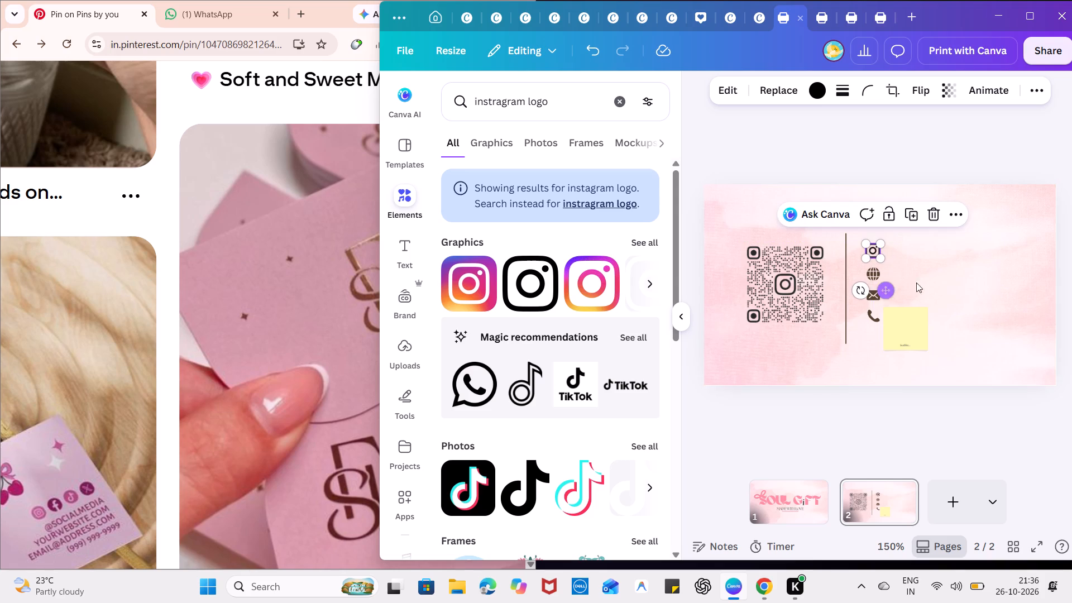
click(951, 271)
Delete the stray yellow sticky note from the card's back.
click(912, 335)
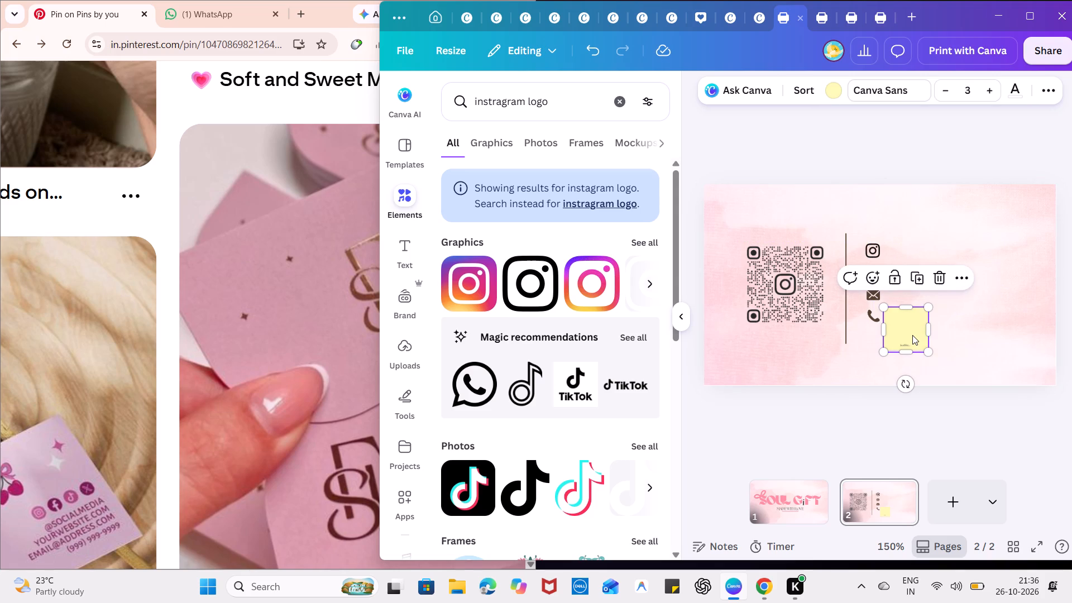
key(Delete)
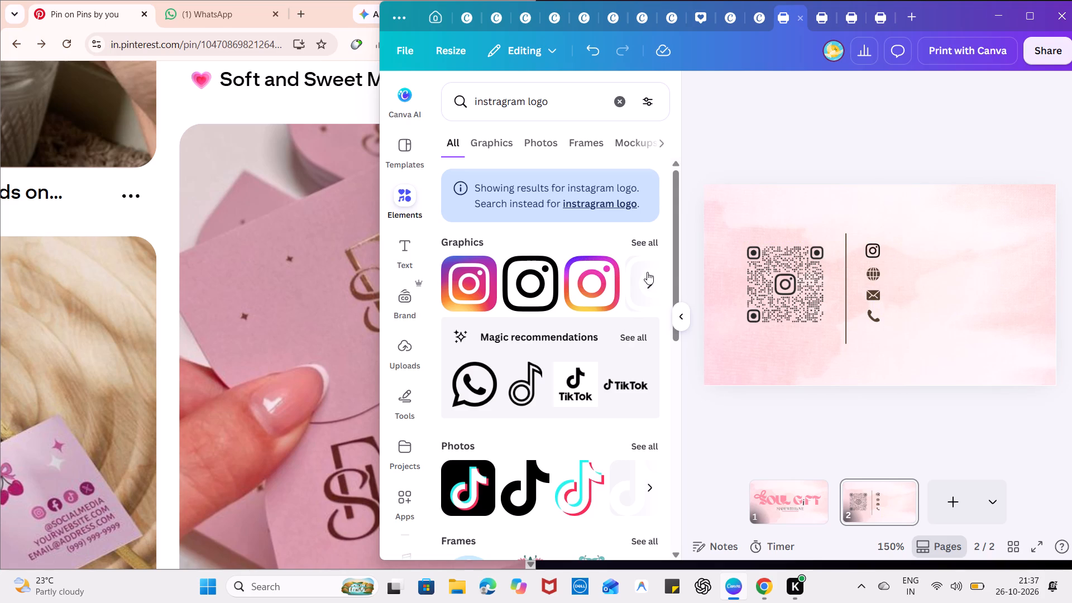
Add the red YouTube logo from the graphics results to the card's back and shrink it to contact icon size.
click(646, 273)
click(646, 273)
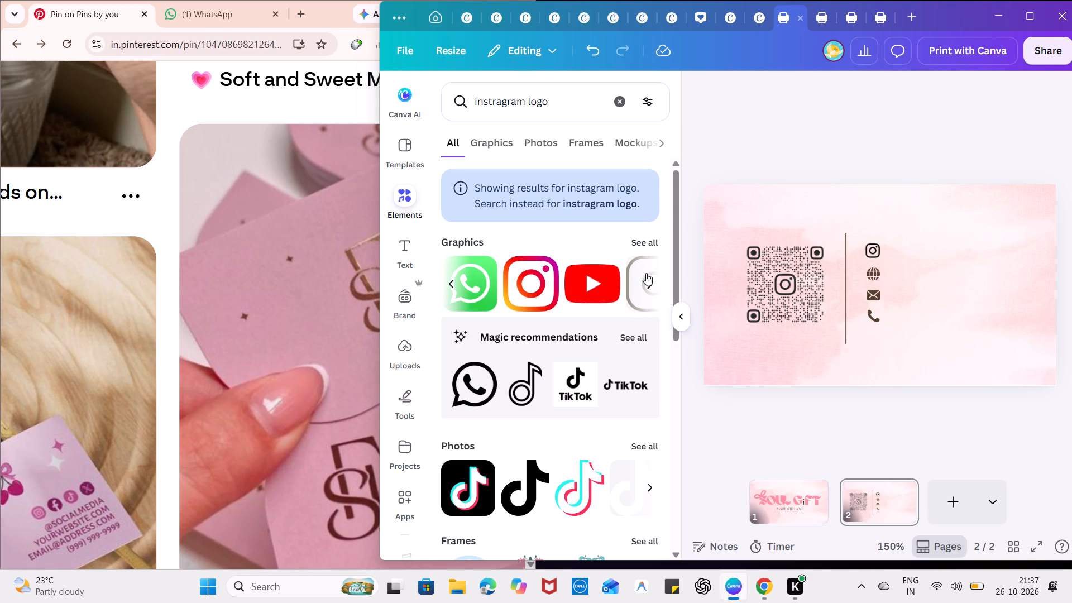
click(646, 273)
click(452, 279)
click(602, 276)
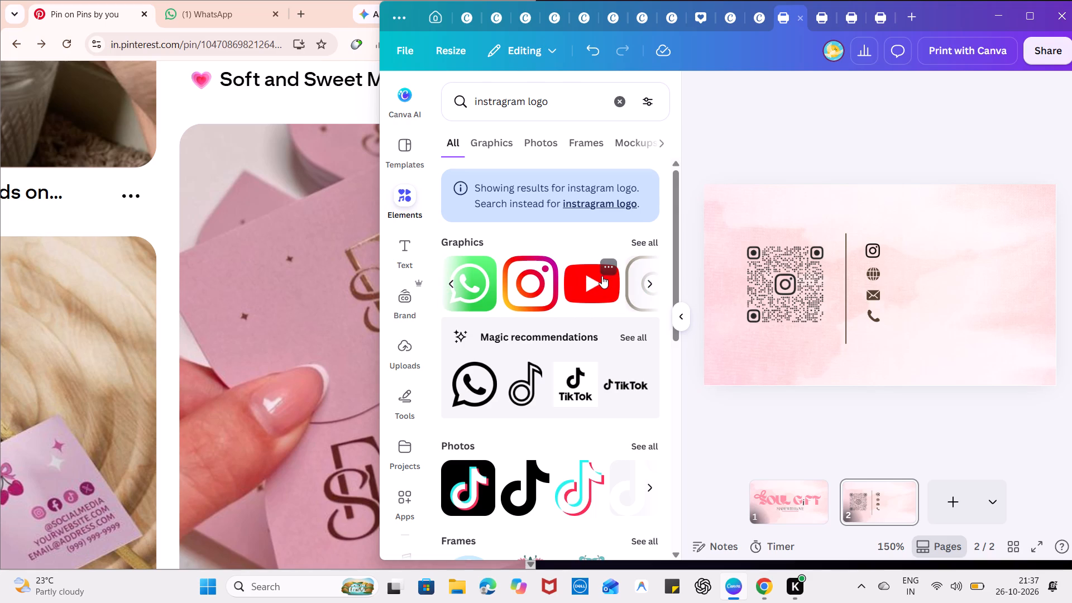
drag(992, 365, 883, 313)
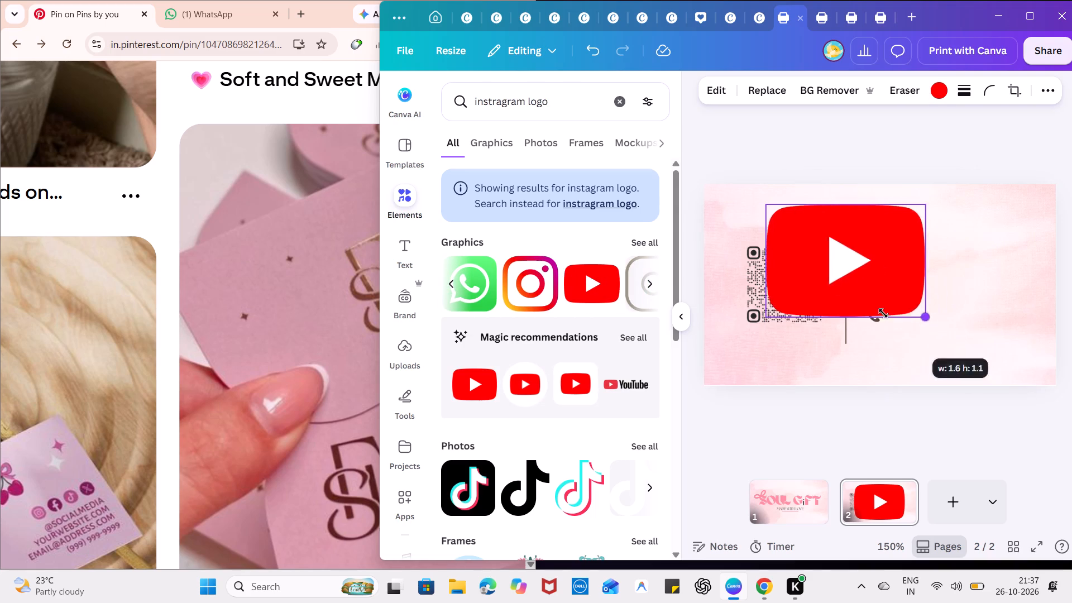
drag(883, 313, 765, 242)
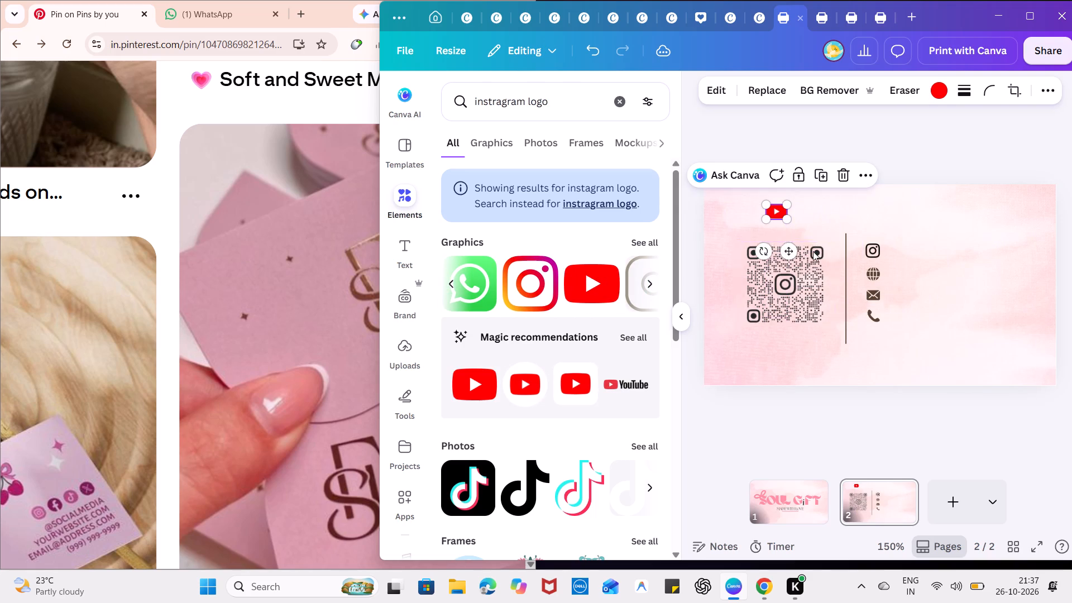
Delete the globe icon from the icon column.
click(873, 269)
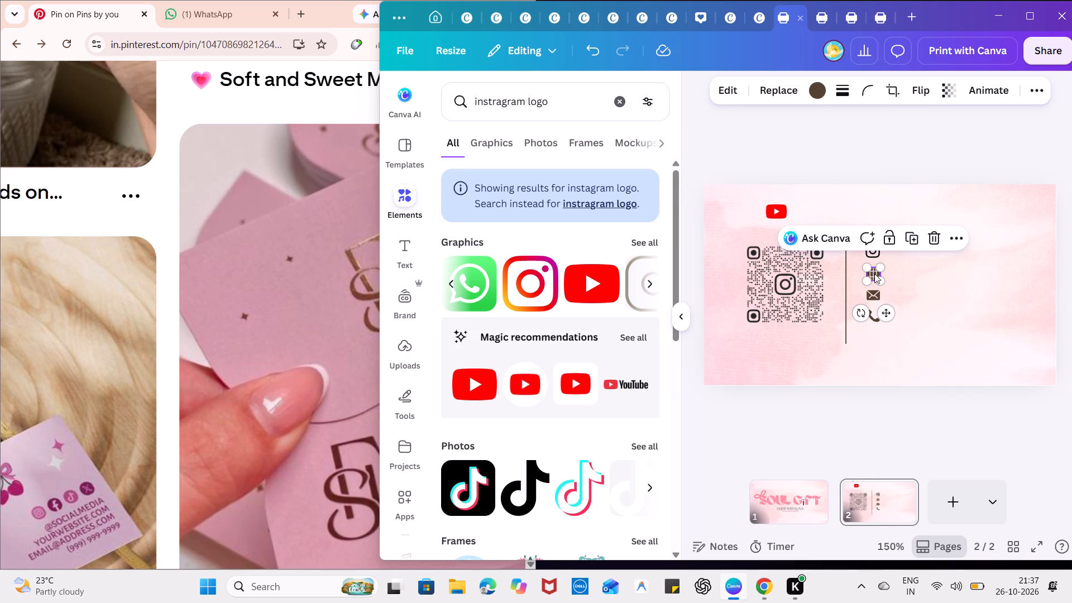
drag(874, 274, 875, 341)
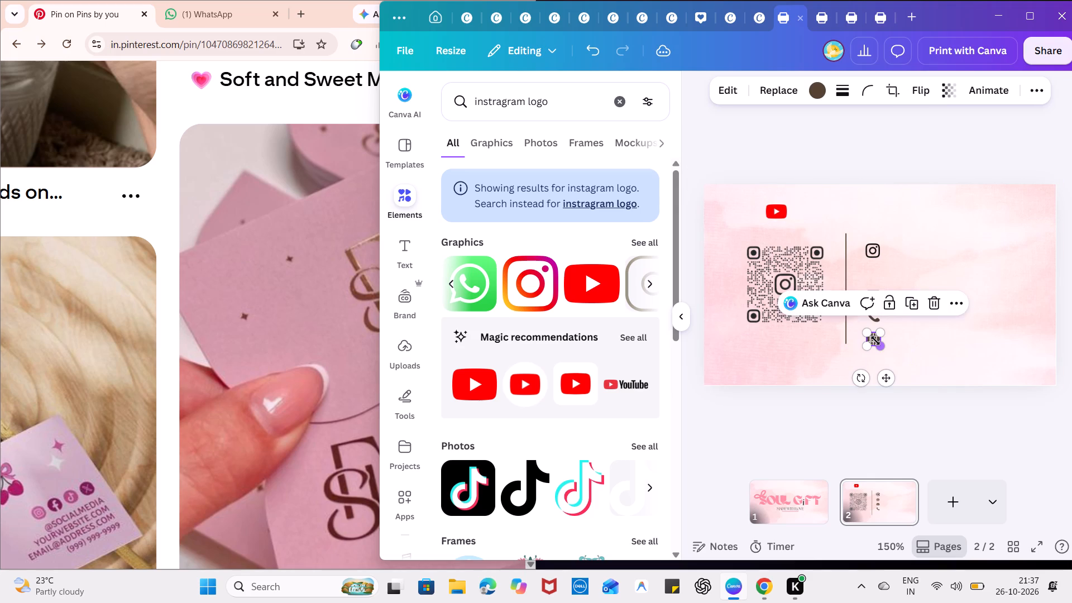
key(Delete)
Move the YouTube icon into the gap between the Instagram and envelope icons, and fine-tune its size to match the column.
click(777, 203)
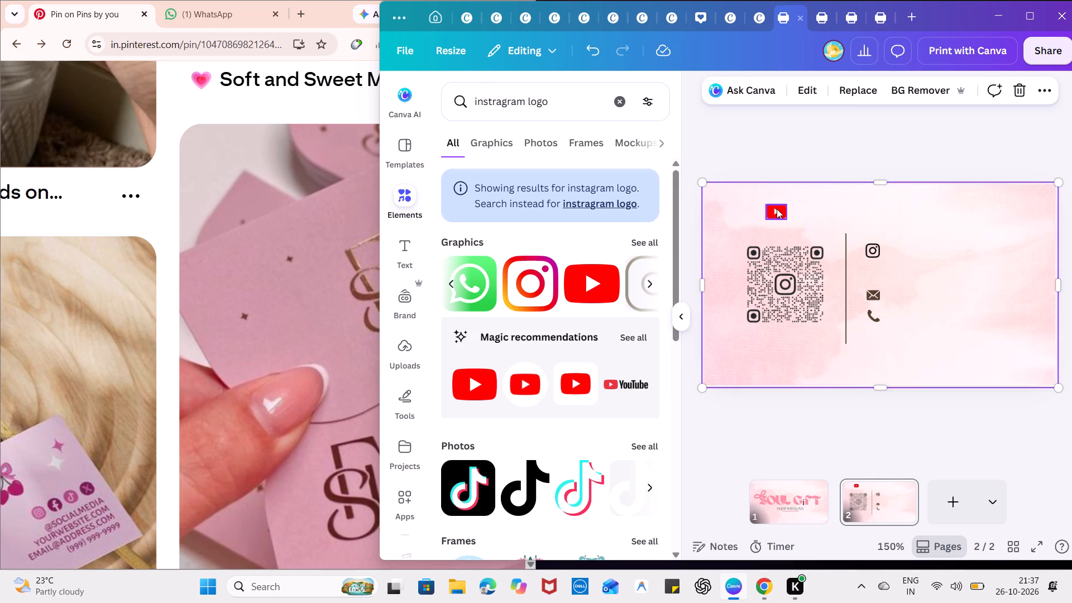
drag(777, 211, 873, 274)
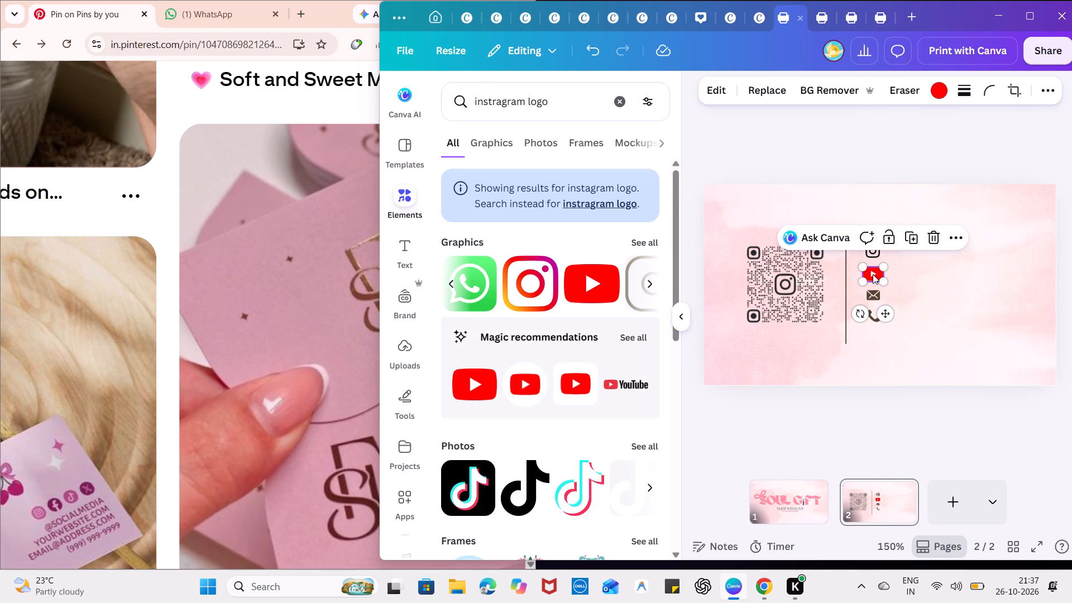
click(883, 283)
click(931, 304)
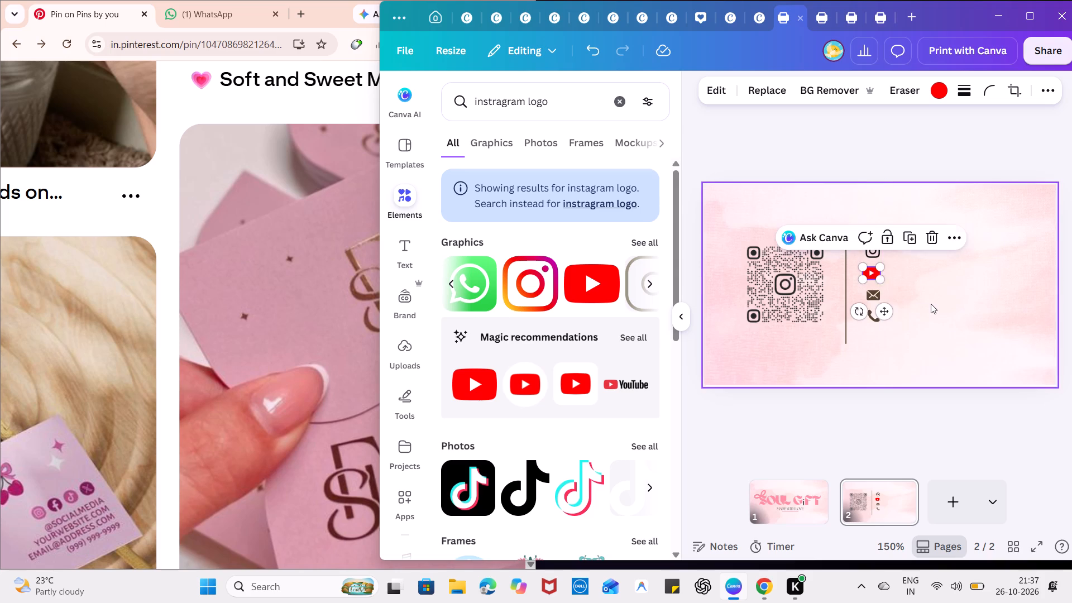
click(840, 274)
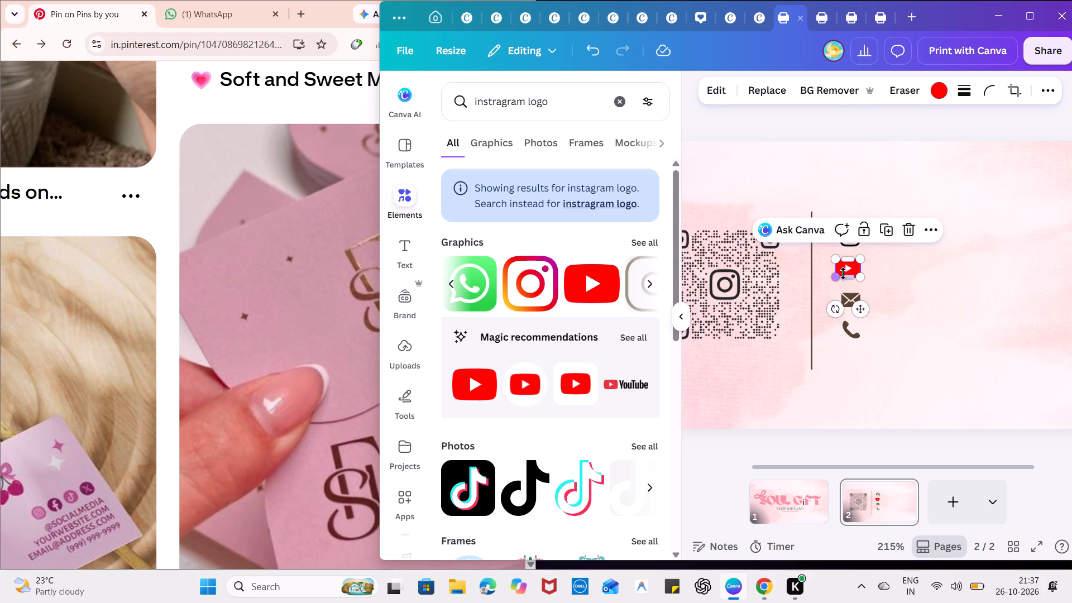
click(911, 304)
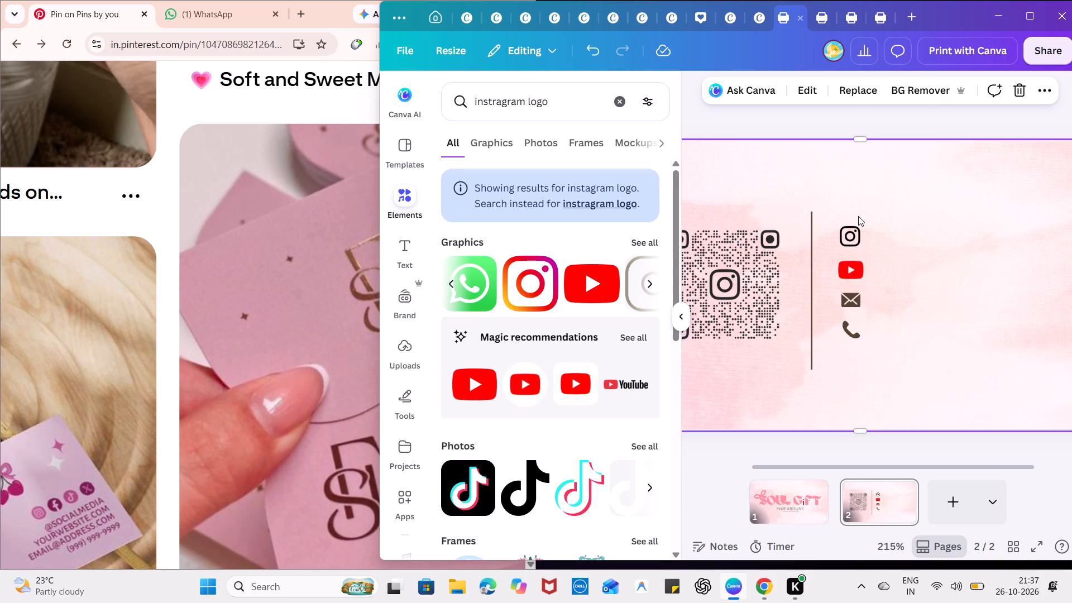
Go back to the pink Beauty business card pin on Pinterest in Chrome for reference, and return to Canva.
click(251, 340)
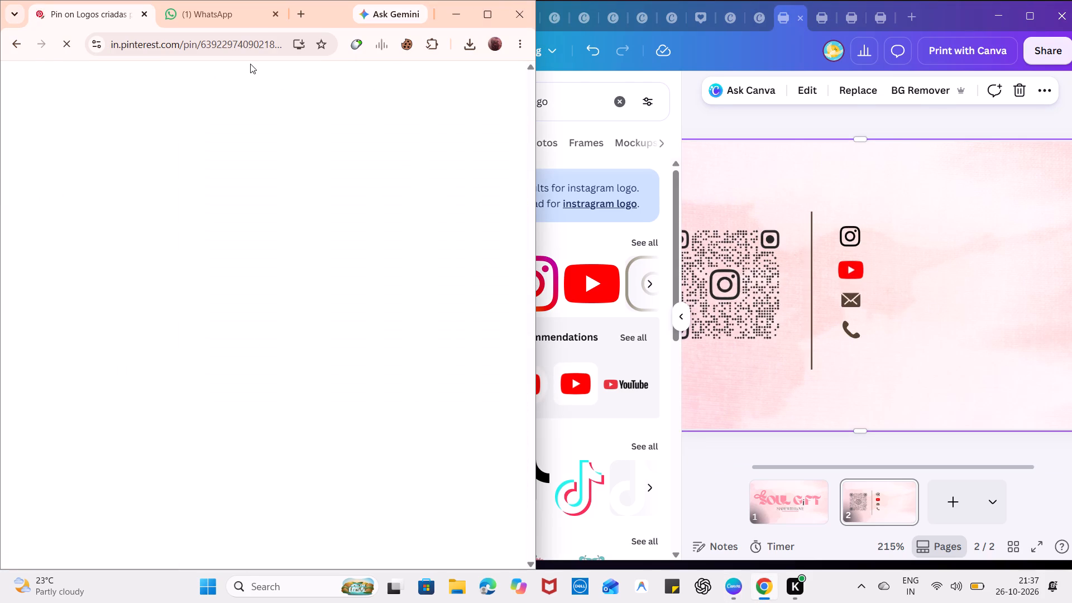
click(12, 44)
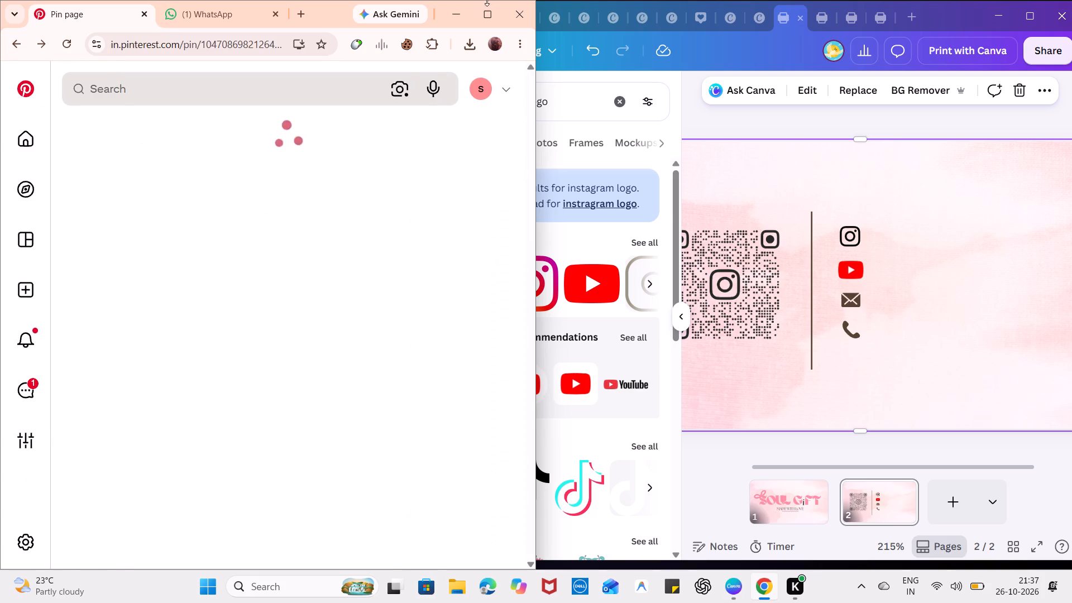
click(797, 121)
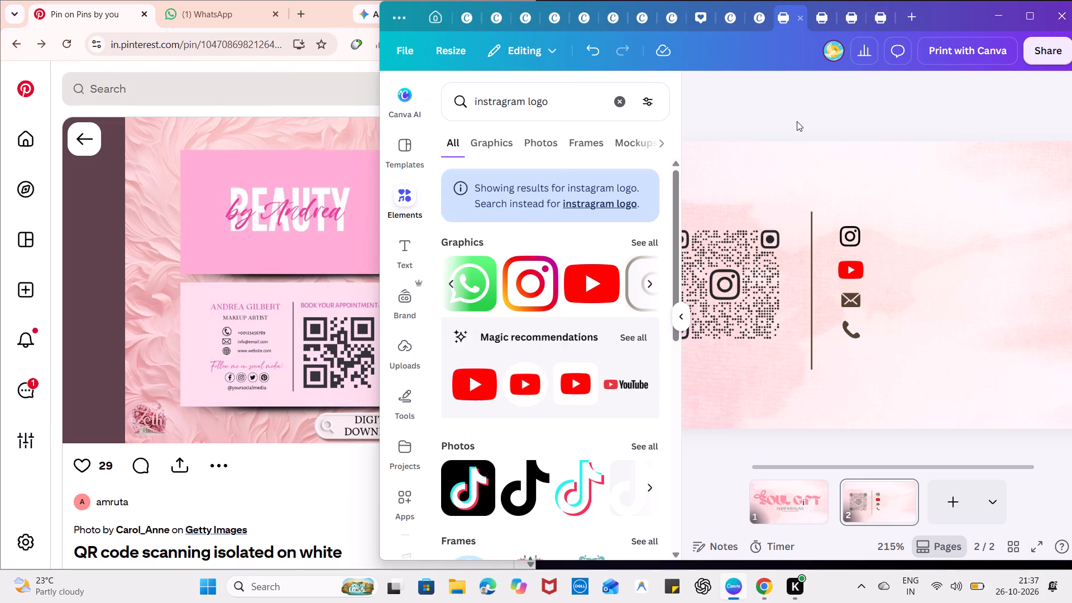
Place the Canva window beside Pinterest and examine the contact details and social media lines on the reference card's back.
key(super+Right)
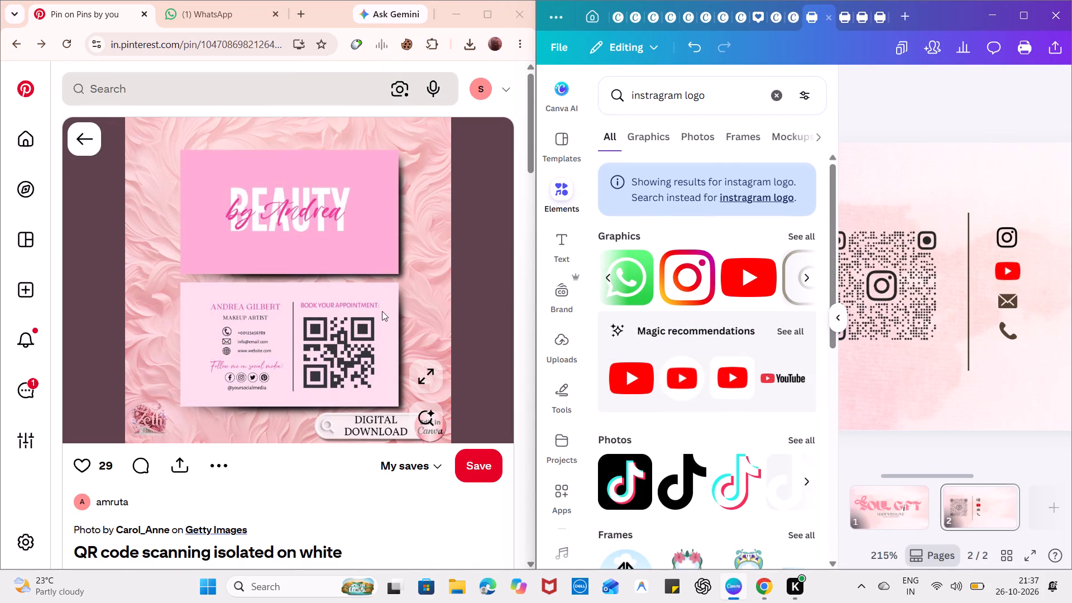
scroll(382, 311, right, 2)
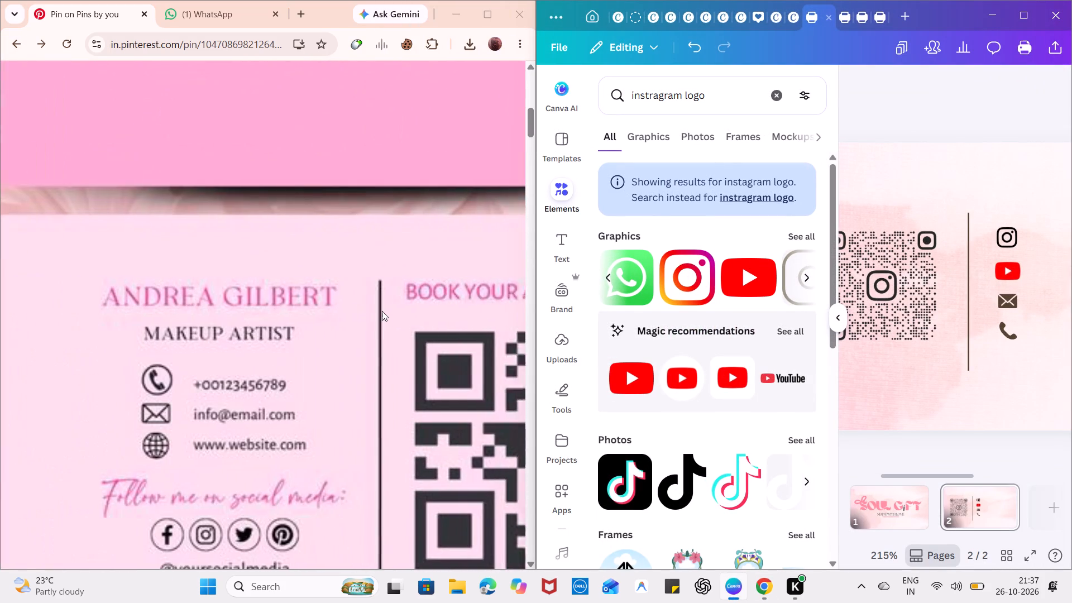
scroll(382, 311, right, 1)
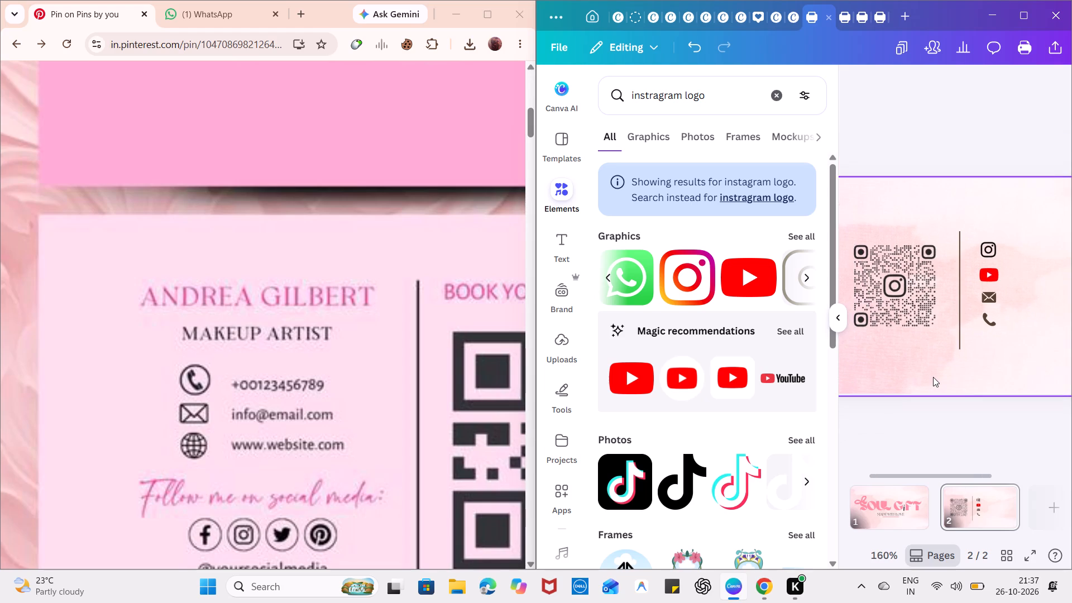
scroll(400, 463, down, 2)
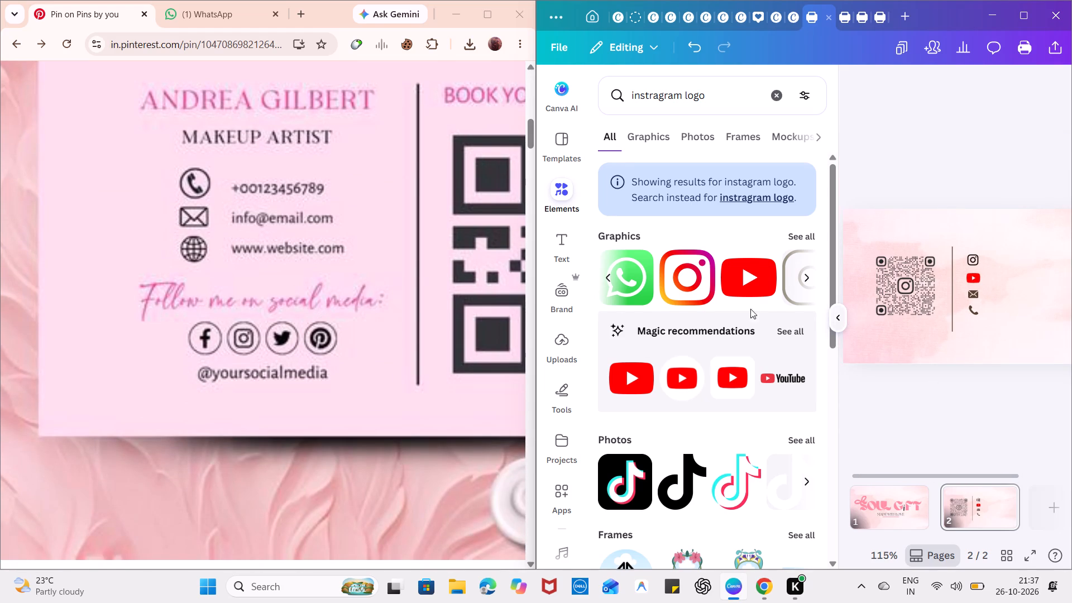
Add the text "Follow me on social media" to the watercolor card's back, beside the divider and below the contact icons.
click(567, 248)
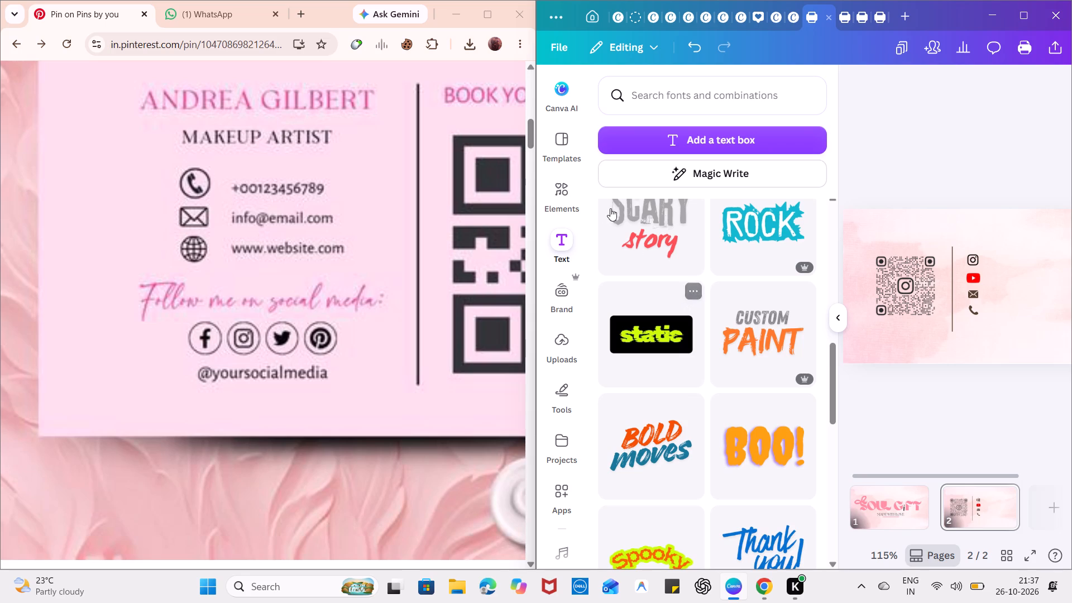
scroll(744, 171, up, 5)
click(735, 127)
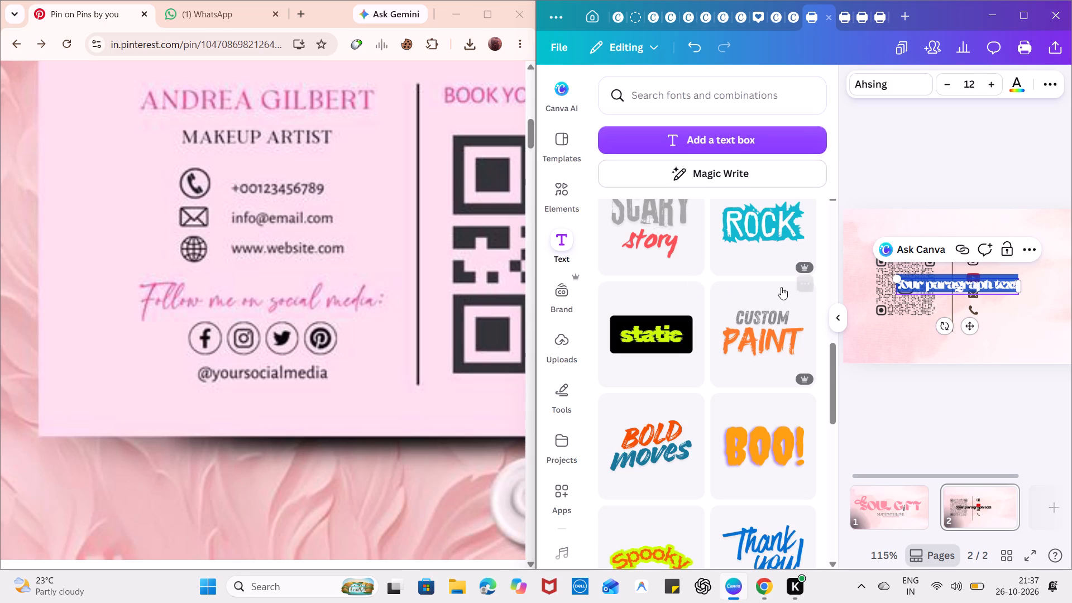
text(Foll)
text(ow me on social)
key(space)
text(media)
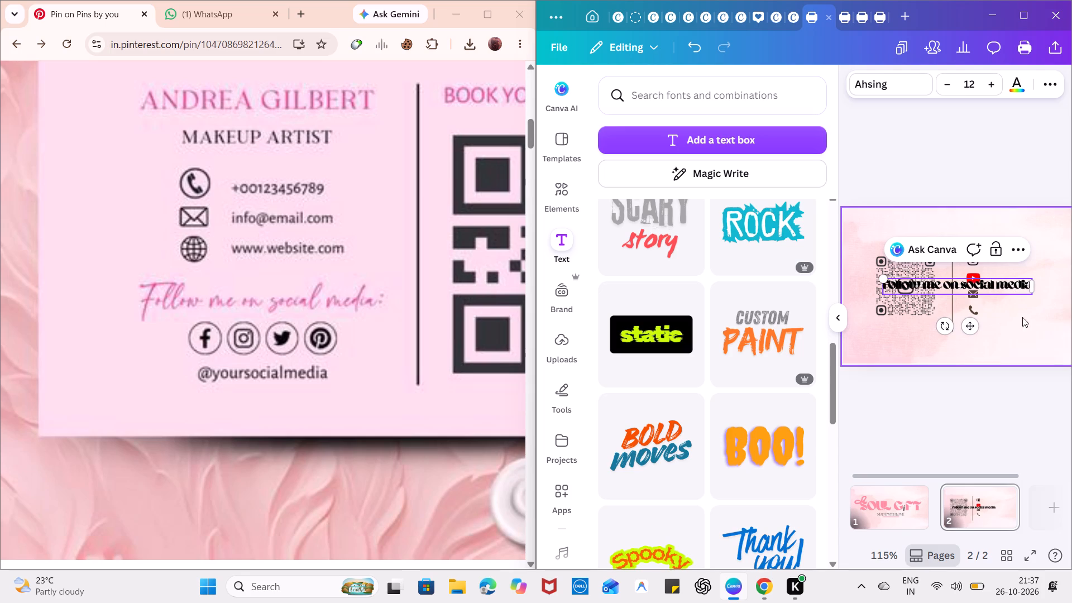
drag(970, 328, 1037, 290)
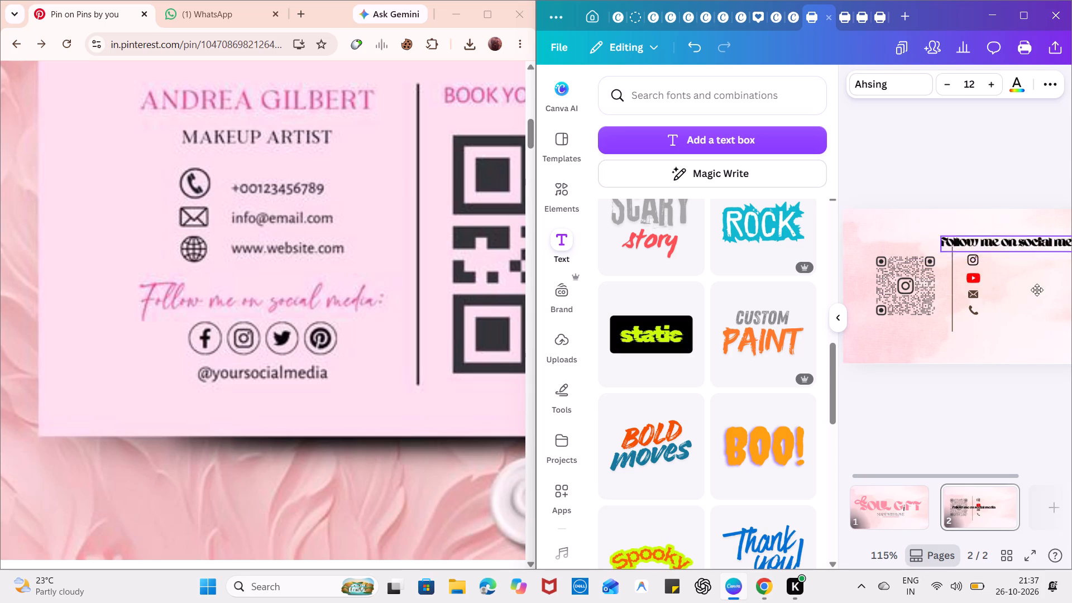
drag(1037, 290, 1049, 355)
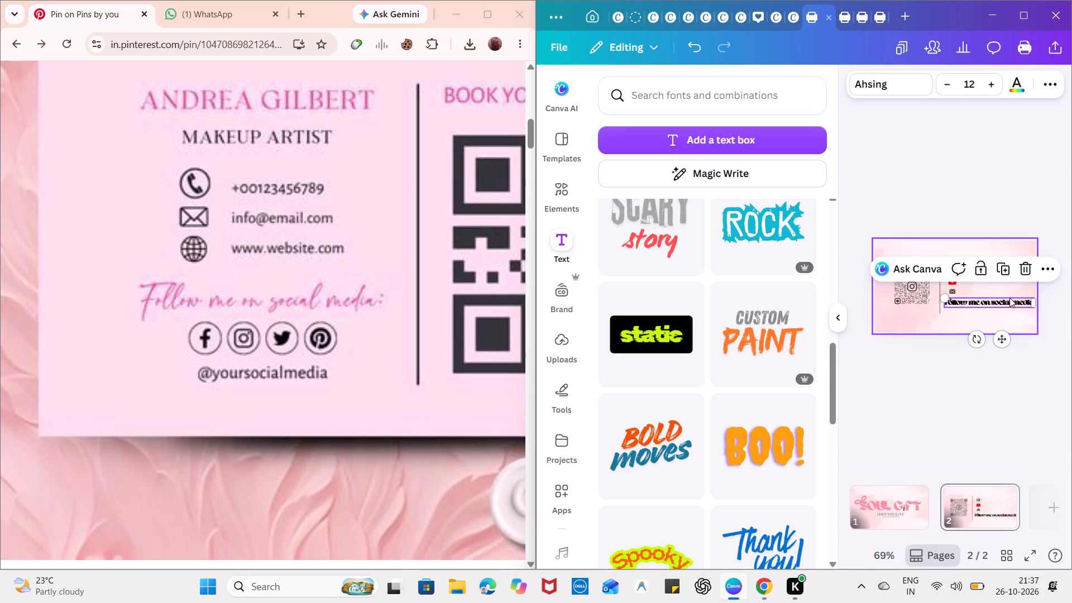
Set the "Follow me on social media" text on the card's back in the Brittany font and colour it pink.
double_click(979, 301)
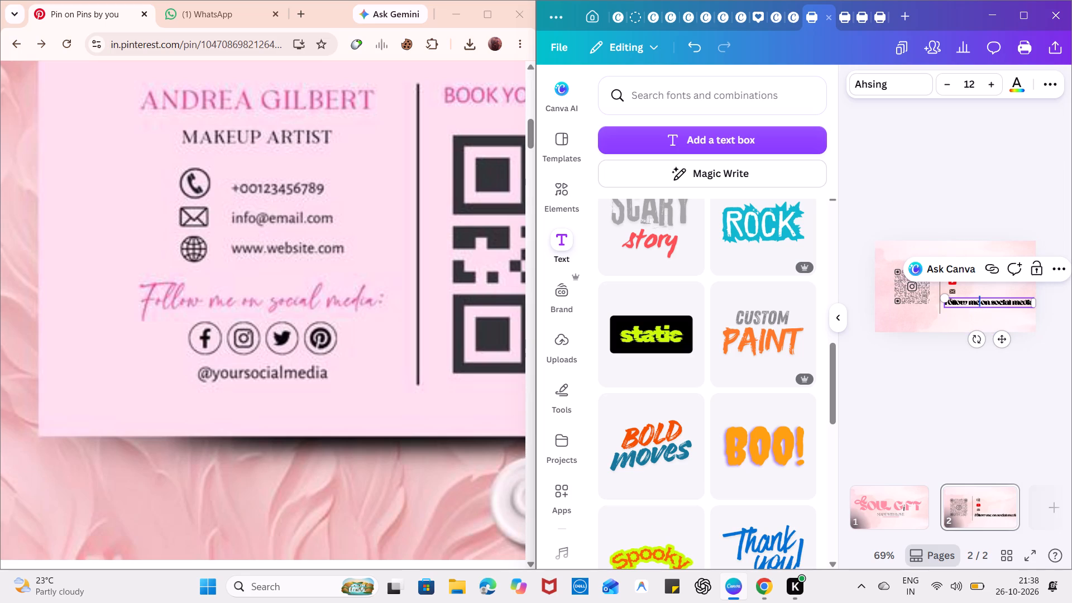
key(ctrl+a)
click(897, 86)
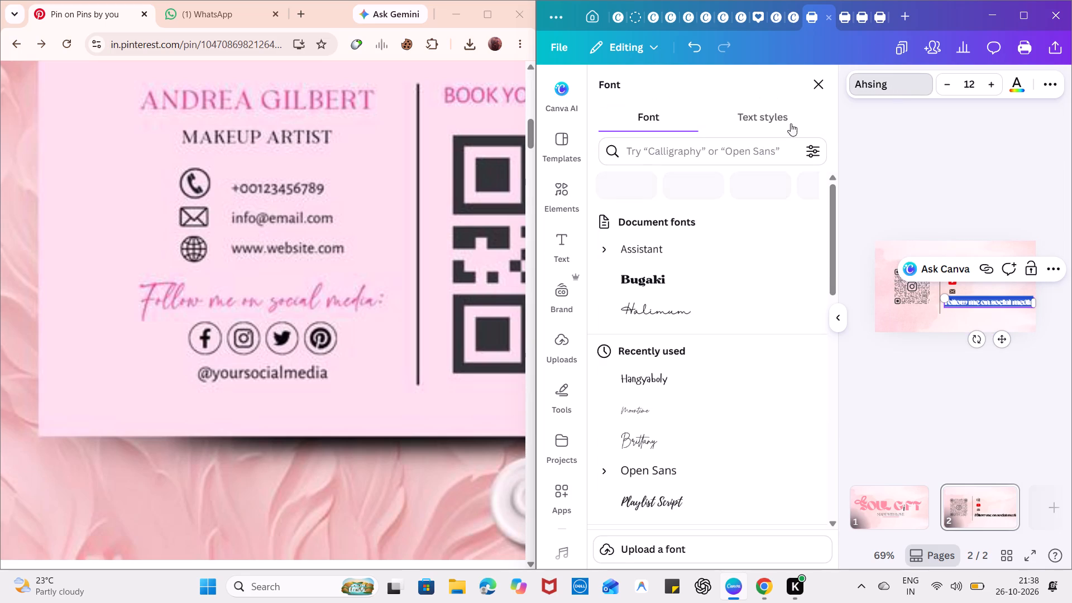
click(686, 315)
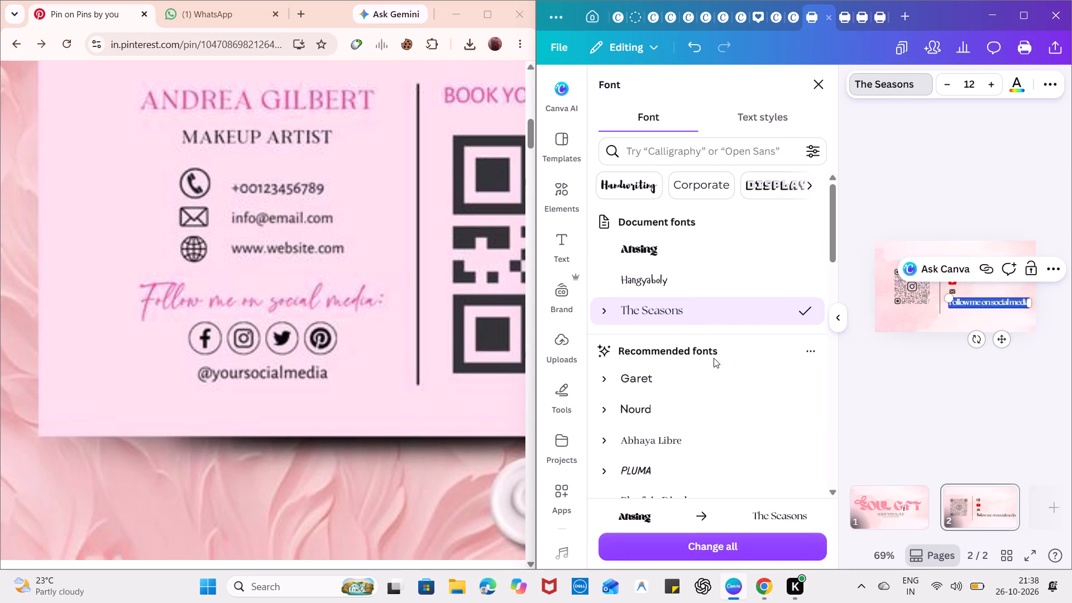
scroll(719, 243, down, 3)
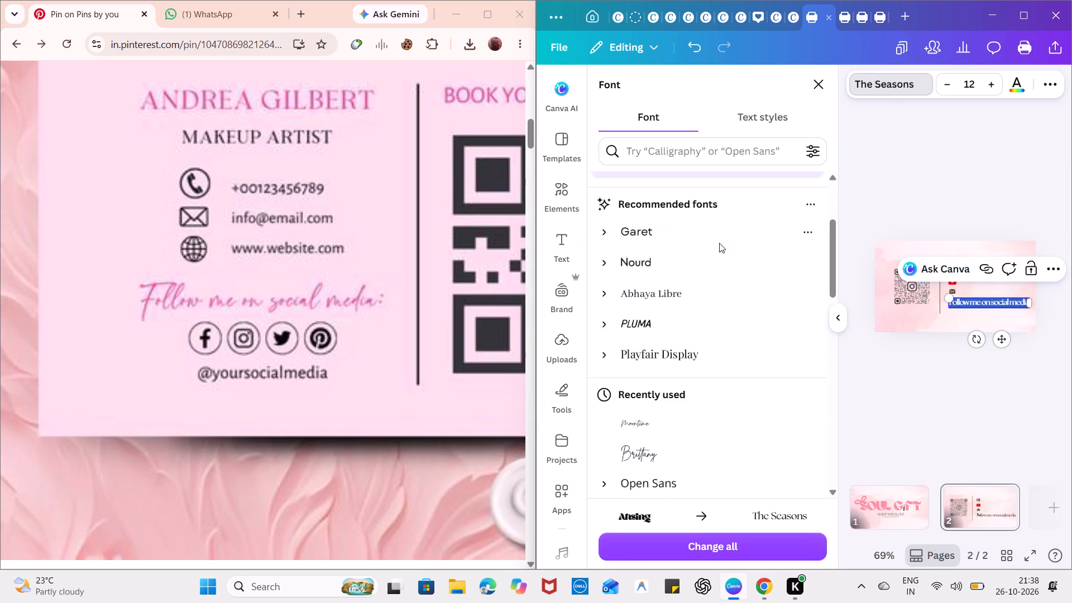
scroll(719, 243, down, 1)
click(664, 328)
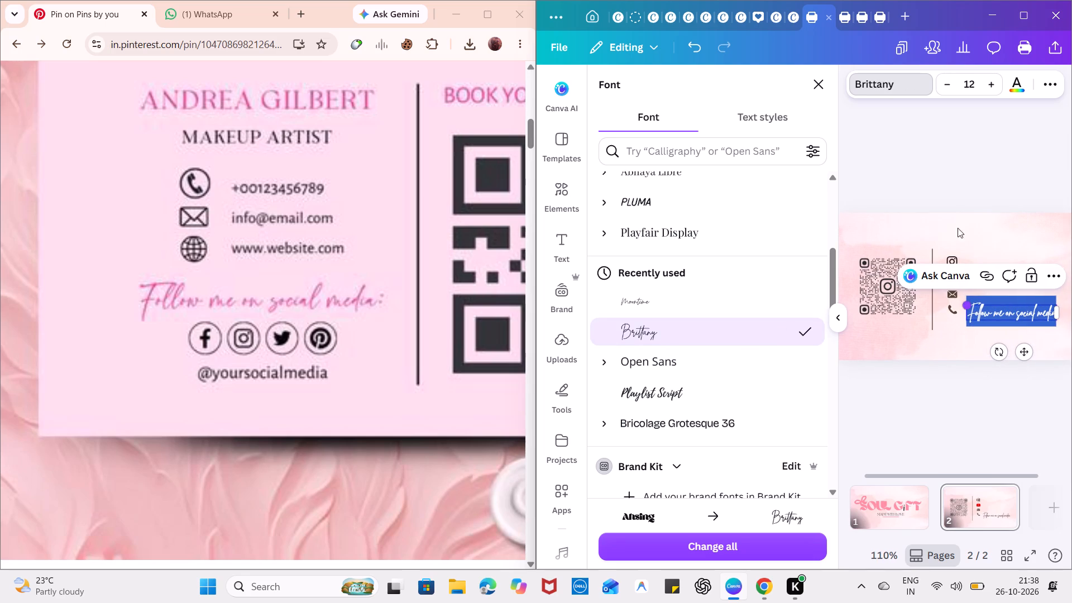
click(1014, 90)
click(668, 188)
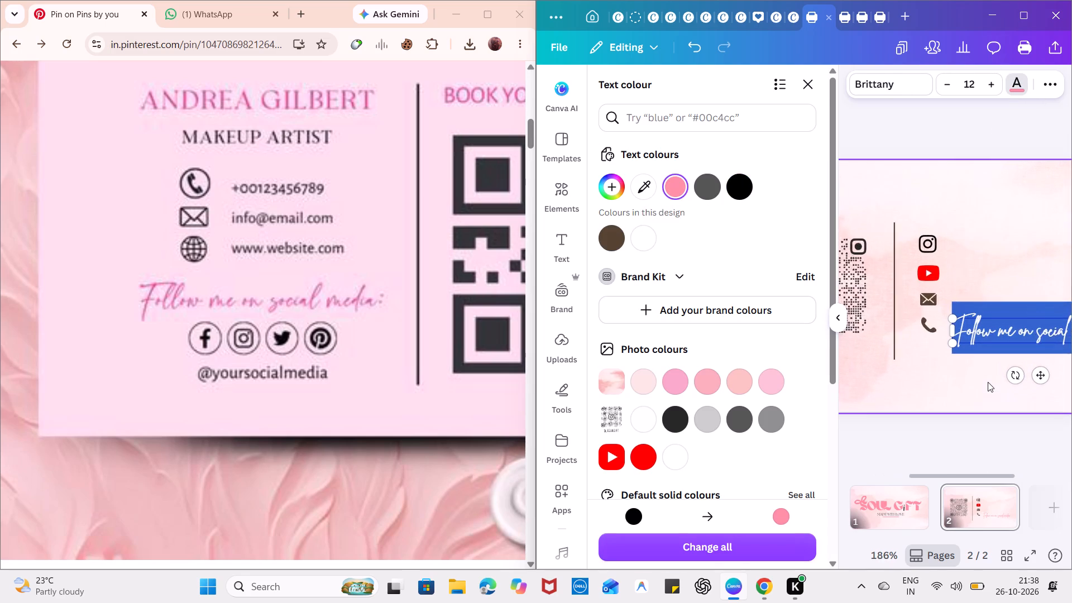
Widen the "Follow me on social media" text box and move it slightly lower on the card's back.
scroll(988, 382, left, 2)
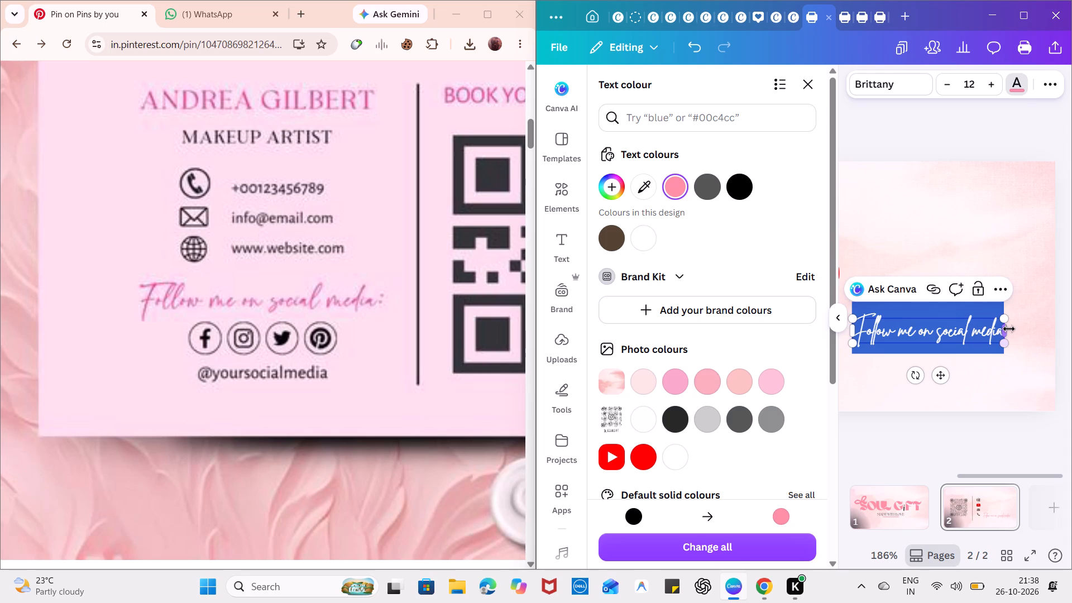
drag(1009, 329, 1045, 326)
click(971, 457)
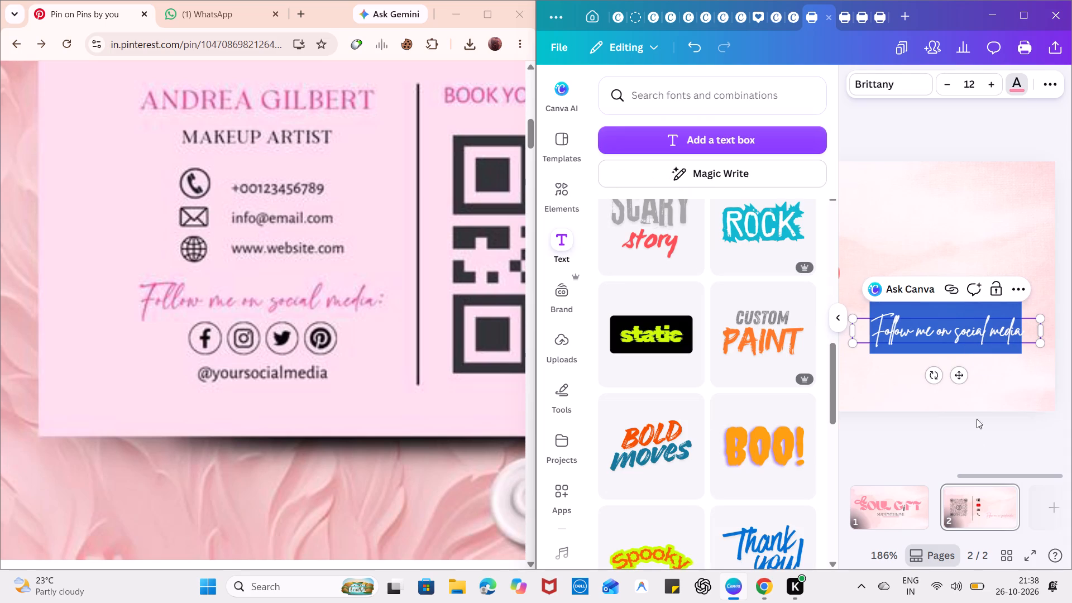
click(992, 420)
drag(983, 329, 963, 349)
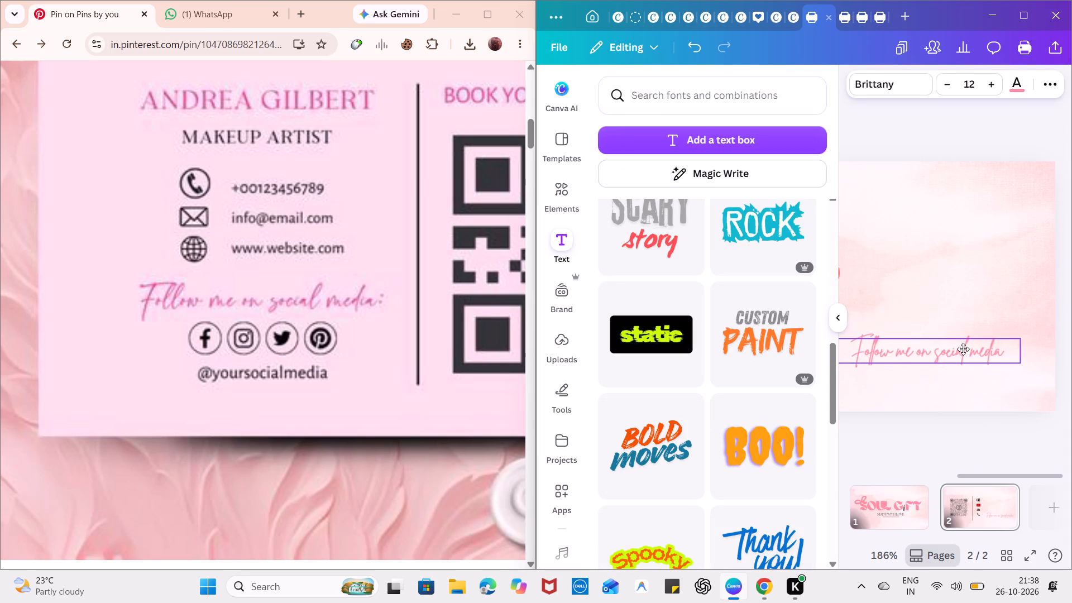
drag(963, 349, 964, 348)
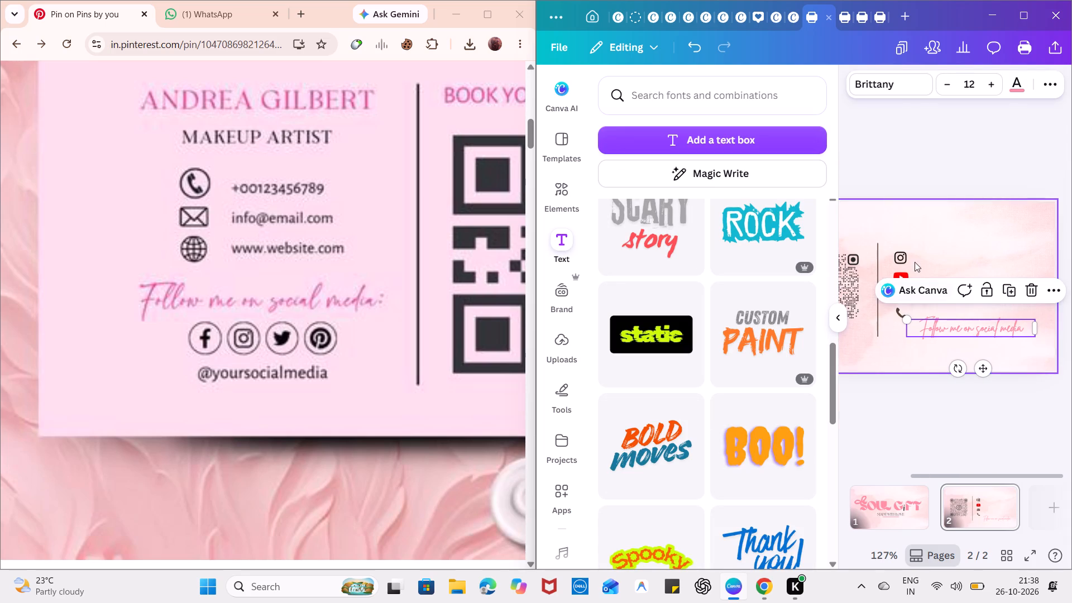
Arrange the Instagram, YouTube, envelope and phone icons in a horizontal row beneath the "Follow me on social media" line.
drag(904, 257, 942, 348)
drag(902, 280, 955, 355)
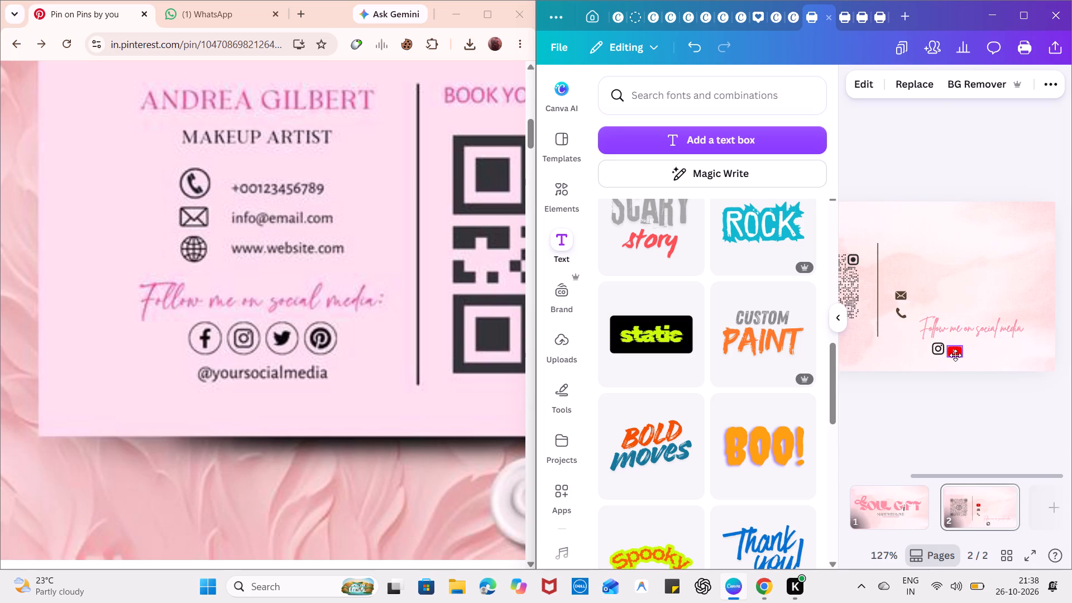
drag(955, 355, 959, 353)
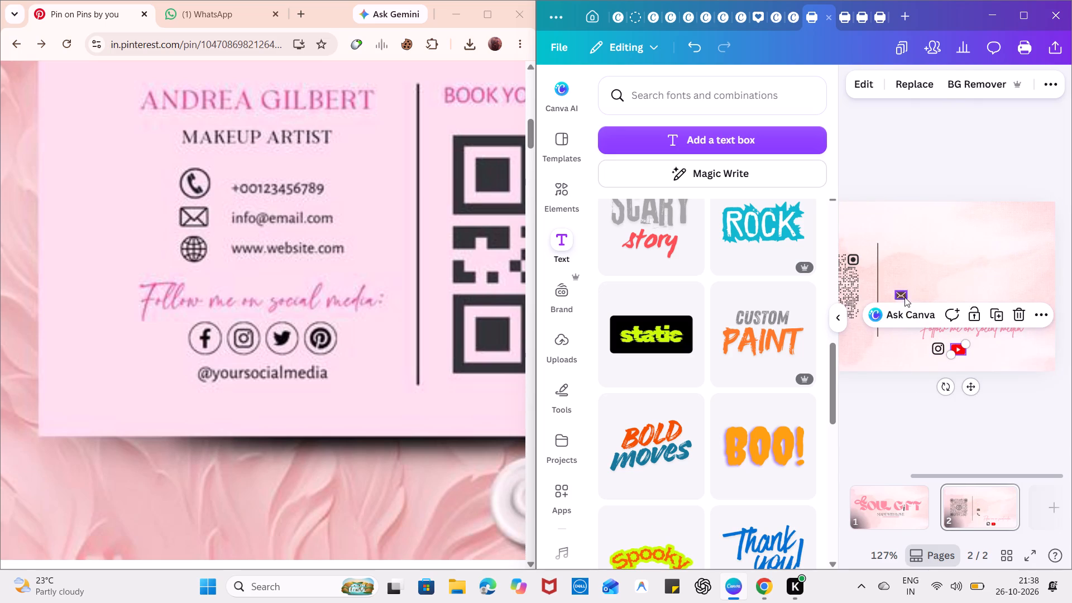
drag(902, 295, 982, 351)
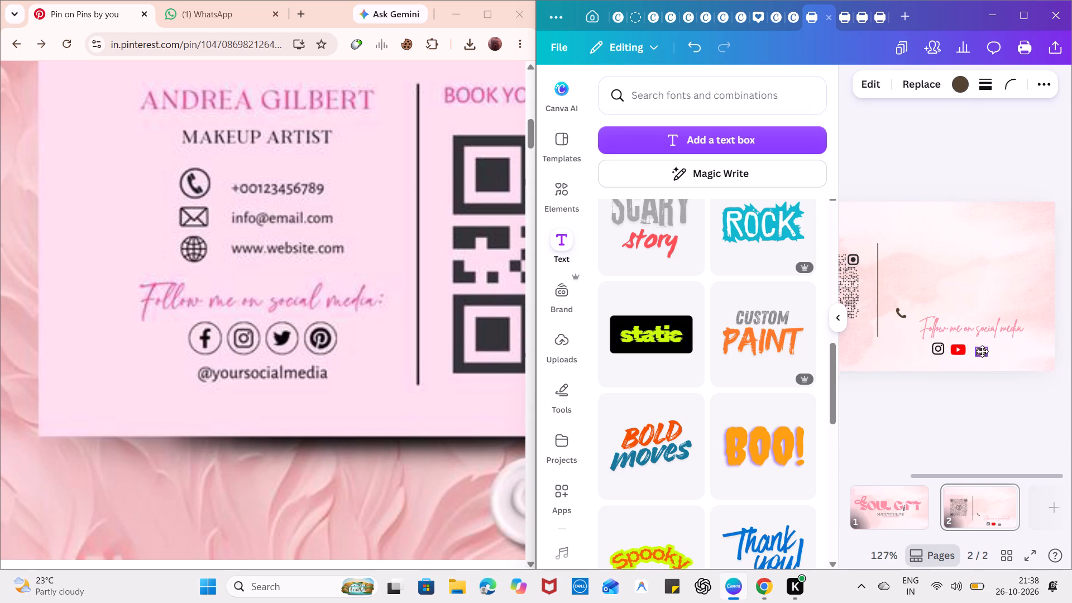
drag(982, 351, 982, 350)
click(898, 361)
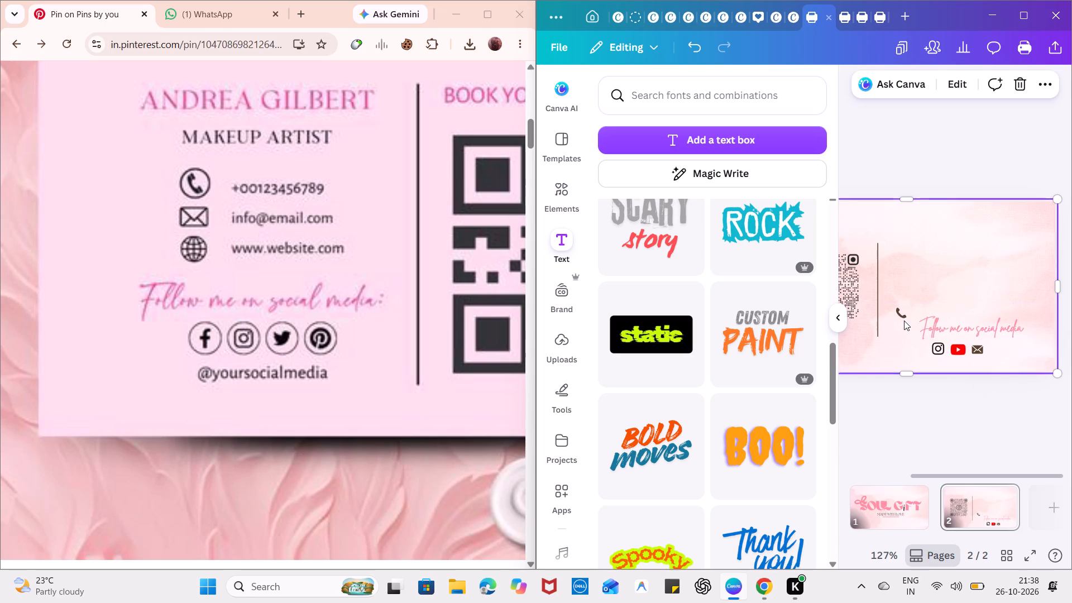
drag(899, 315, 993, 350)
click(926, 430)
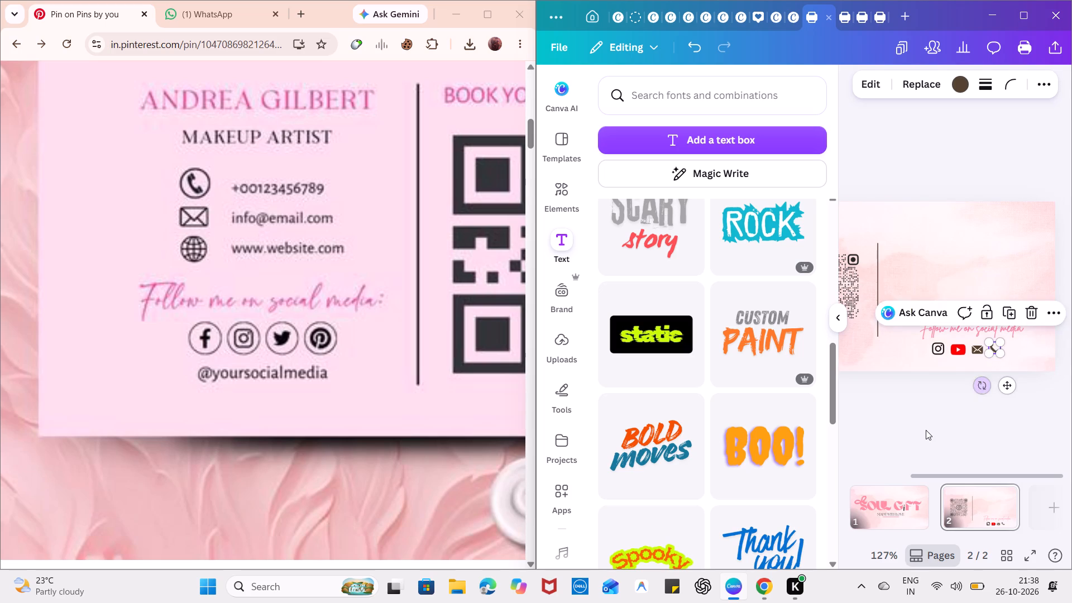
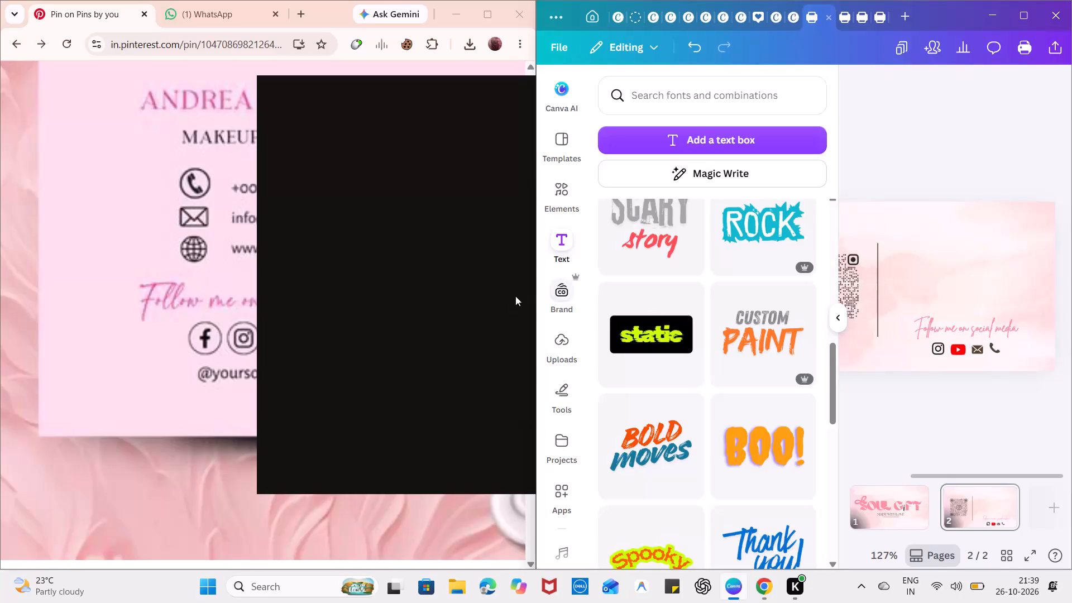
Place a copy of the Instagram icon beside the divider above the social media line, keeping the original in the icon row.
click(215, 425)
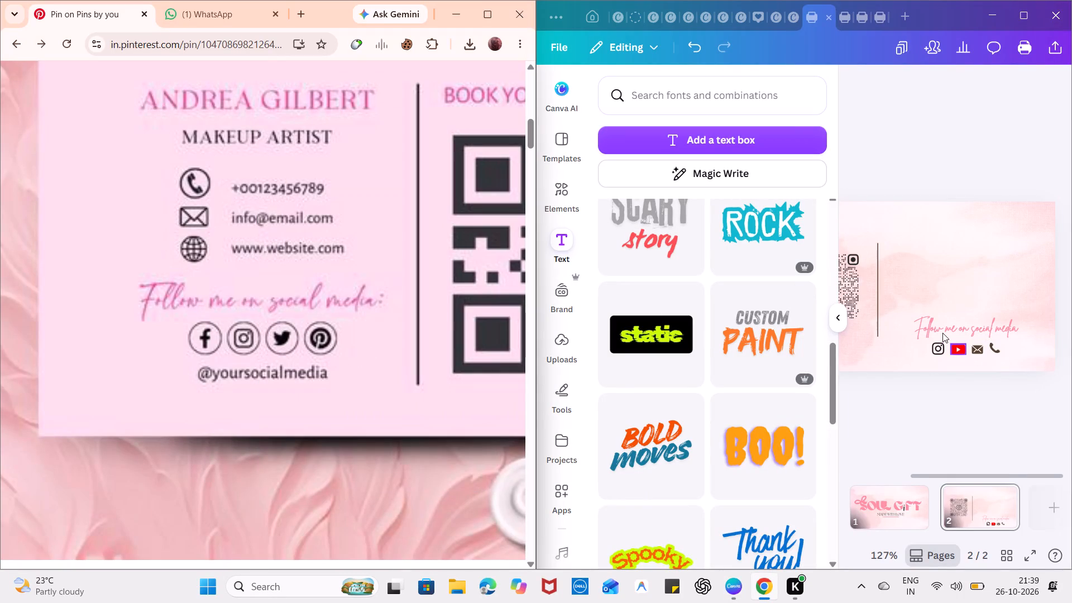
drag(939, 348, 903, 272)
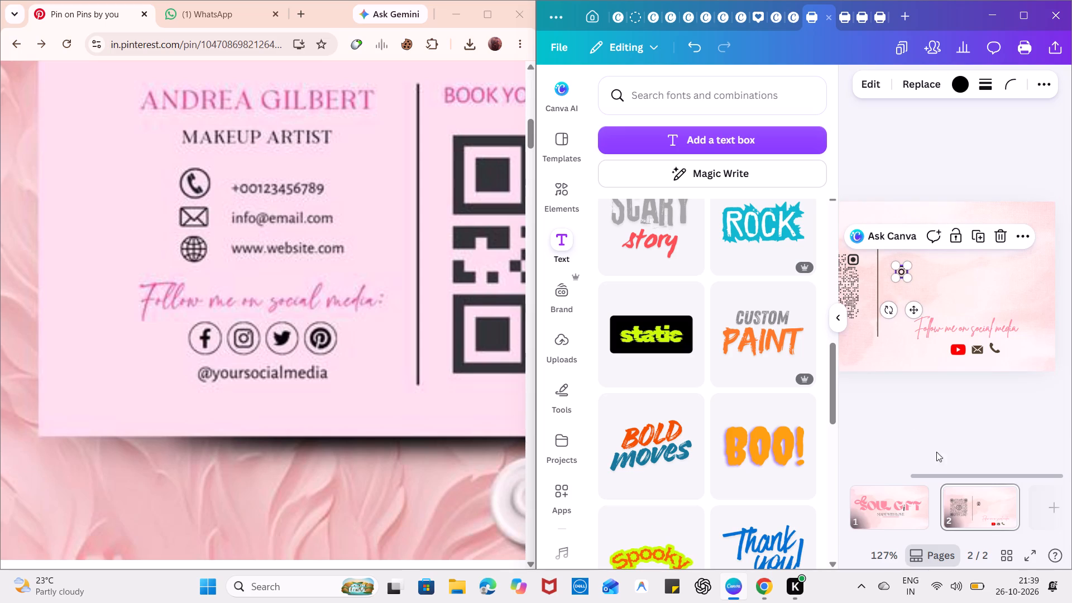
key(ctrl+c)
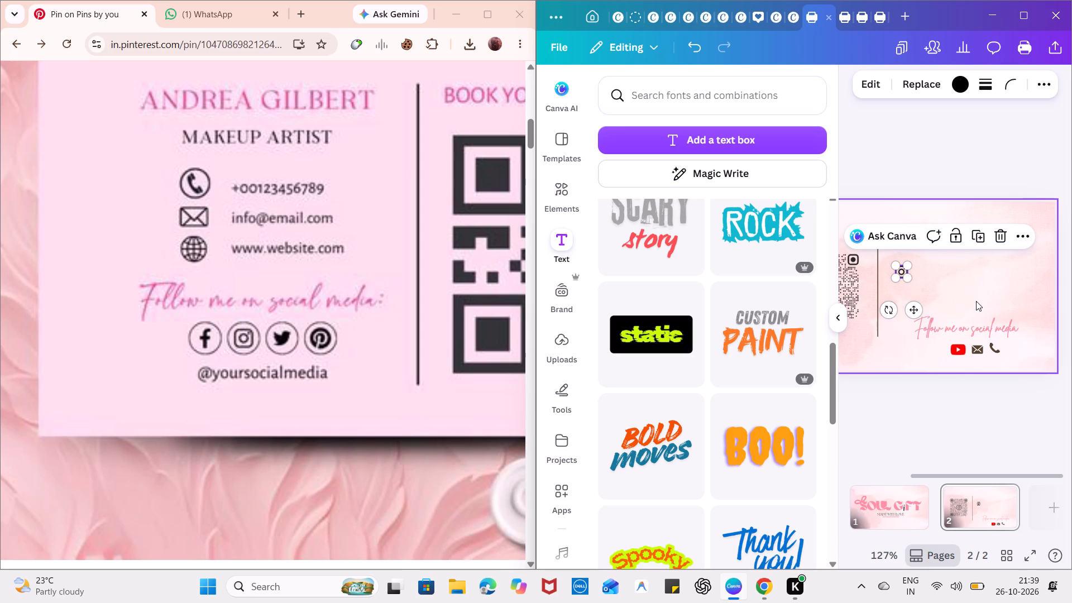
key(ctrl+z)
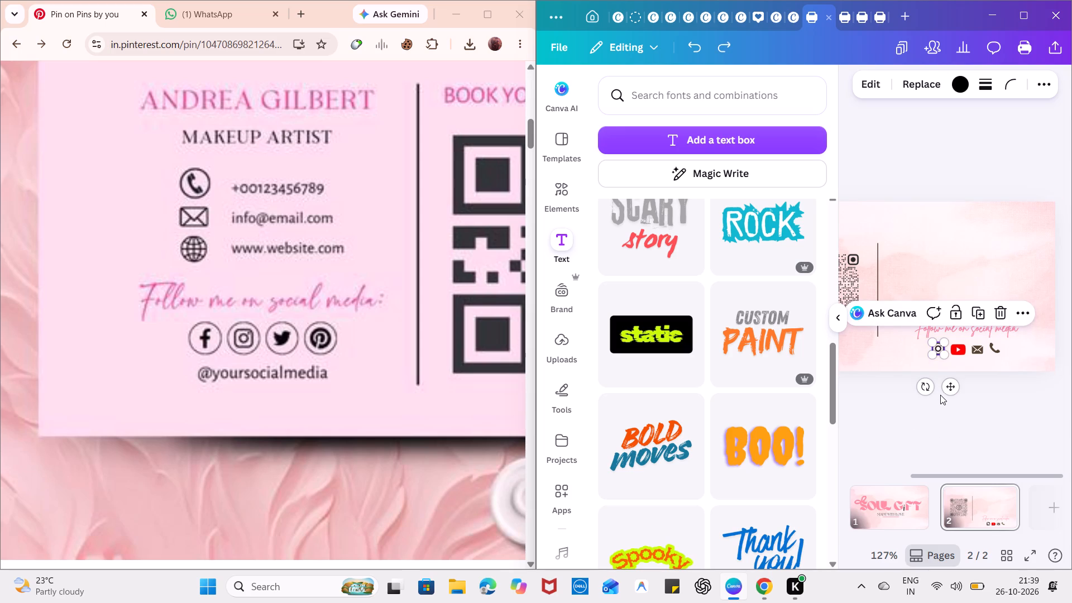
key(ctrl+v)
click(958, 281)
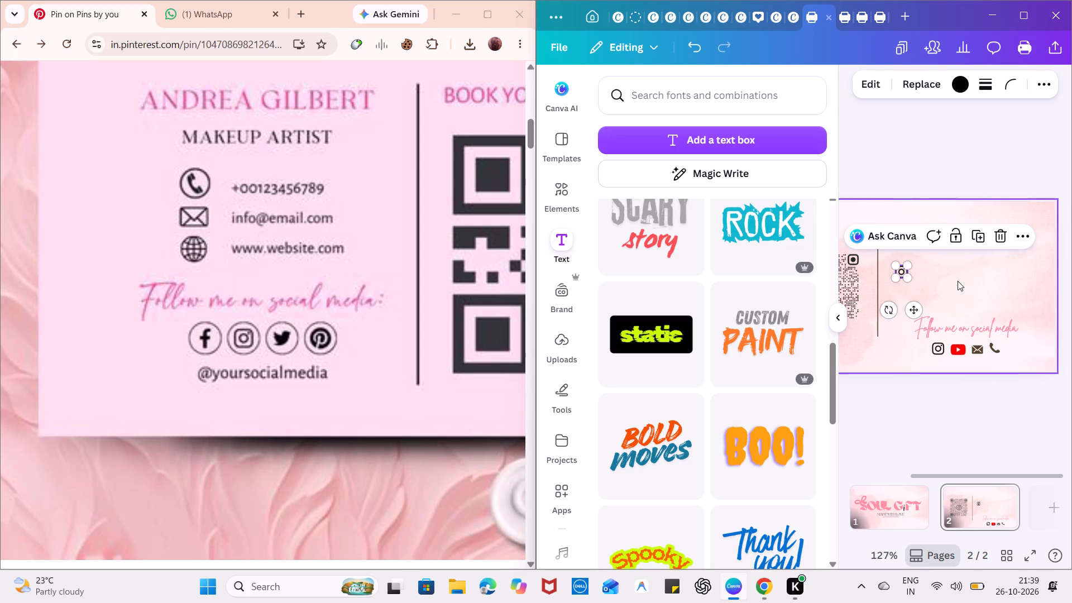
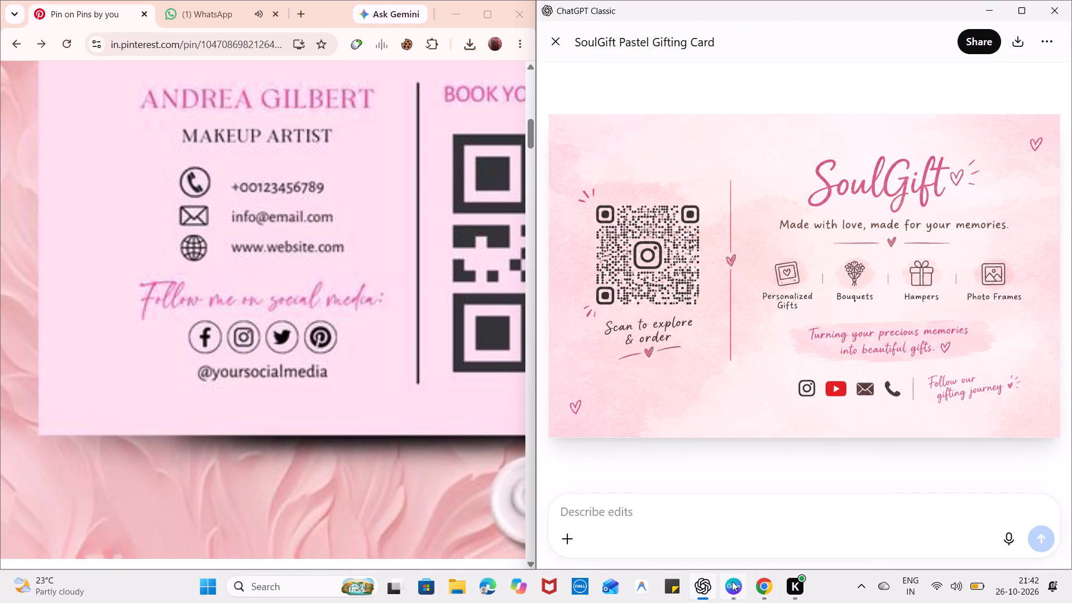
click(732, 581)
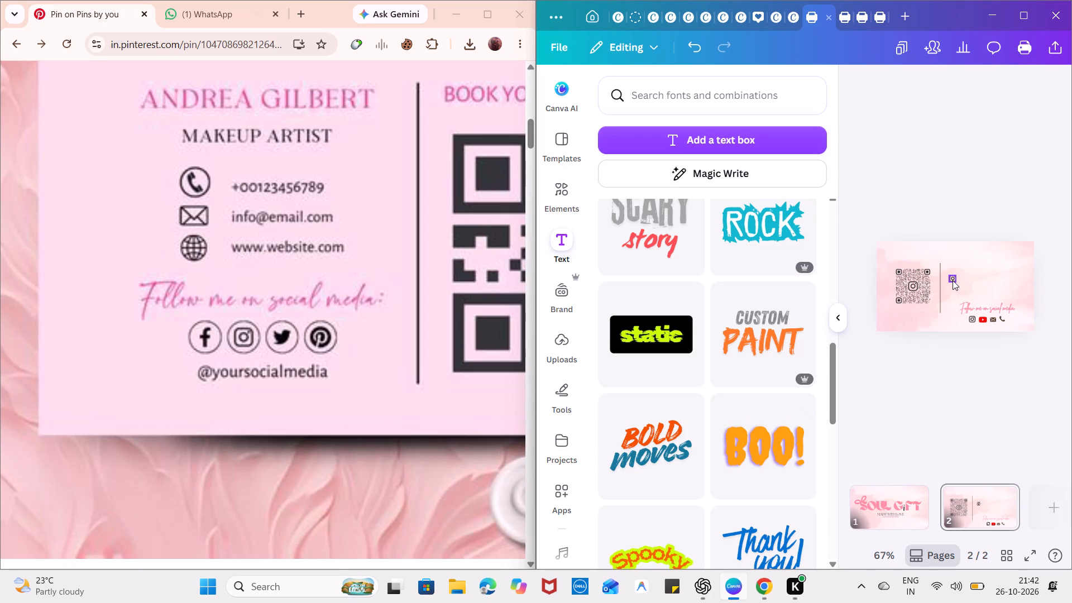
click(885, 498)
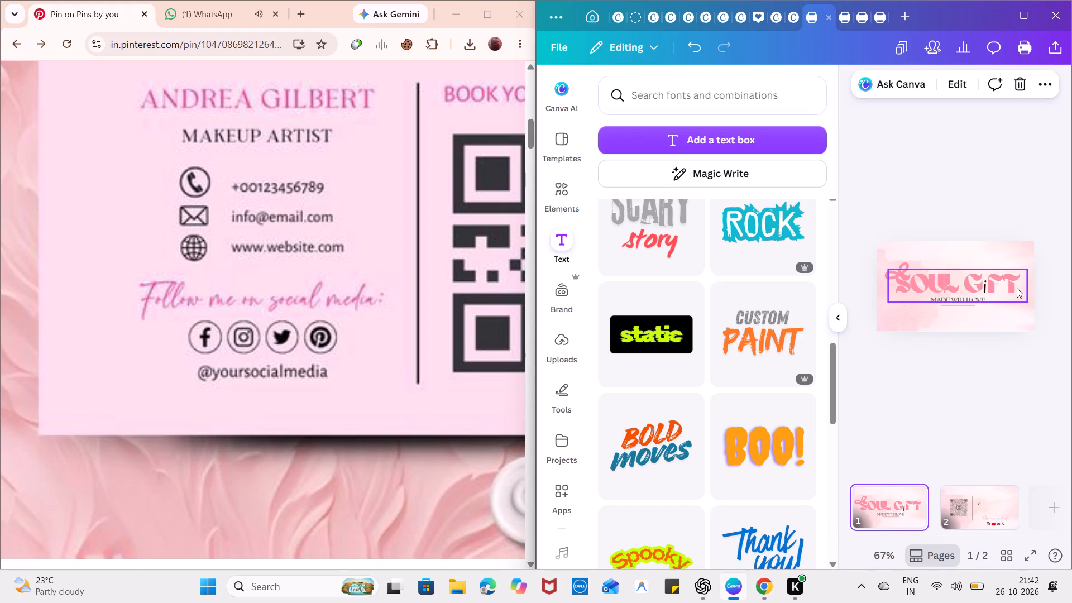
click(1001, 284)
key(ctrl+c)
click(965, 513)
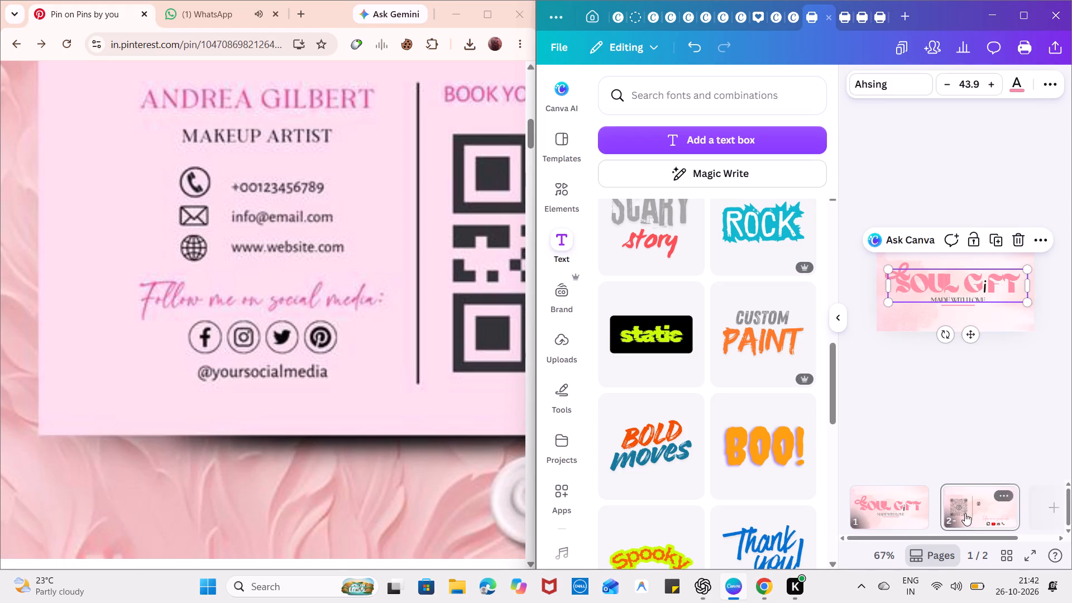
key(ctrl+v)
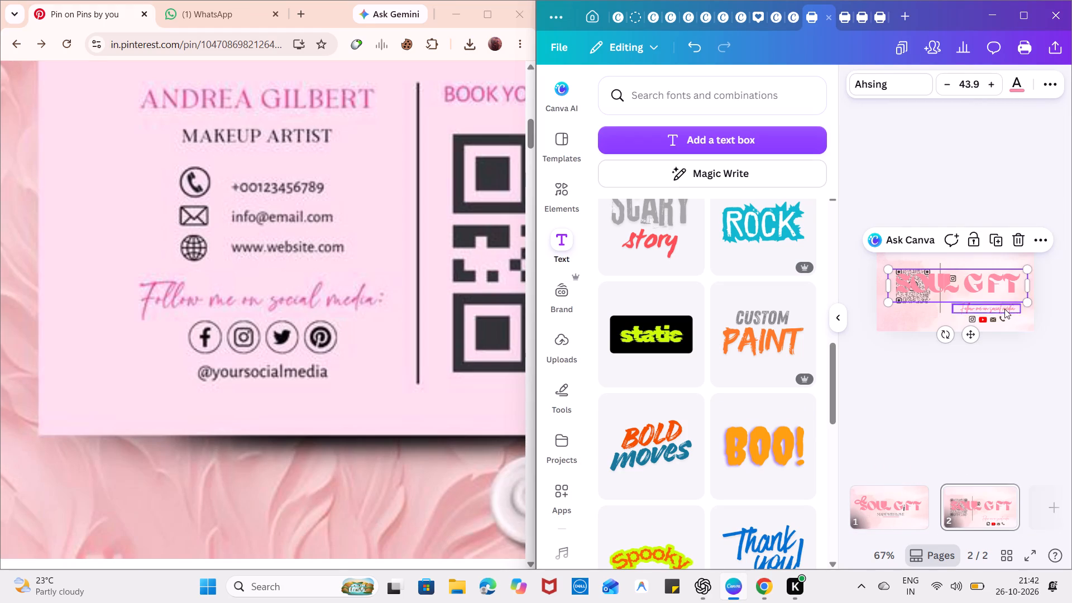
drag(1026, 301, 945, 286)
drag(927, 318, 996, 284)
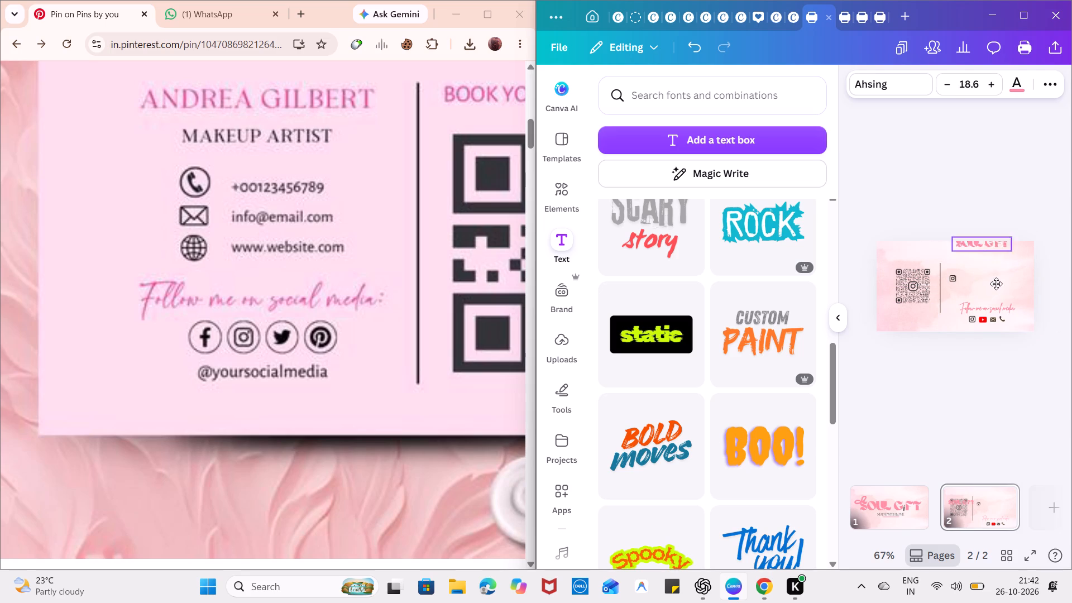
drag(996, 284, 990, 298)
click(1011, 382)
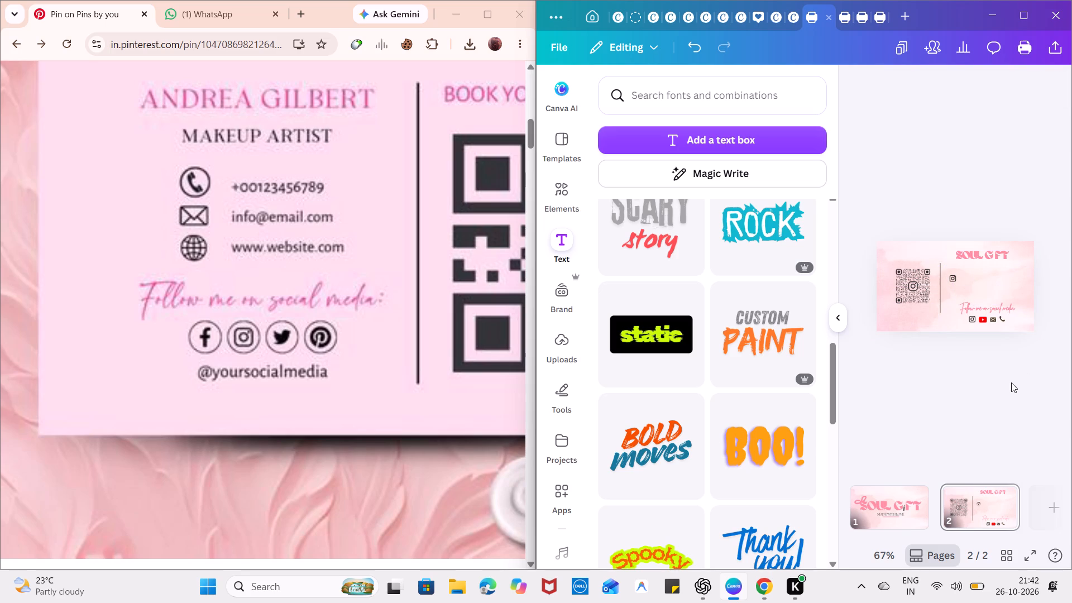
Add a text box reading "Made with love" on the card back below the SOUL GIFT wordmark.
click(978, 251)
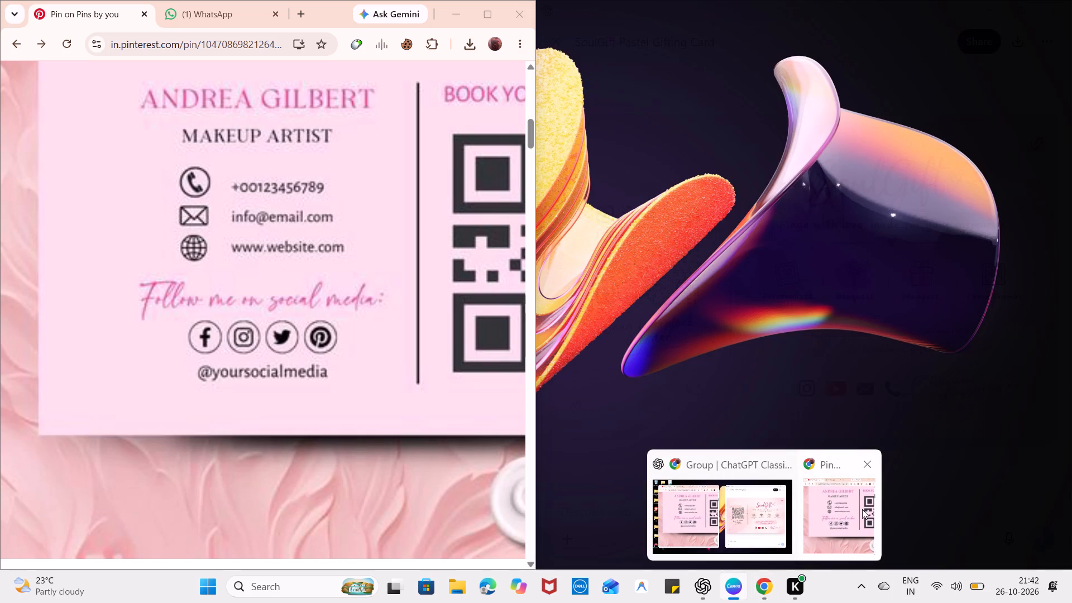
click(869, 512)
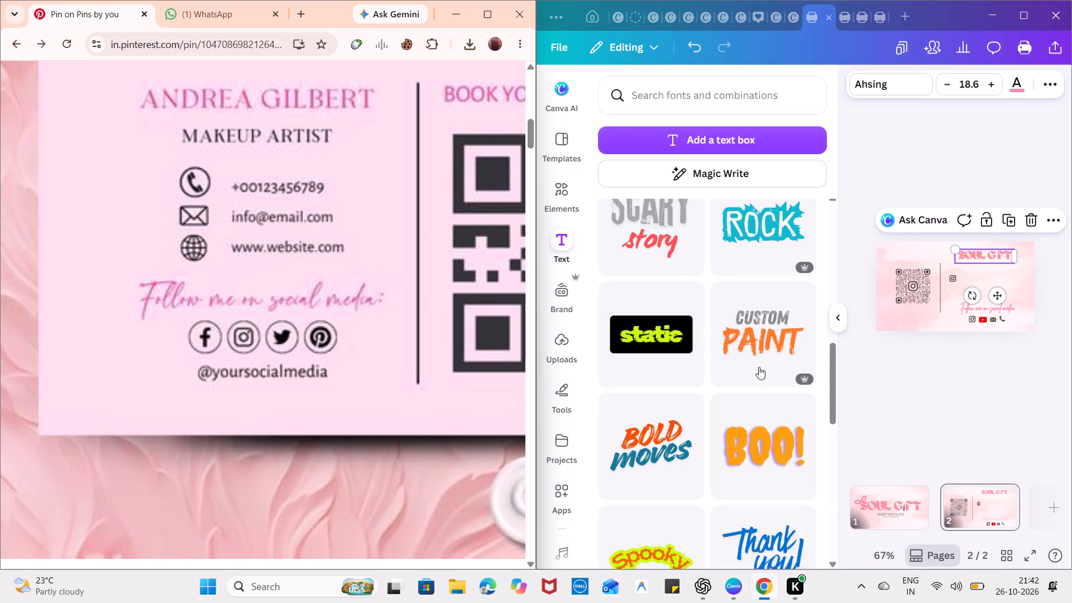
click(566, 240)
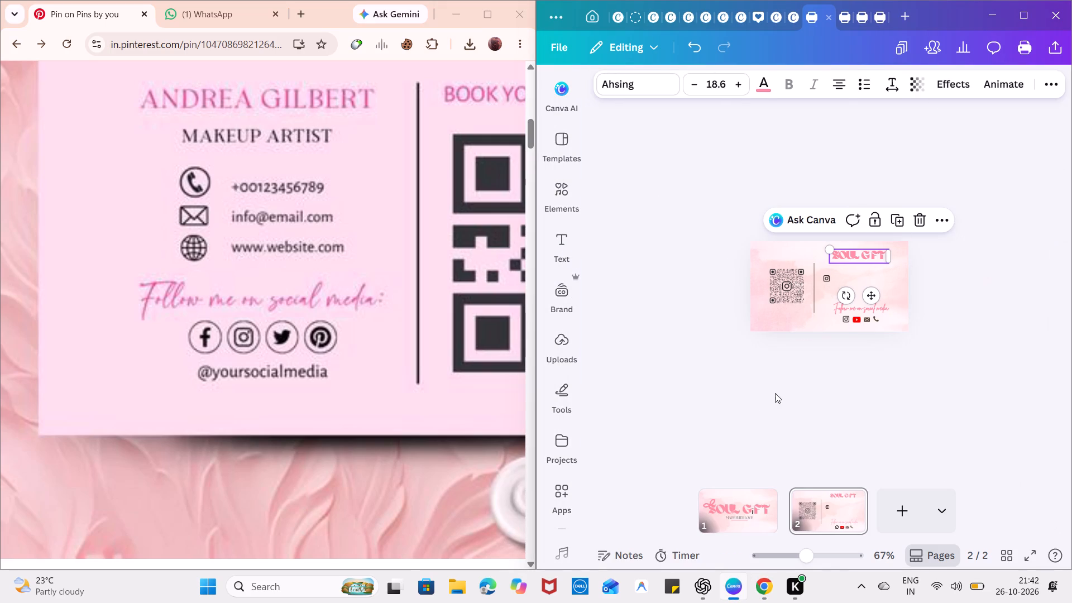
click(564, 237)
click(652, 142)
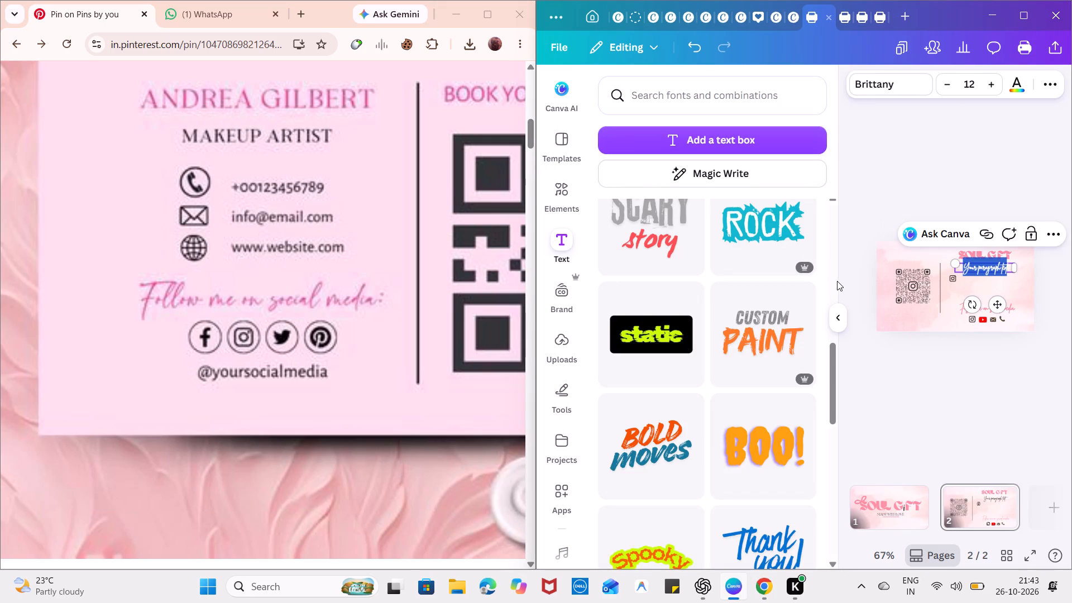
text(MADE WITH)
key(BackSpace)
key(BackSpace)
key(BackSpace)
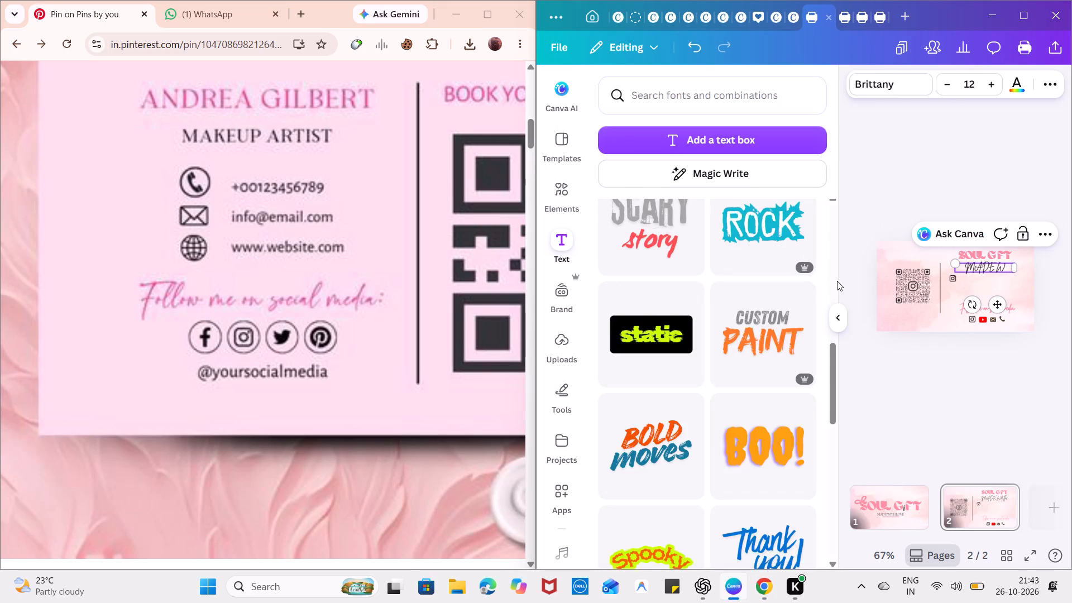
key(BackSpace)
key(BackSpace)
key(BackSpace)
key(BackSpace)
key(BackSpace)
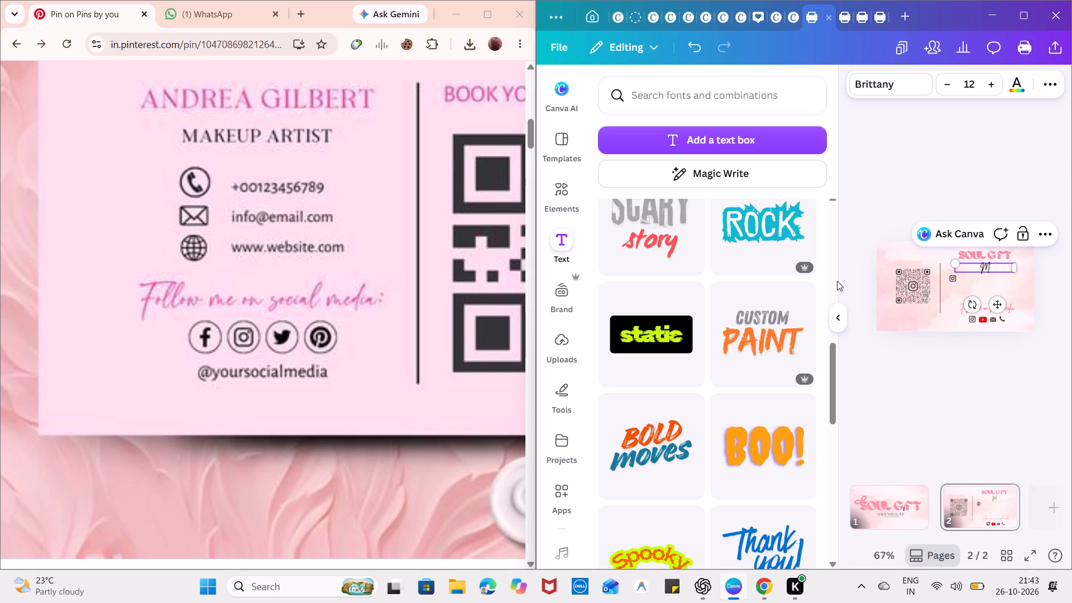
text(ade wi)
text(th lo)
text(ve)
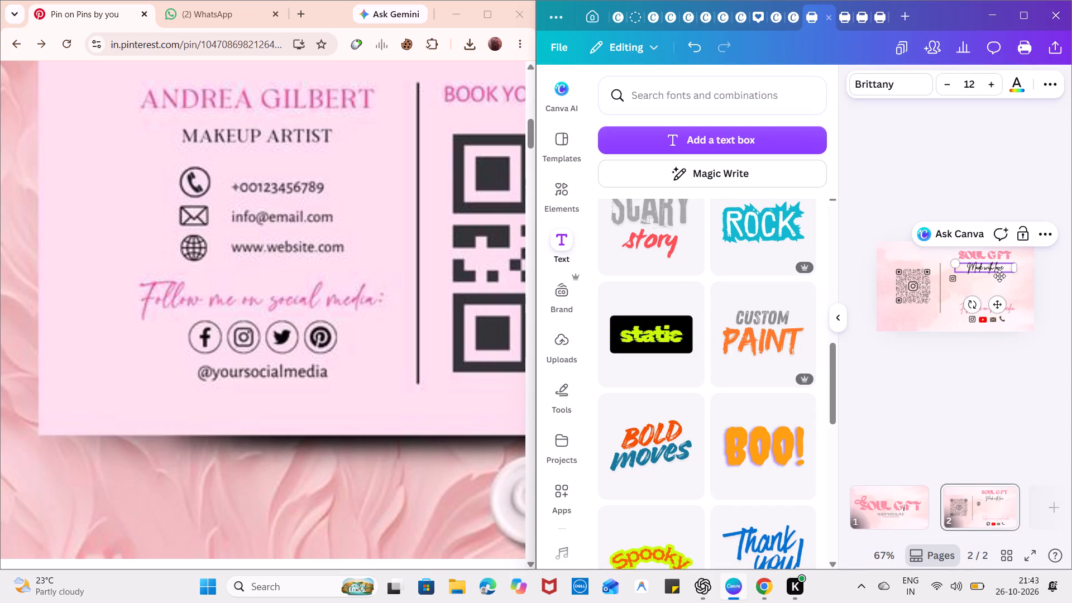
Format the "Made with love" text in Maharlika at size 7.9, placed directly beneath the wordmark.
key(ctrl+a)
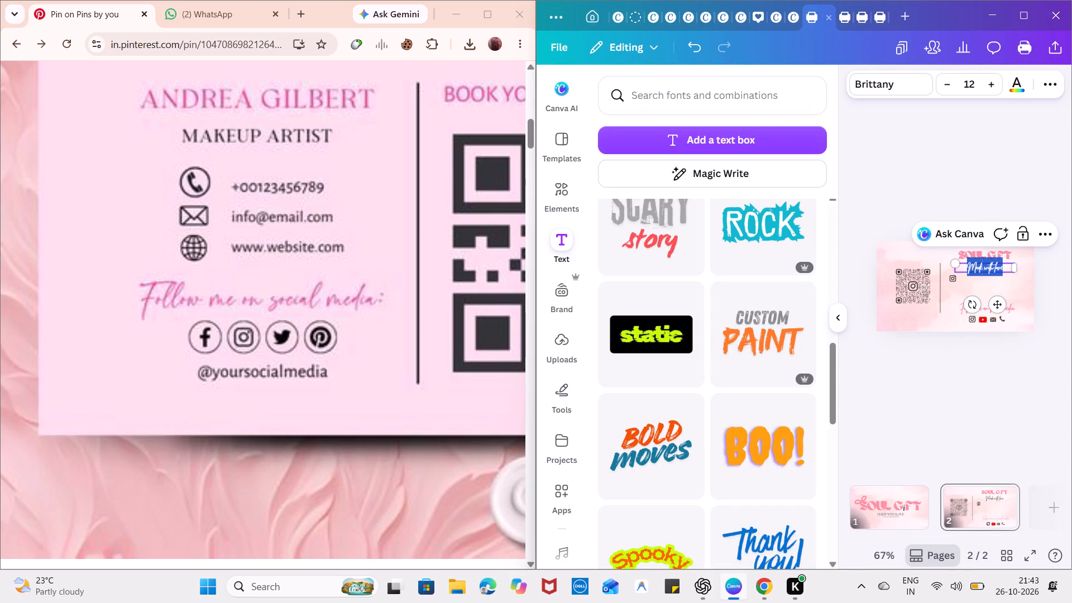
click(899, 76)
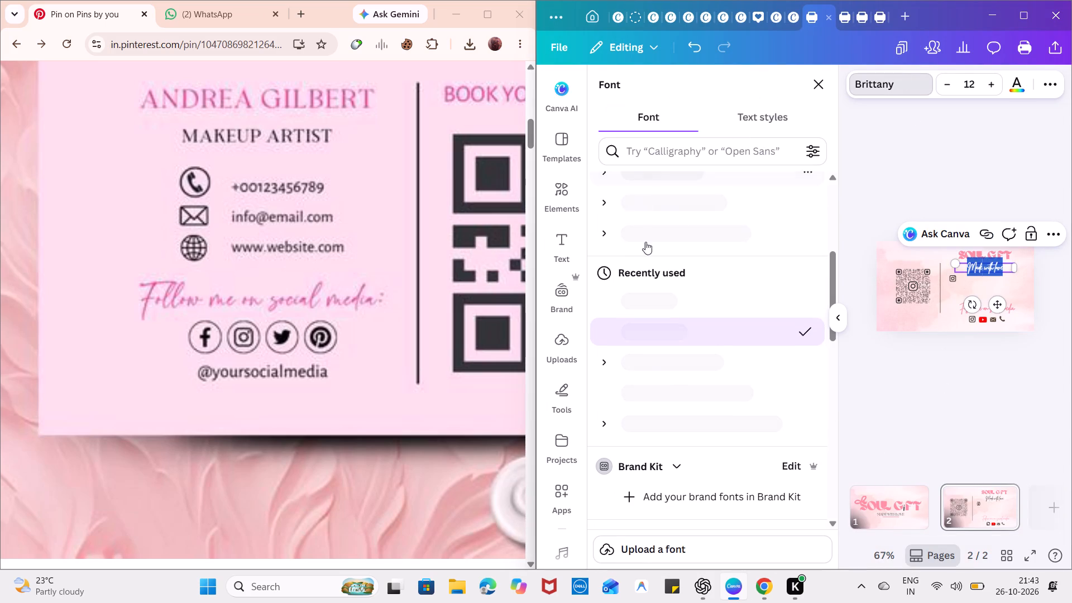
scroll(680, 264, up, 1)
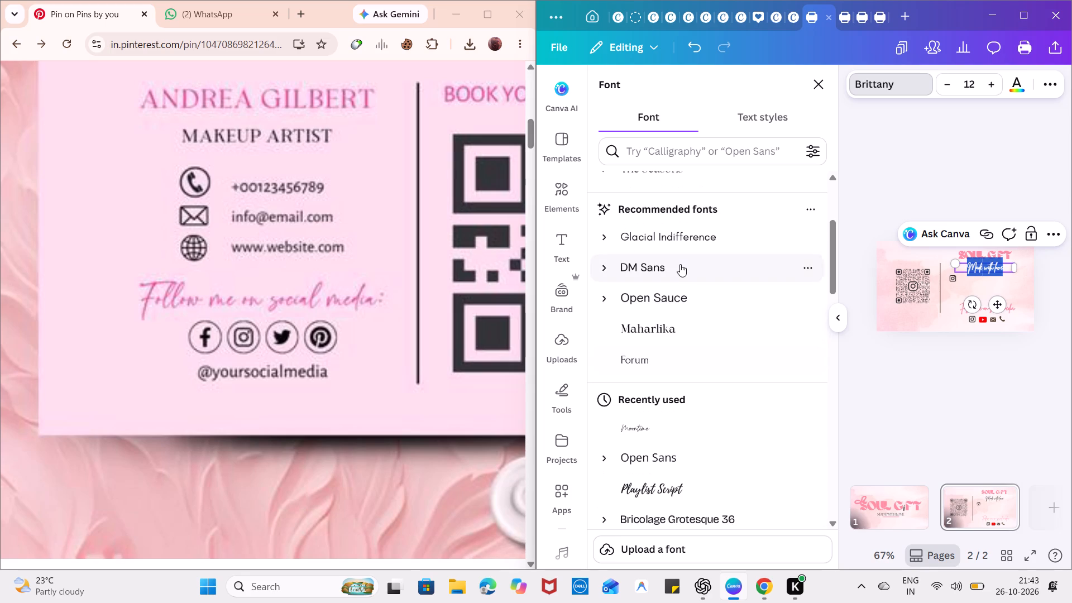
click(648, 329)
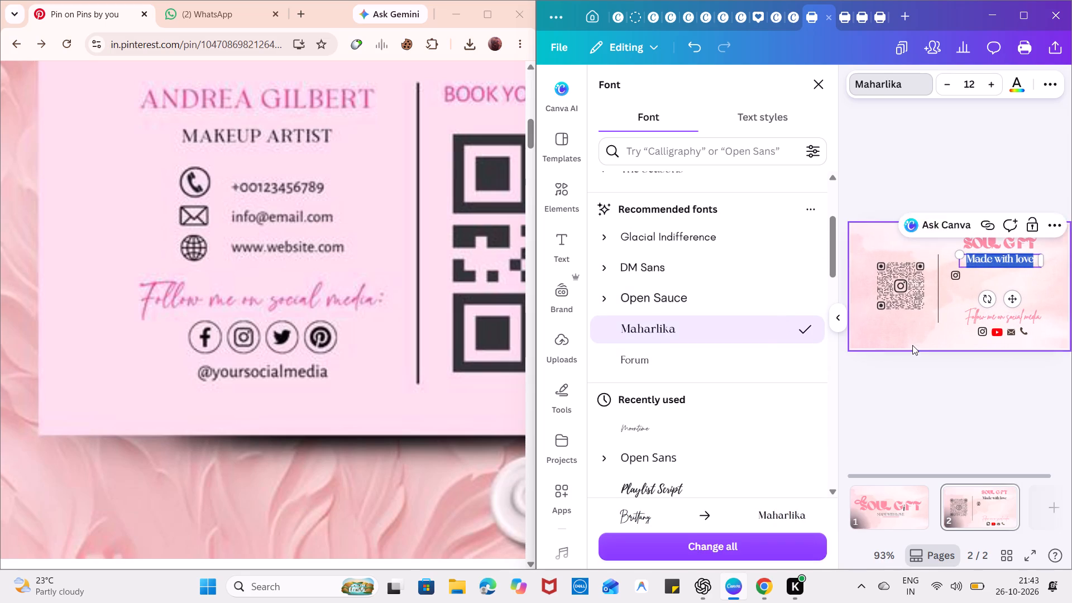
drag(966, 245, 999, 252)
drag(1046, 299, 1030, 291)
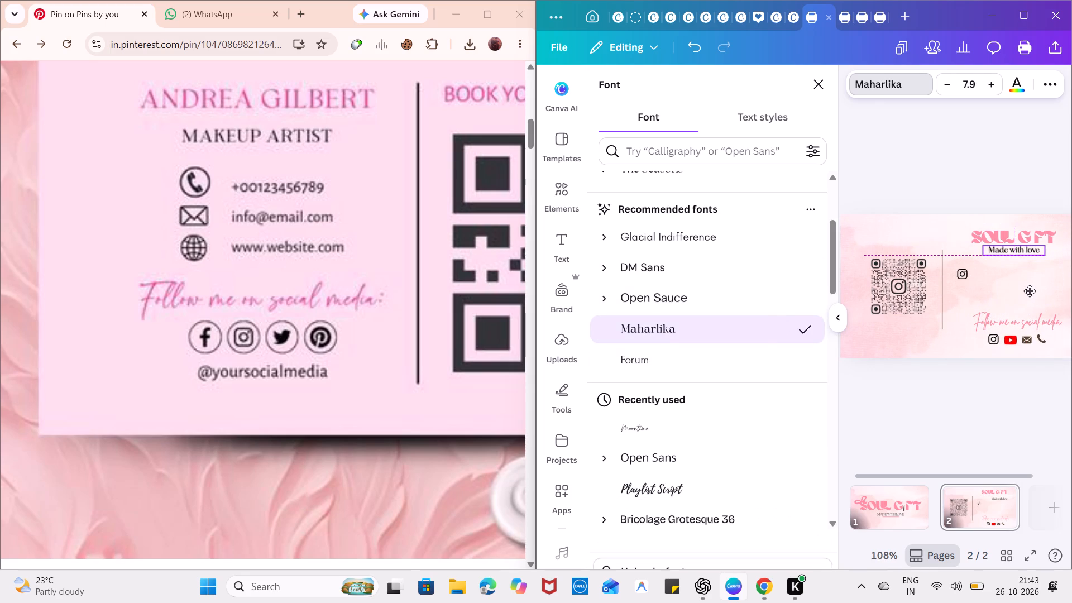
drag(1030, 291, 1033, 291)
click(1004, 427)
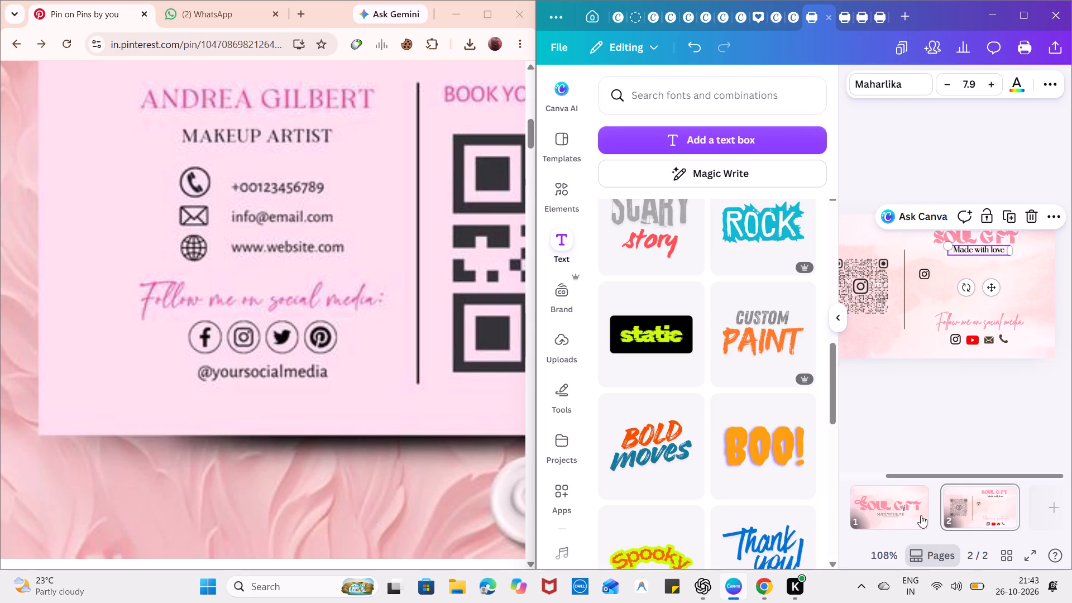
Copy the black letter "i" from the front's wordmark and fit it into GIFT on the card back at size 10.8.
click(884, 519)
click(974, 277)
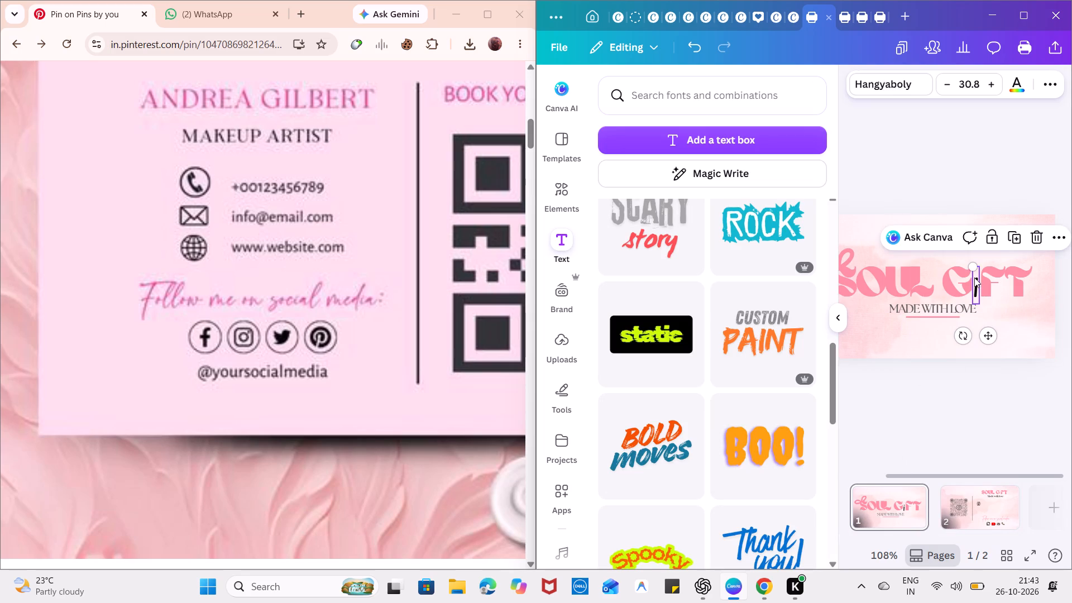
key(ctrl+c)
click(974, 497)
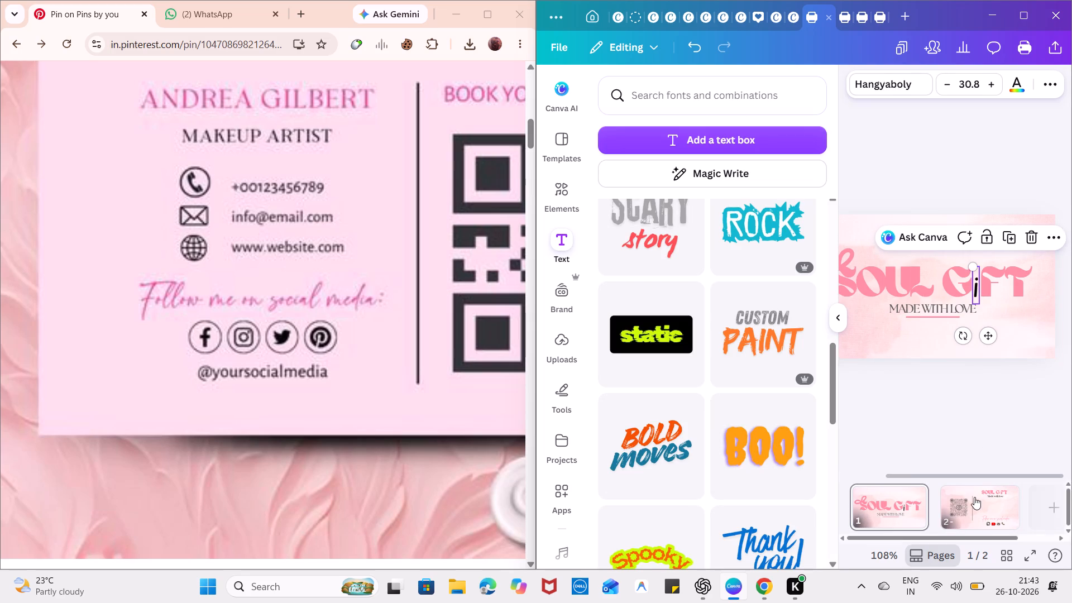
key(ctrl+v)
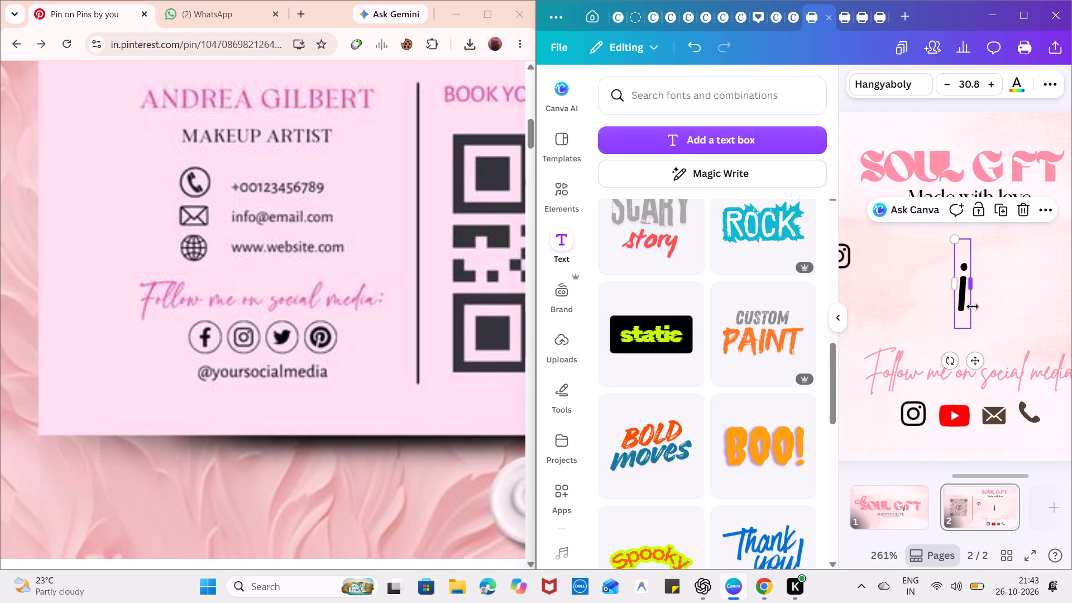
drag(955, 237, 977, 300)
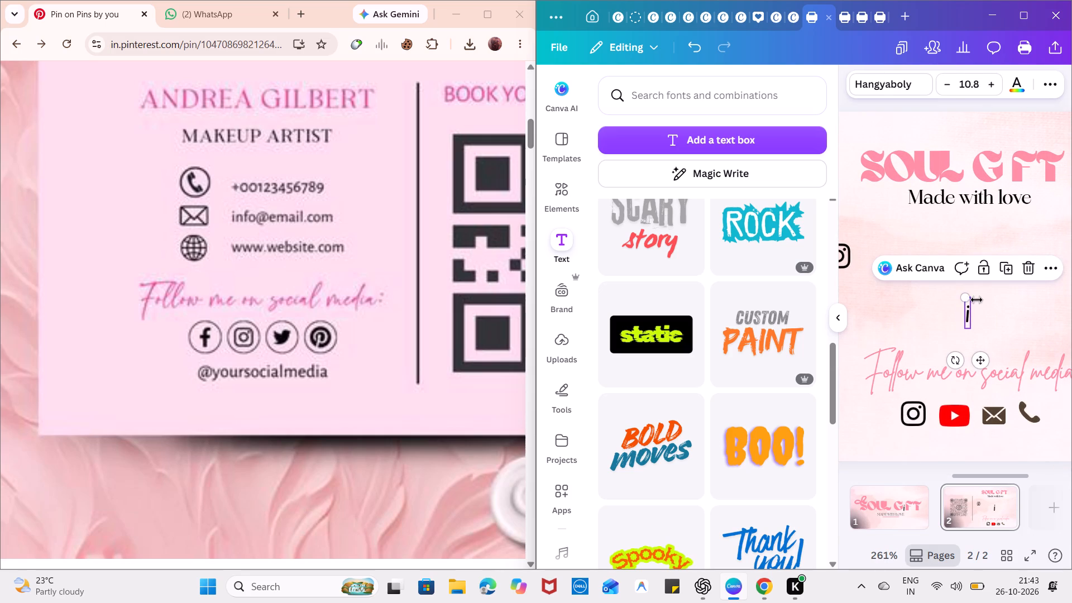
drag(983, 358, 1022, 216)
click(997, 281)
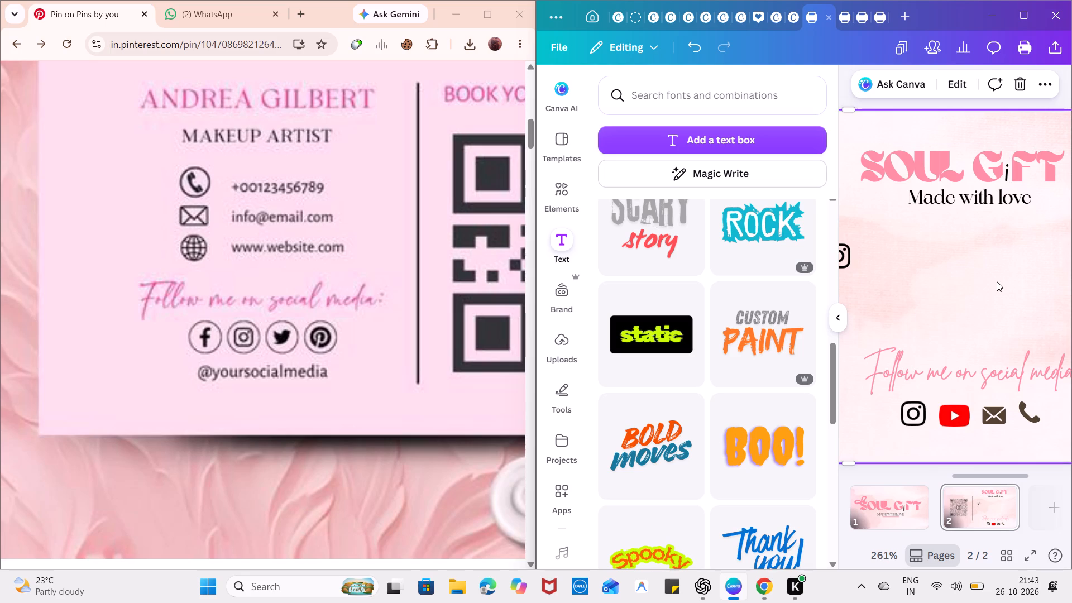
Replace the back's "Made with love" text with a scaled-down copy of the front's MADE WITH LOVE tagline, placed under the wordmark.
click(897, 508)
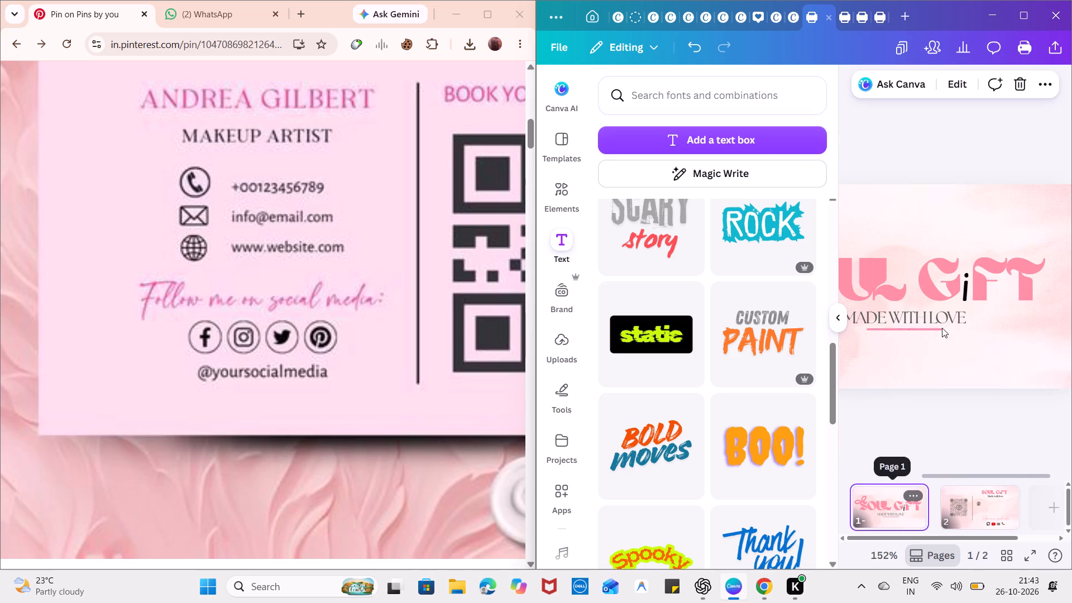
drag(982, 343, 882, 315)
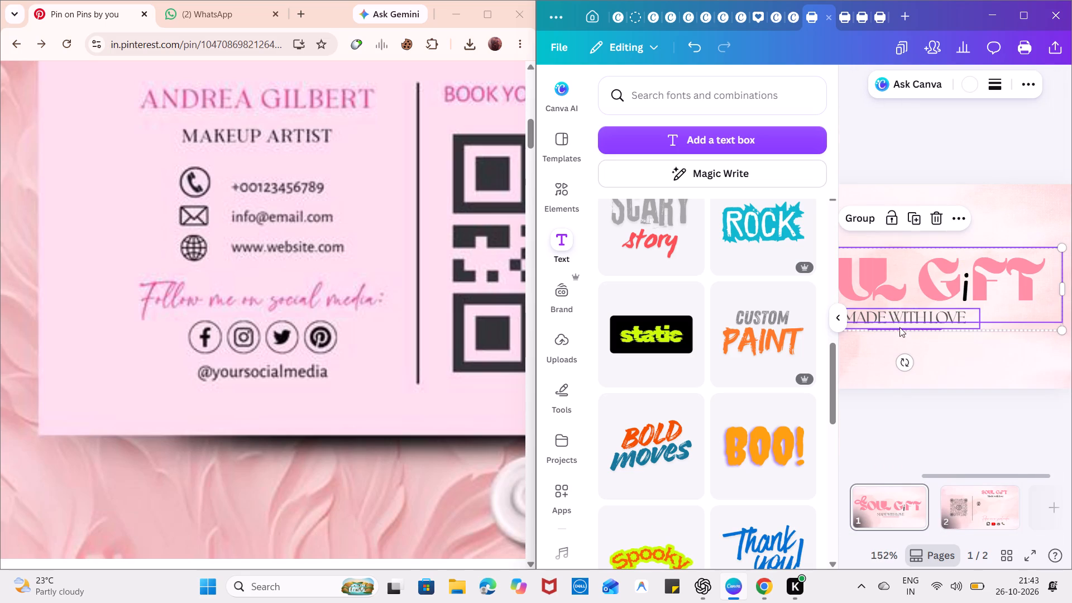
click(936, 354)
click(929, 318)
key(ctrl+c)
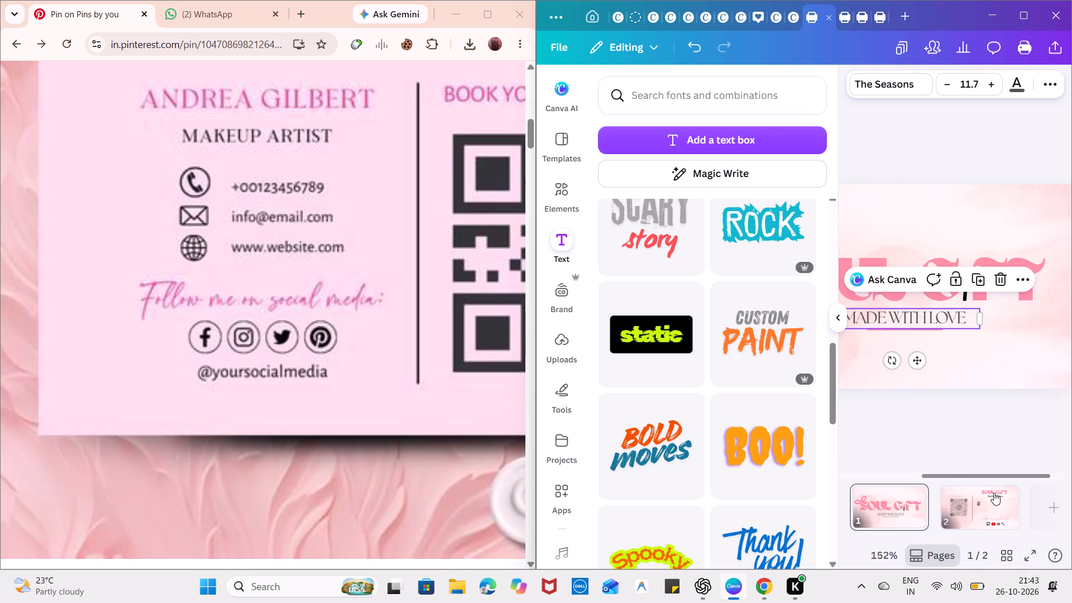
click(996, 513)
click(974, 235)
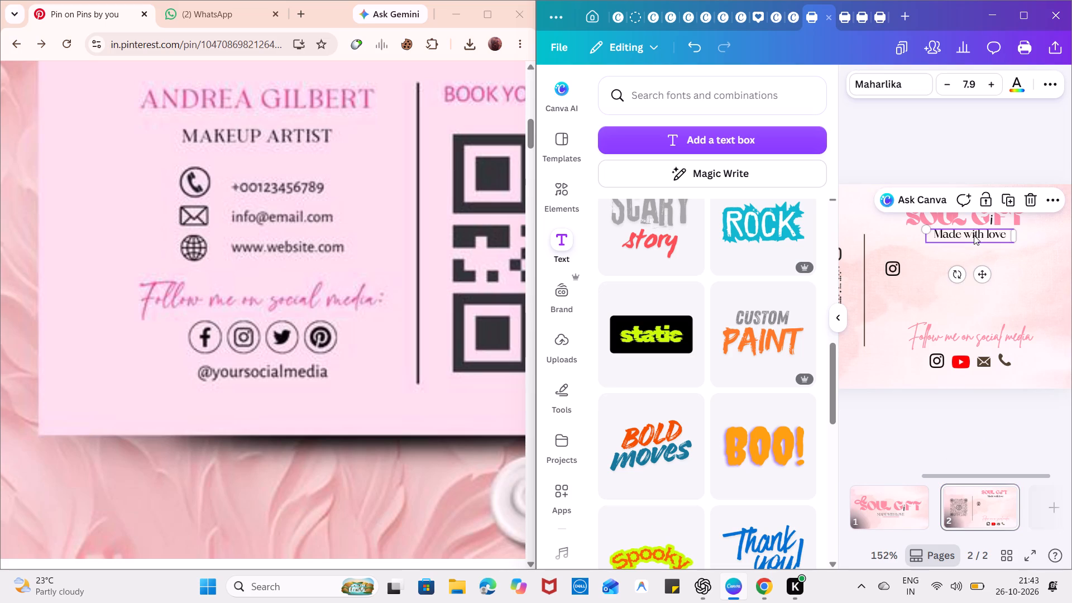
key(Delete)
key(ctrl+v)
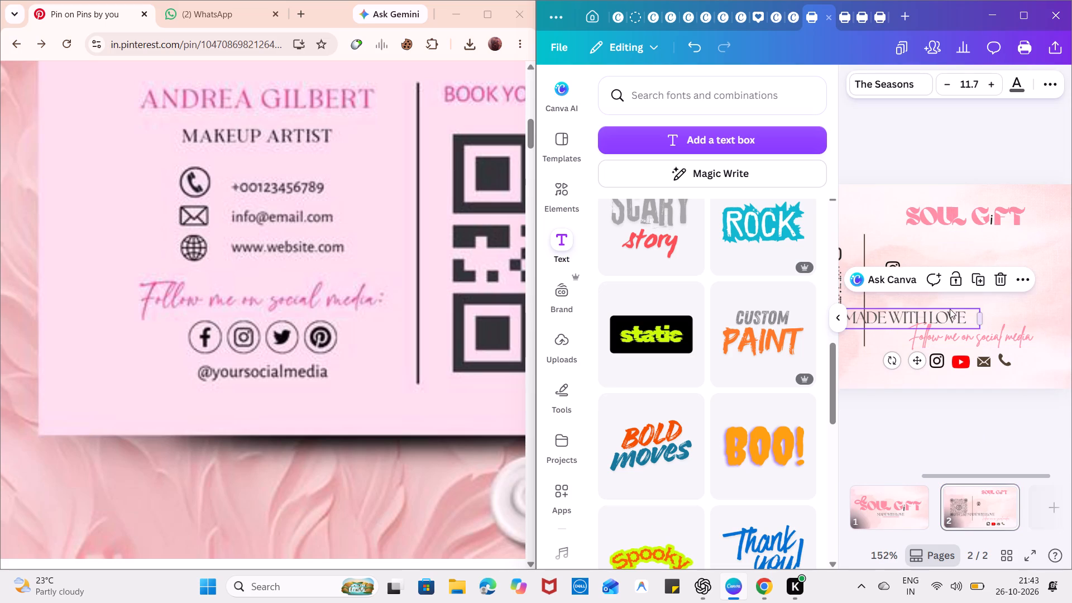
drag(886, 303, 923, 305)
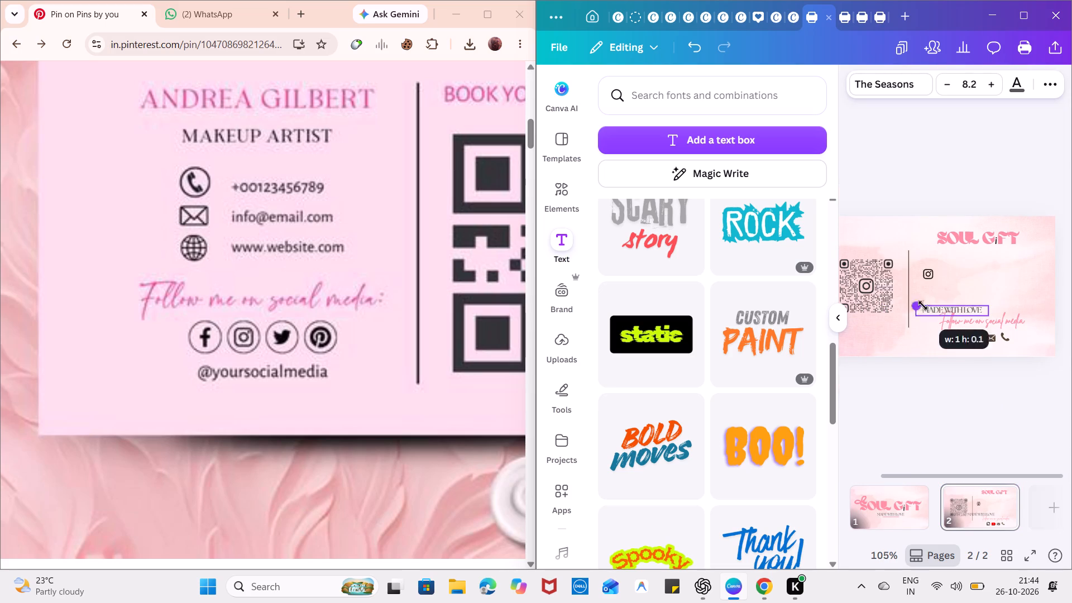
drag(923, 305, 932, 306)
drag(966, 344, 986, 283)
click(1024, 259)
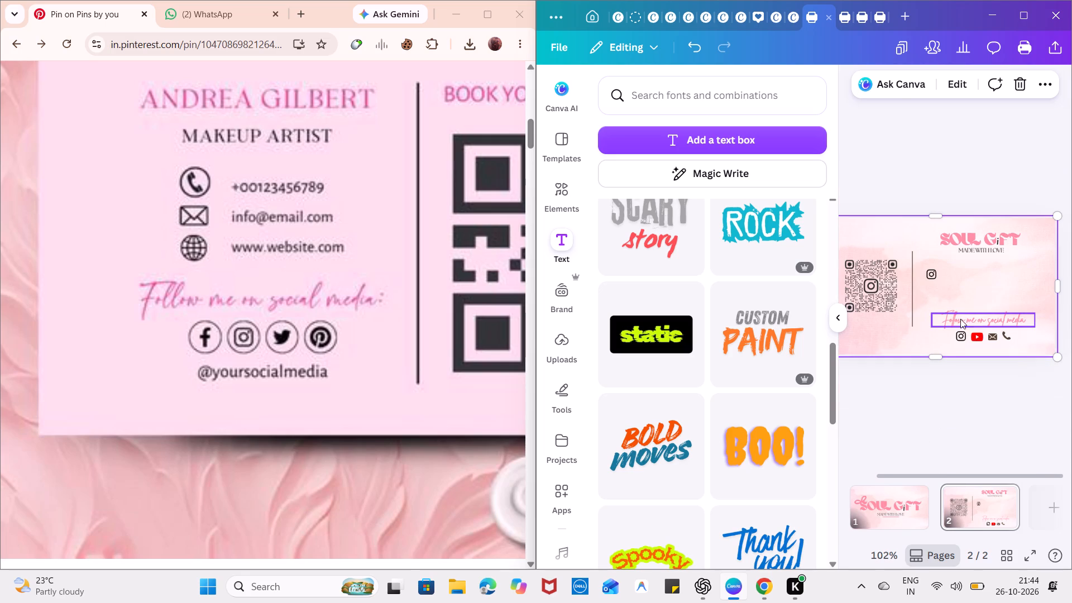
Move the small Instagram icon beside the divider further down on the card back.
click(928, 273)
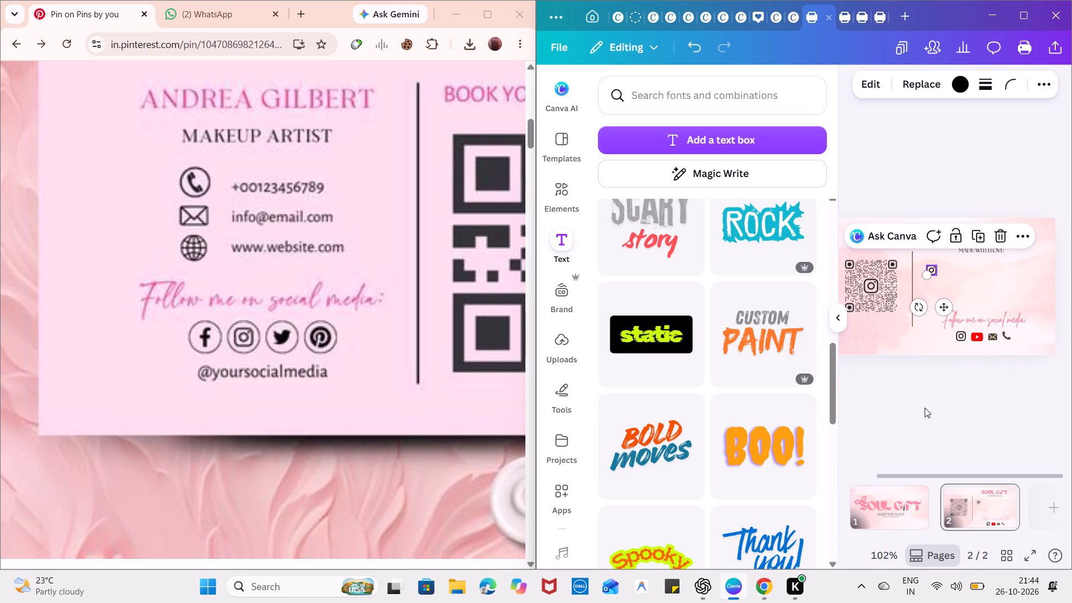
click(925, 408)
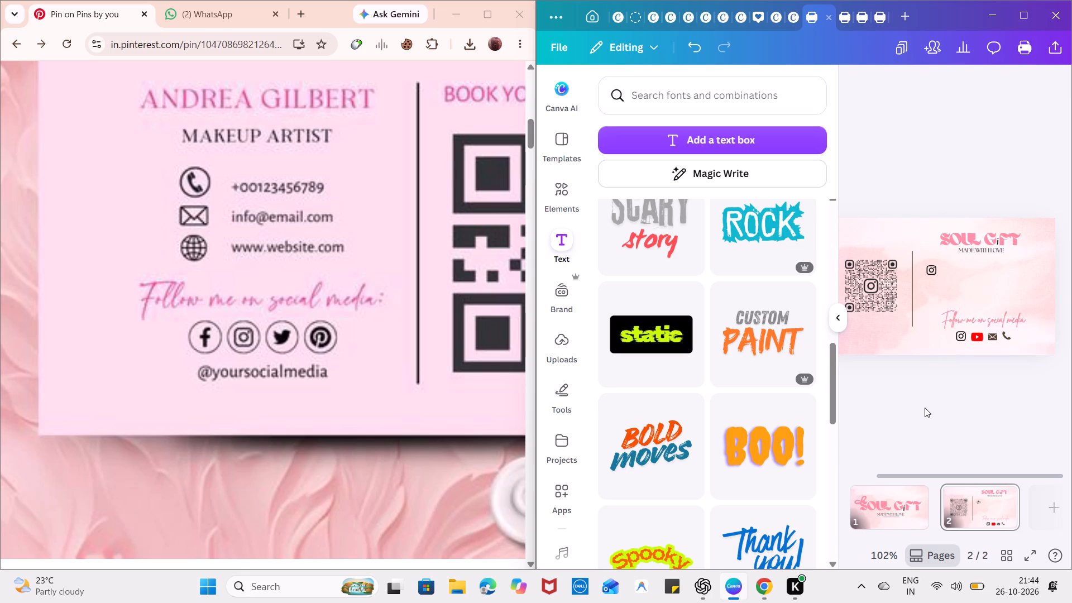
click(885, 497)
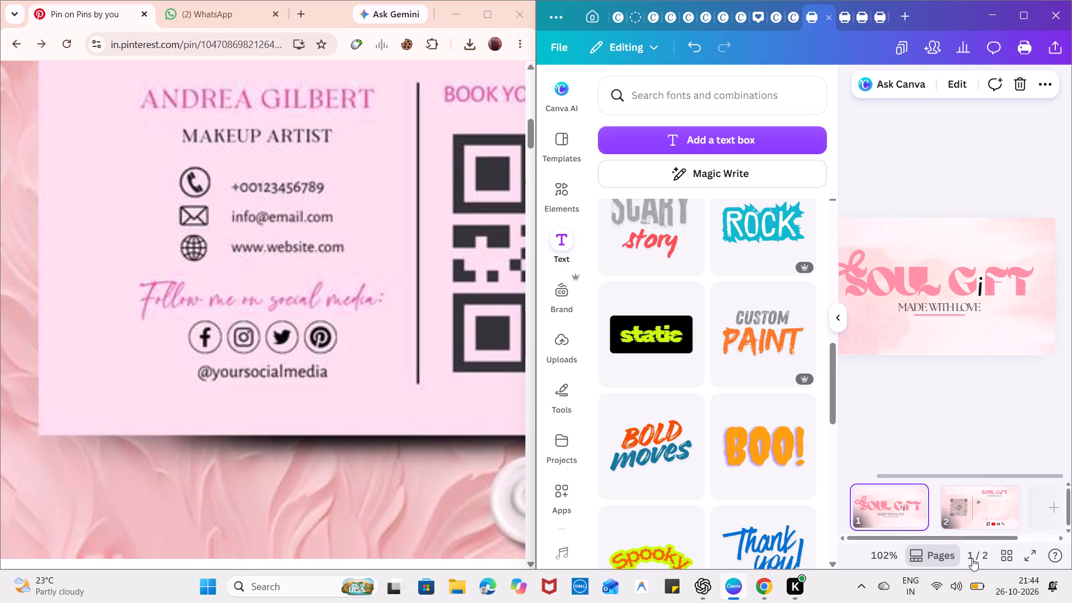
click(985, 499)
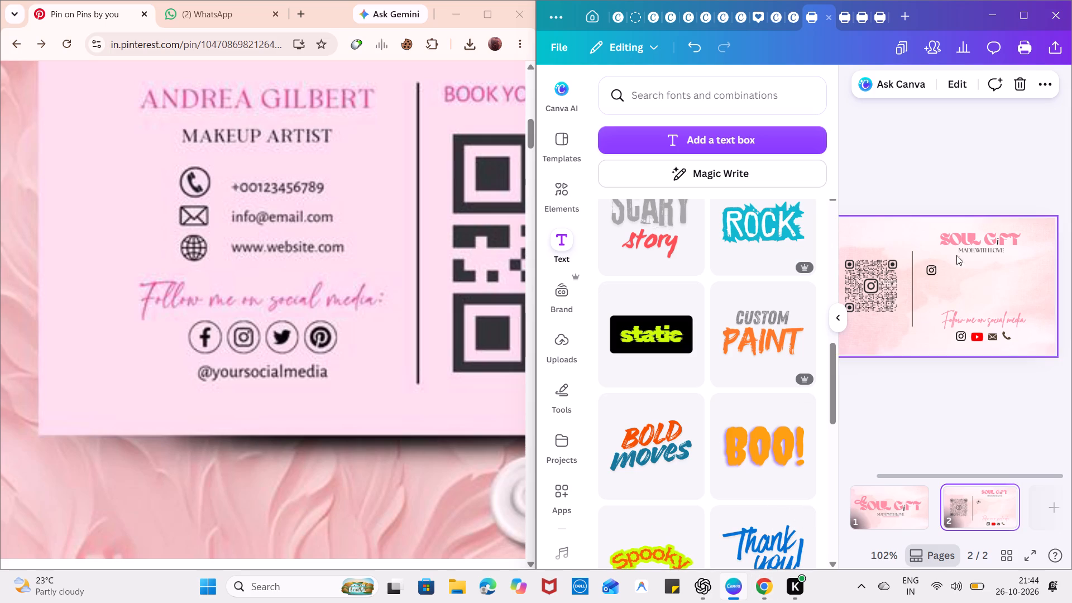
drag(931, 274, 926, 295)
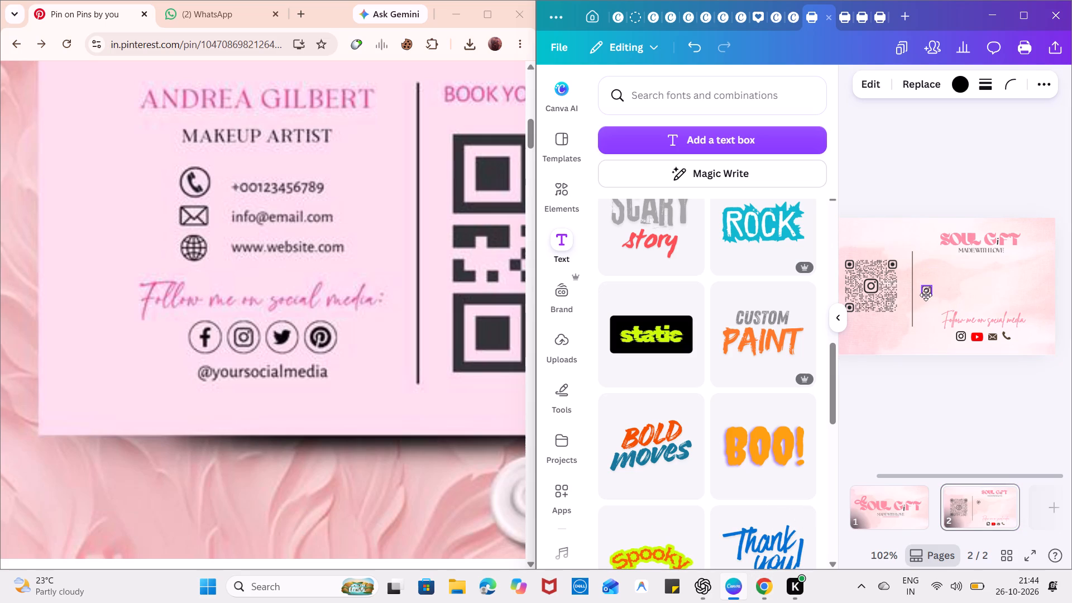
drag(926, 295, 927, 294)
click(768, 588)
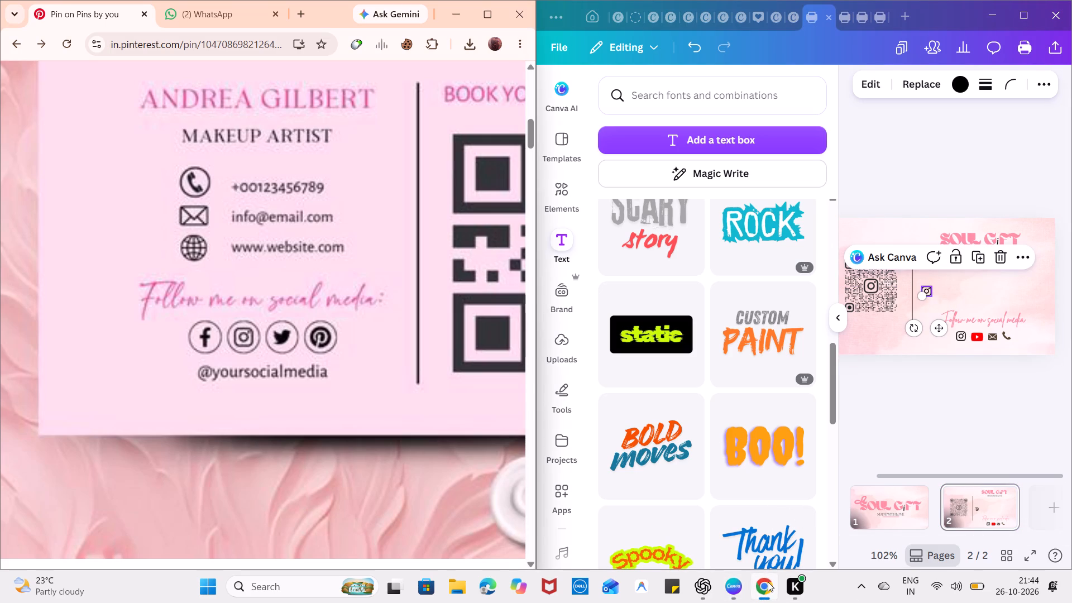
click(768, 582)
right_click(768, 582)
right_click(767, 582)
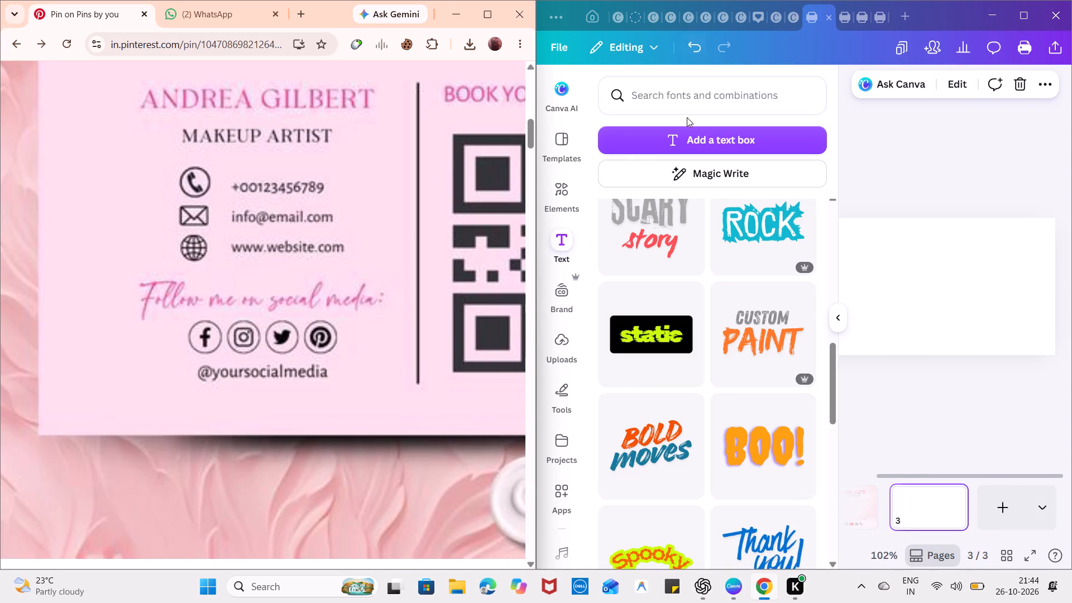
Upload the SoulGift Pastel Gifting Card PNG from the Desktop to the Canva image uploads.
click(551, 348)
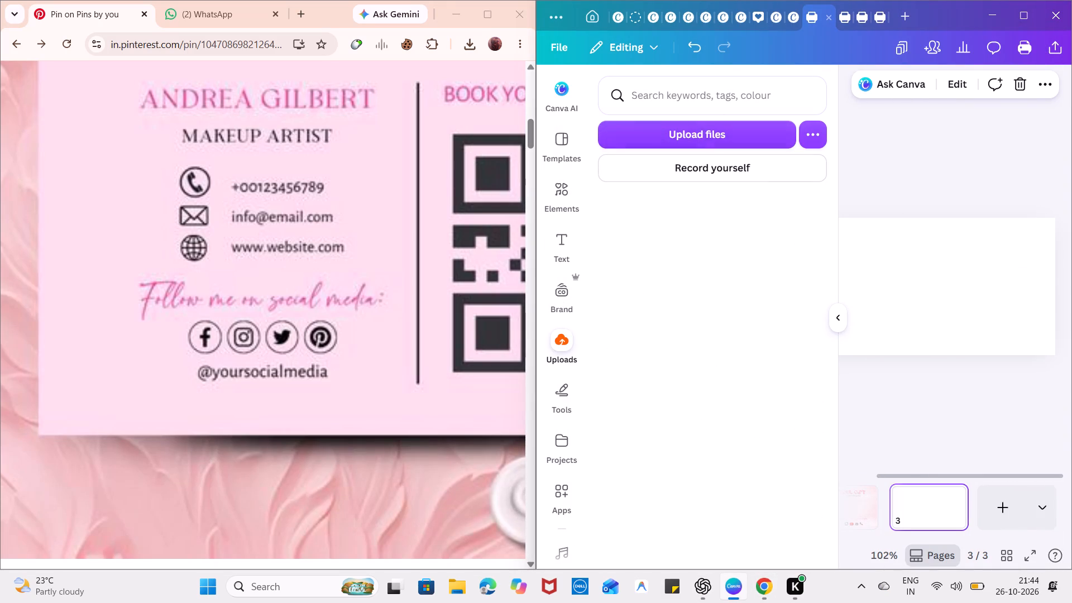
click(702, 135)
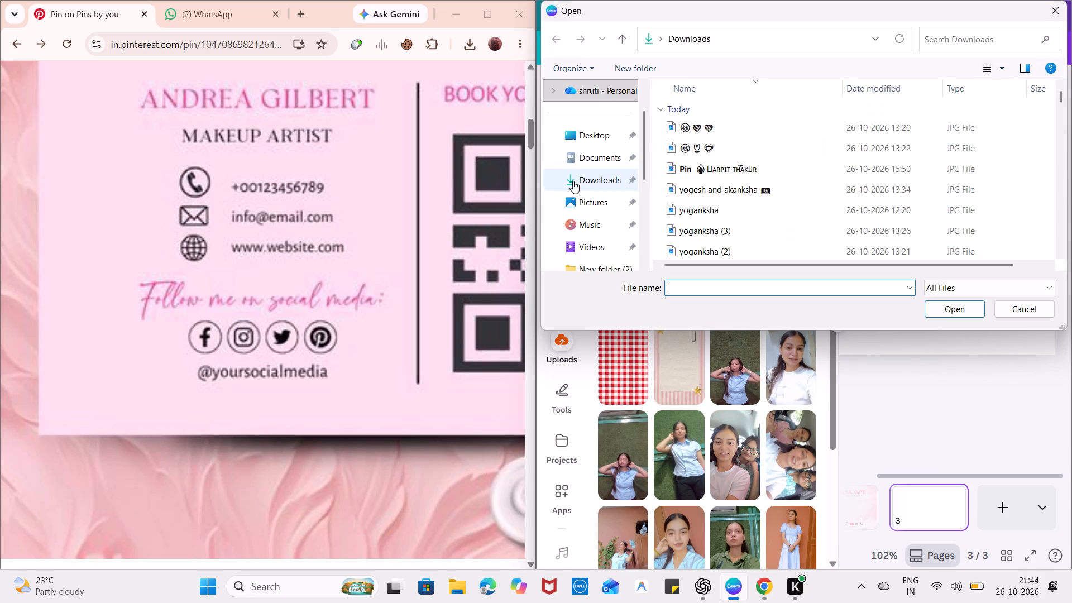
click(598, 137)
scroll(810, 216, down, 8)
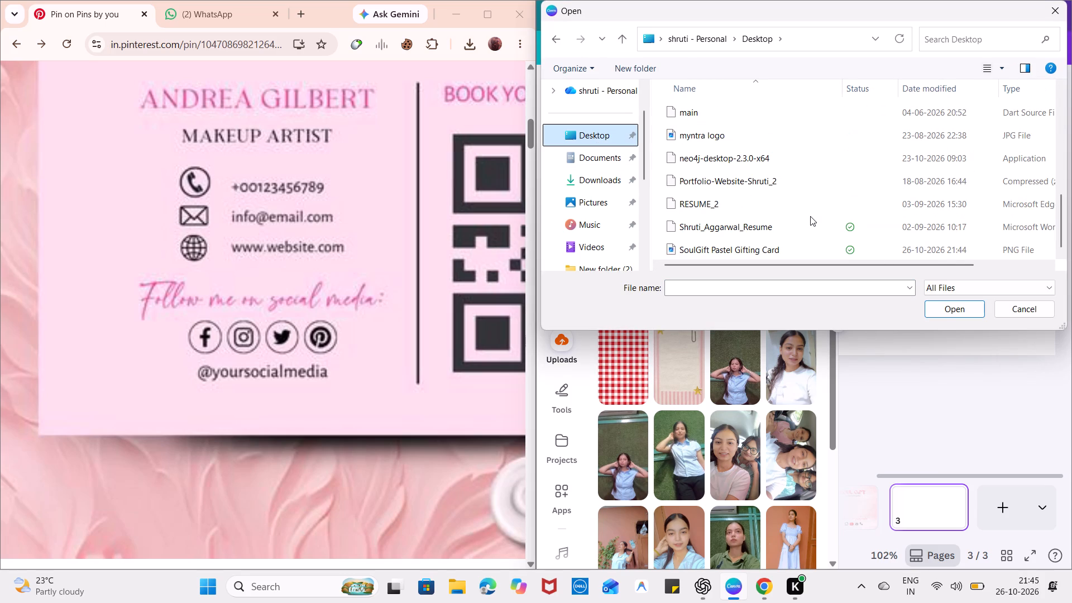
scroll(810, 216, down, 2)
click(777, 260)
click(779, 255)
click(946, 310)
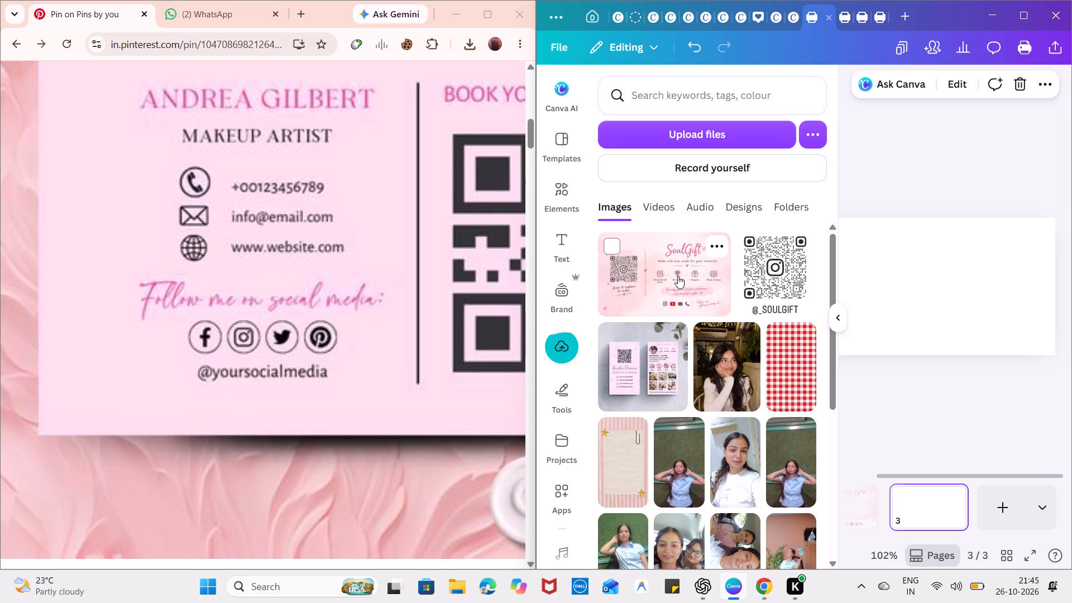
Place the uploaded SoulGift card image on page 3 and enlarge it to nearly fill the page.
click(678, 276)
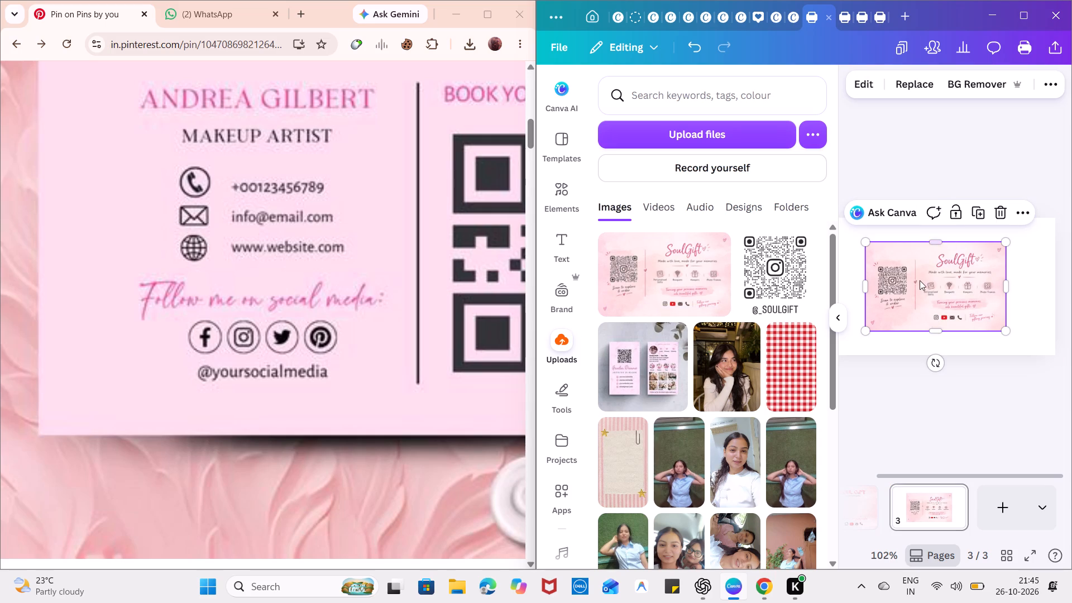
drag(908, 255, 890, 255)
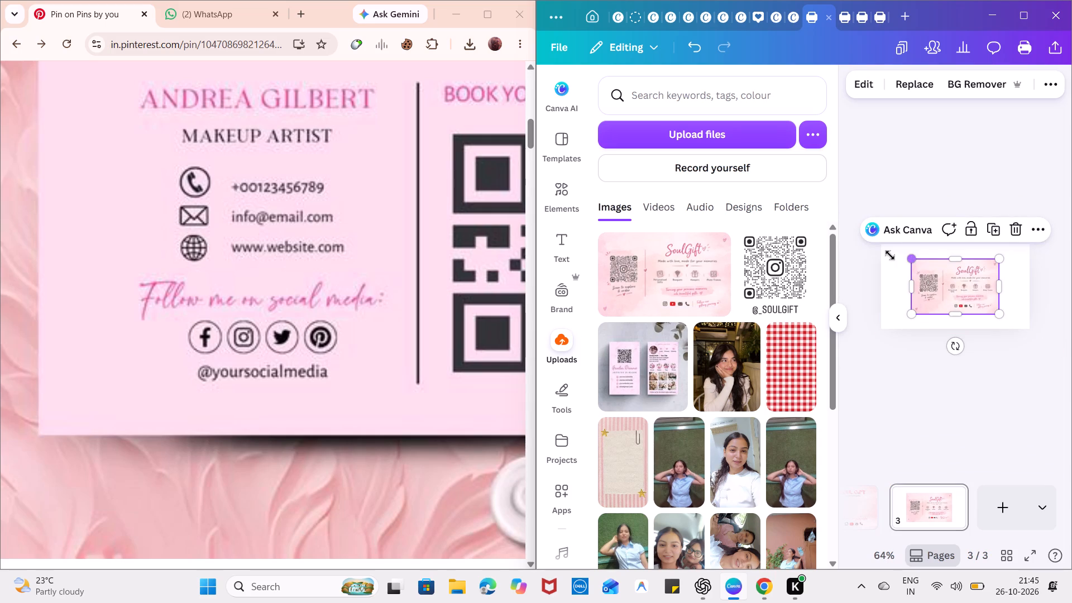
drag(890, 255, 878, 252)
drag(1000, 318, 1009, 318)
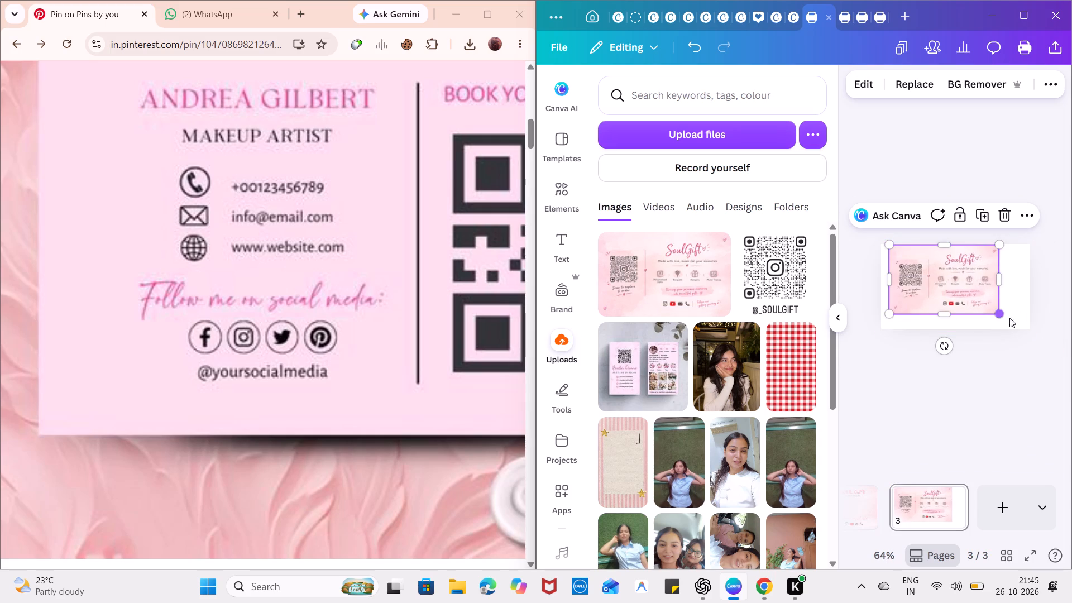
drag(1009, 318, 1027, 323)
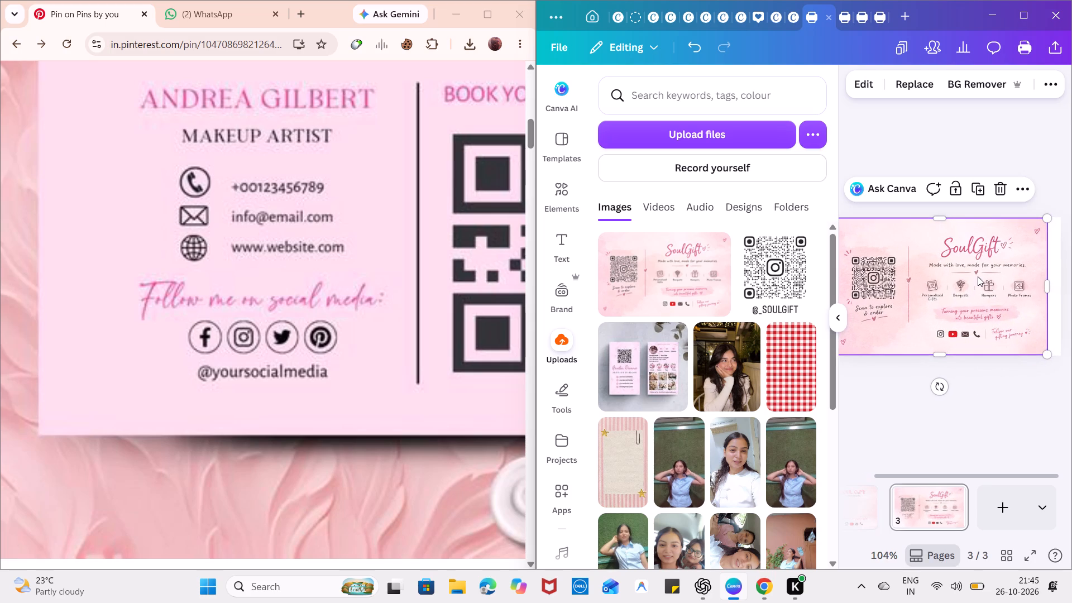
click(961, 301)
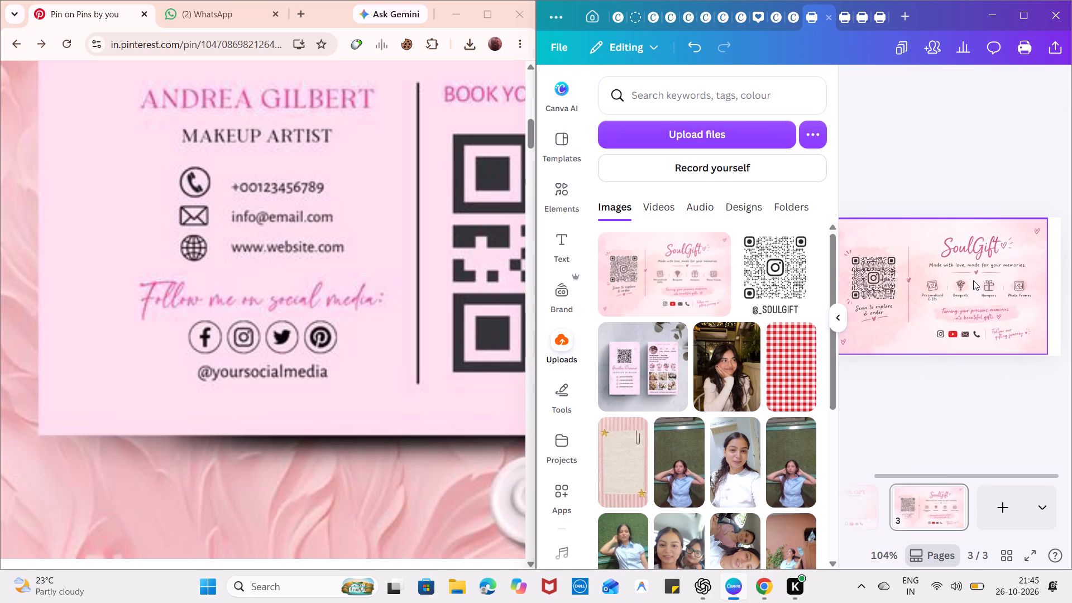
Separate the SoulGift card image on page 3 into individually editable elements.
click(973, 280)
click(855, 92)
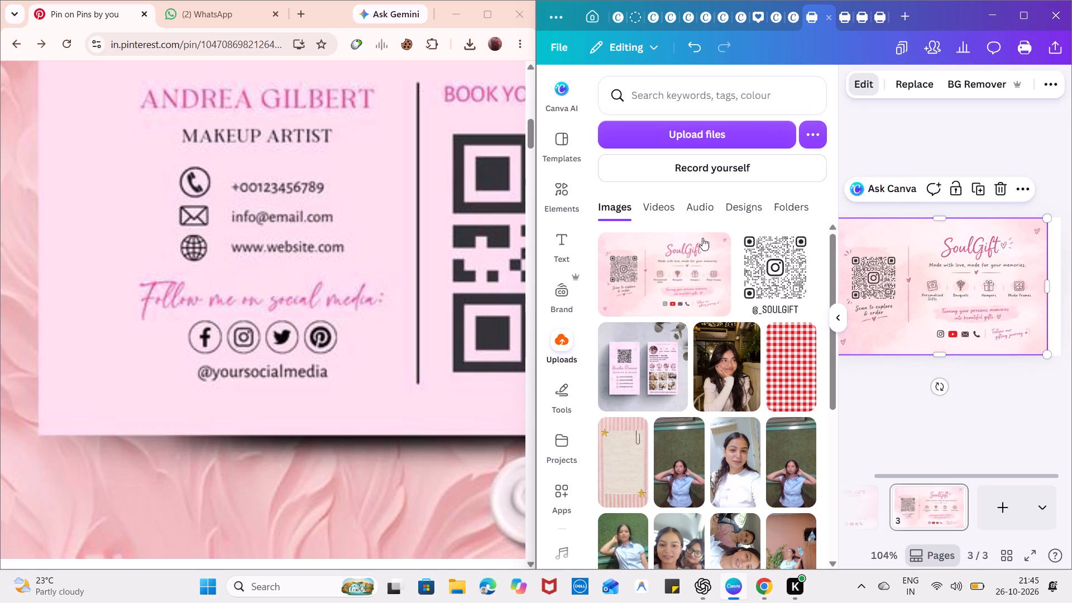
click(682, 234)
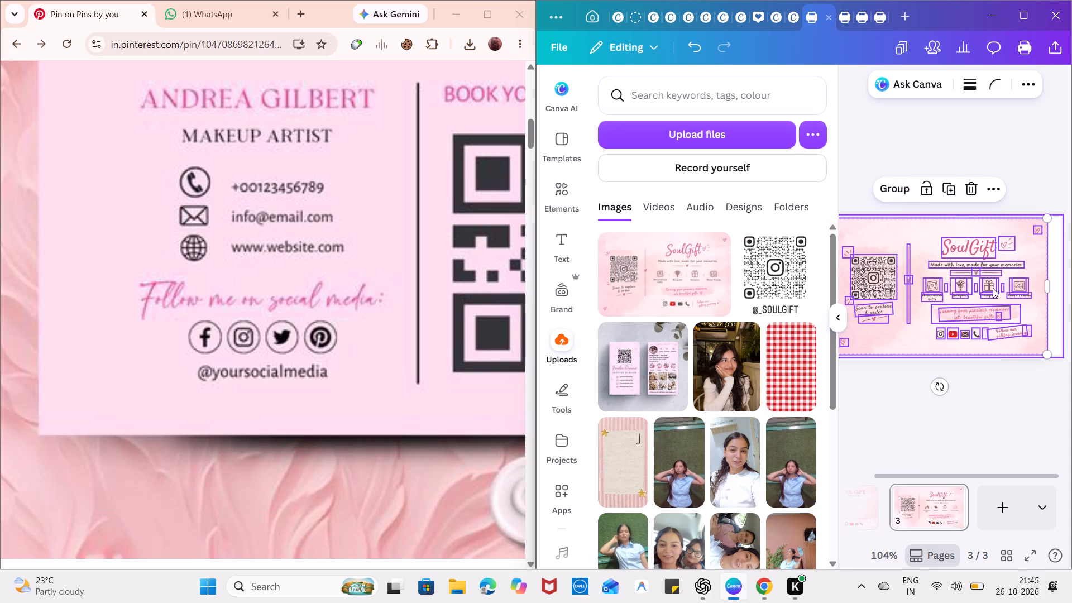
click(999, 363)
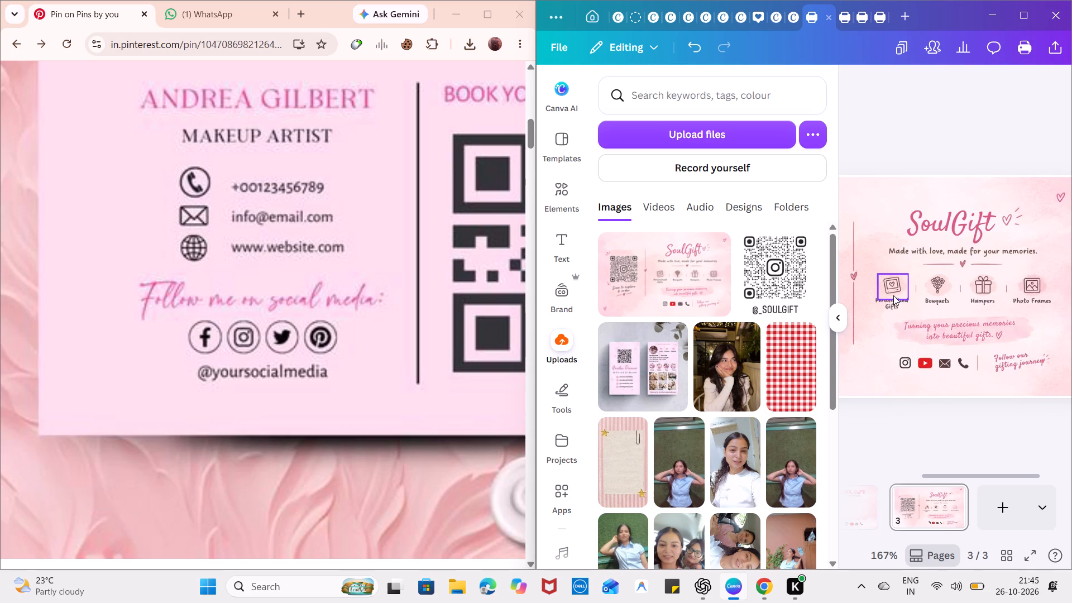
Copy the pink backdrop of the Personalized Gifts icon from page 3 to the card back, above the small Instagram icon.
click(893, 295)
key(ctrl+c)
click(864, 506)
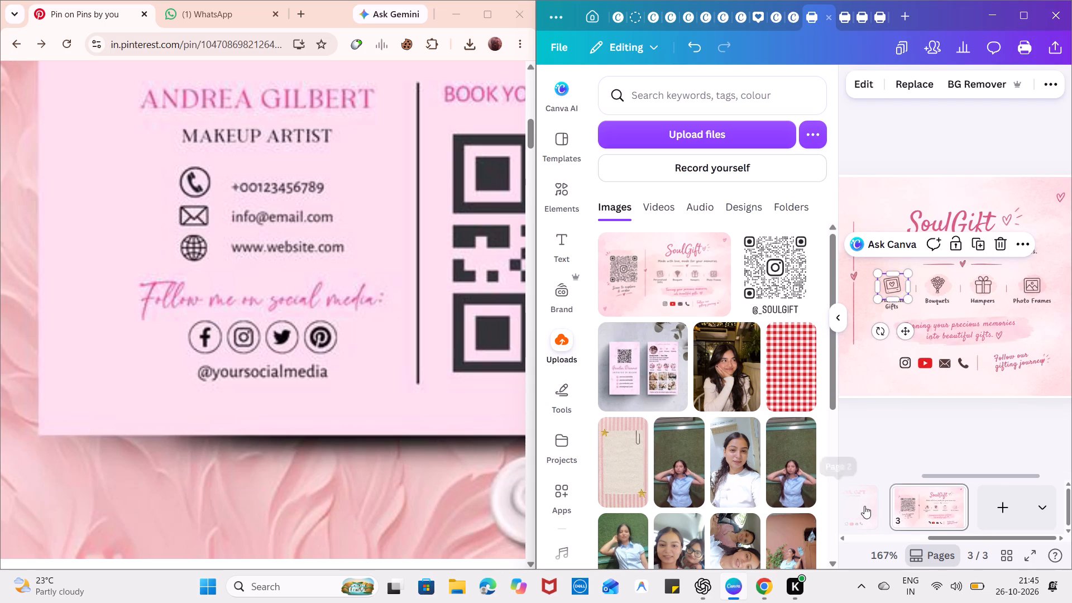
key(ctrl+v)
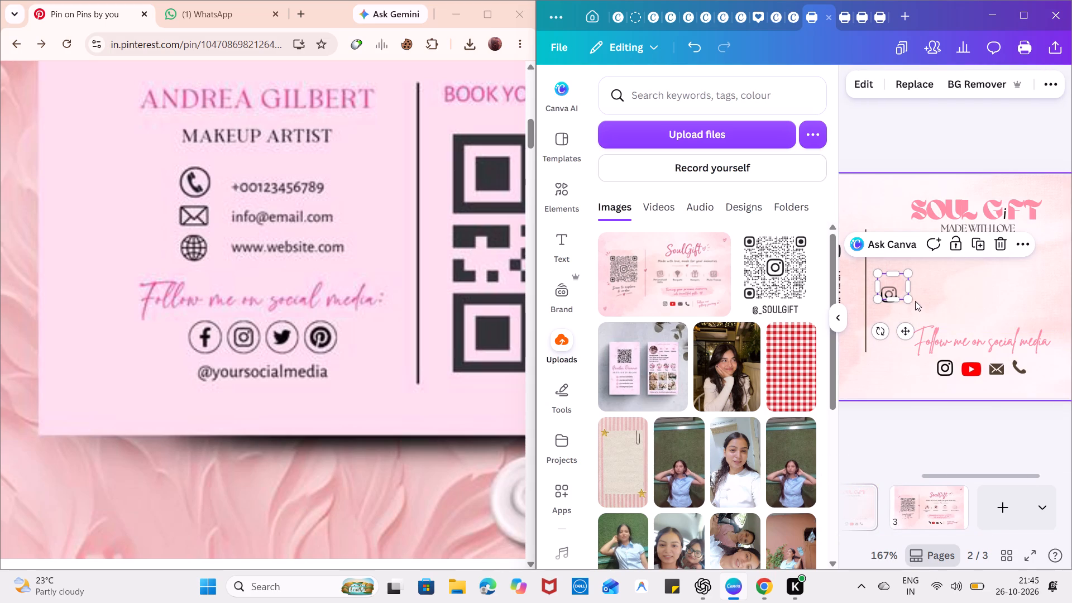
drag(901, 328, 910, 296)
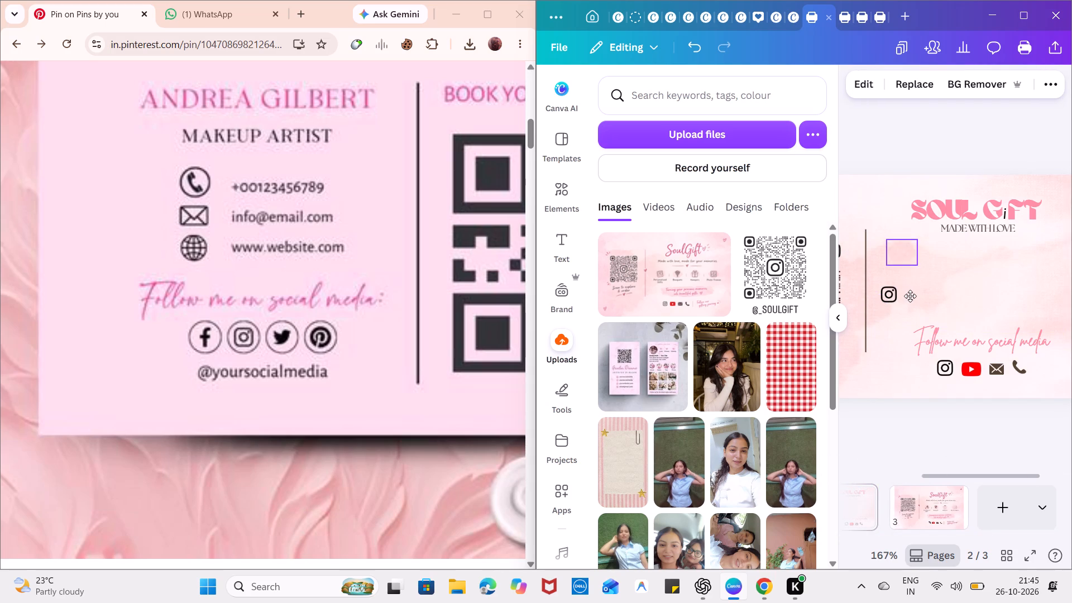
drag(910, 296, 907, 292)
Copy the Personalized Gifts frame icon from page 3 and place it over the pasted pink backdrop on the card back.
click(925, 499)
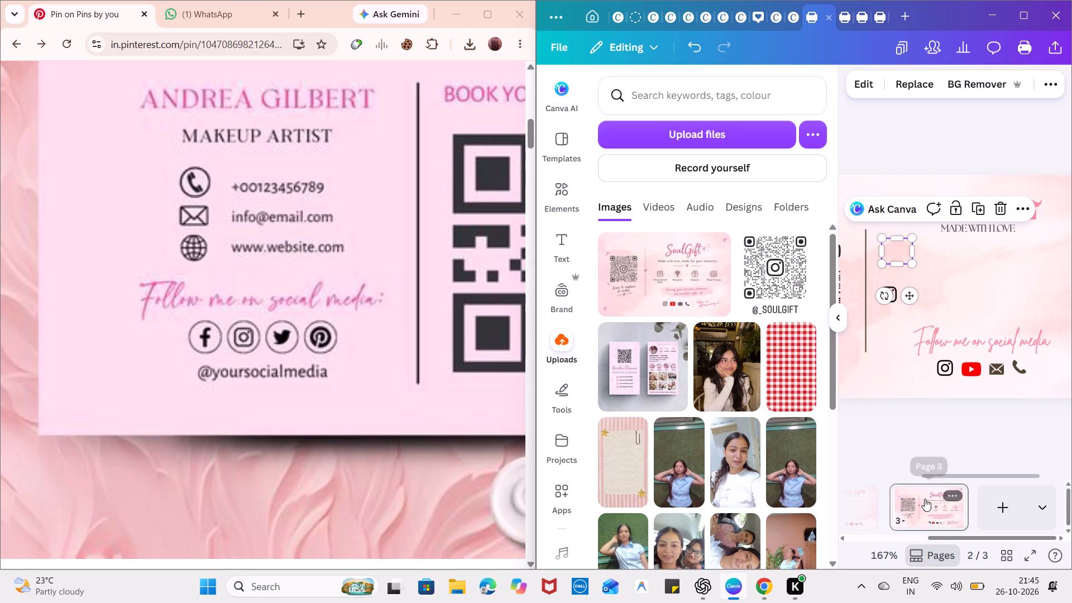
click(894, 286)
key(ctrl+c)
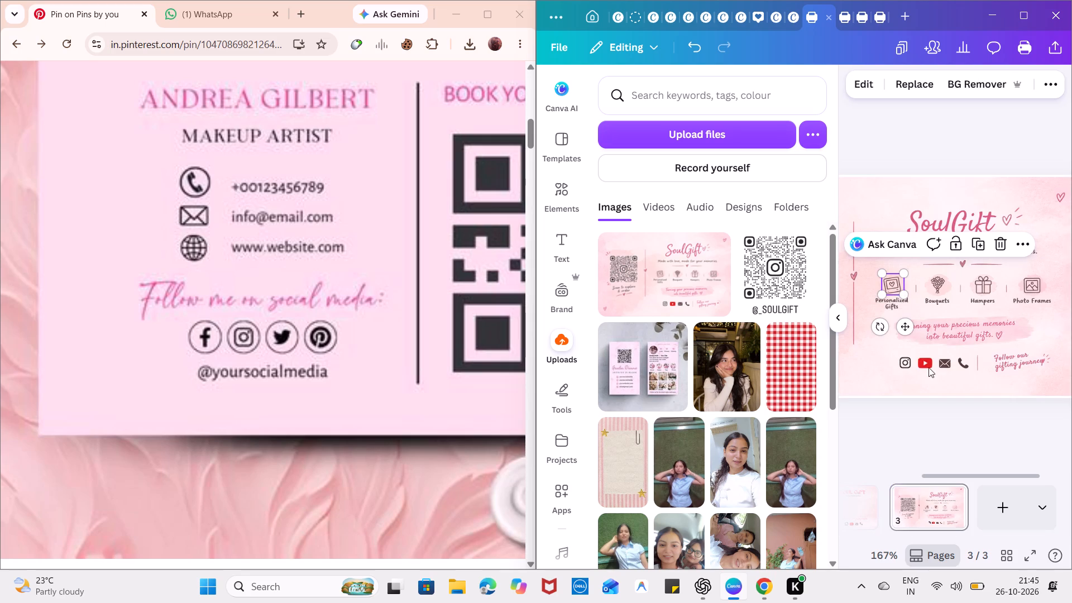
click(873, 509)
key(ctrl+v)
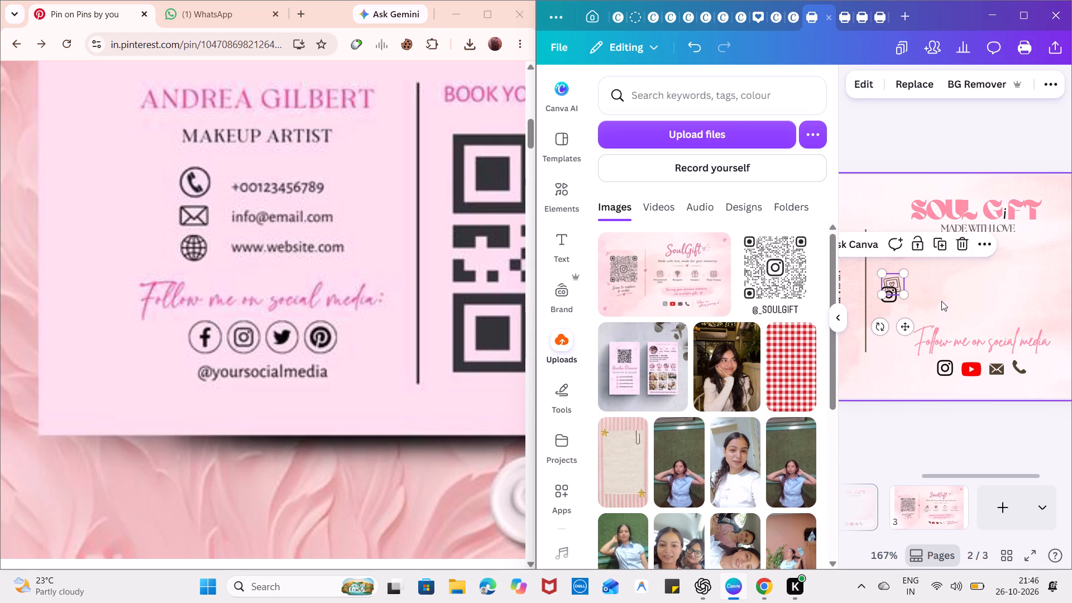
drag(898, 329, 902, 303)
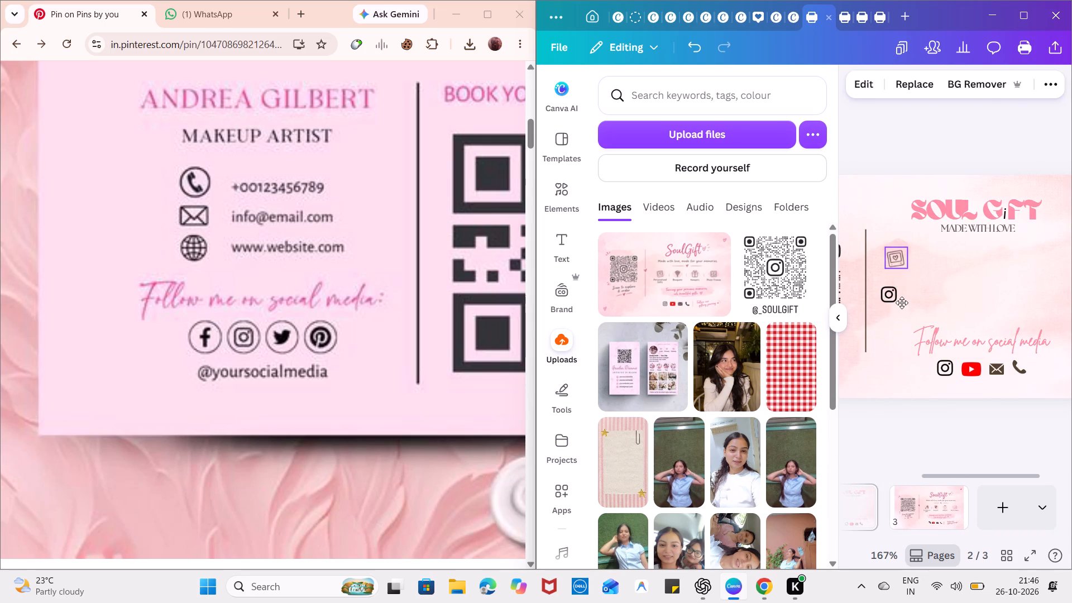
drag(902, 303, 902, 296)
Delete the pasted Personalized Gifts frame icon and its pink backdrop from the card back.
click(919, 276)
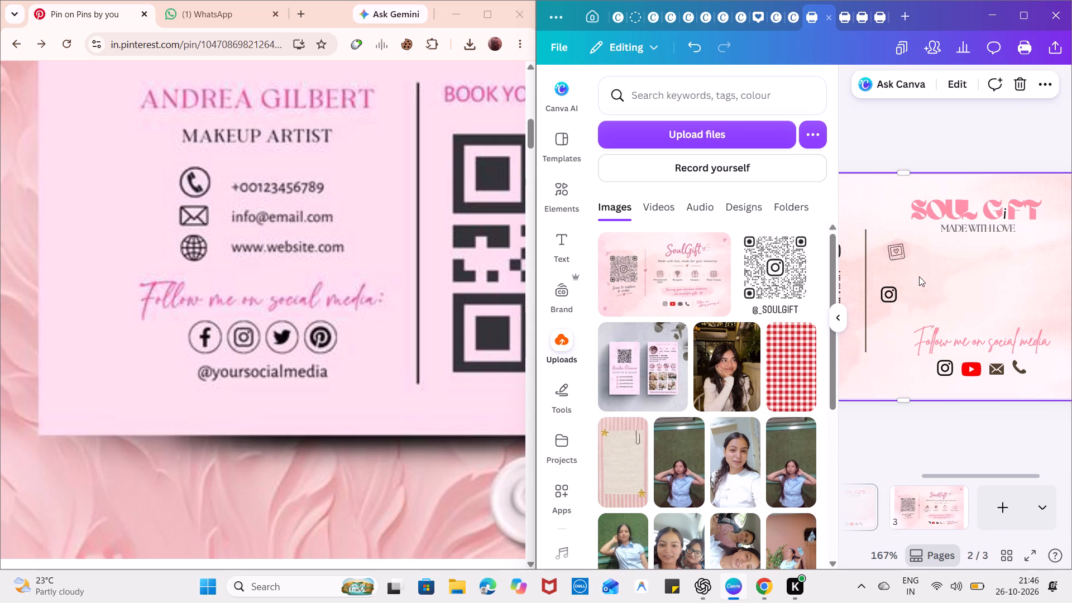
drag(903, 253, 868, 205)
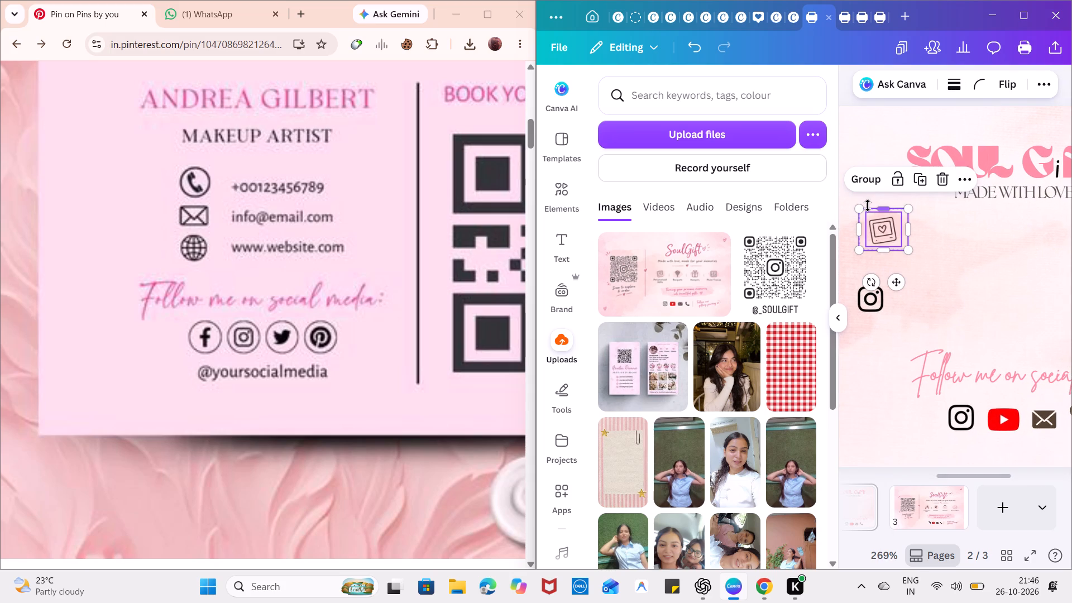
key(Delete)
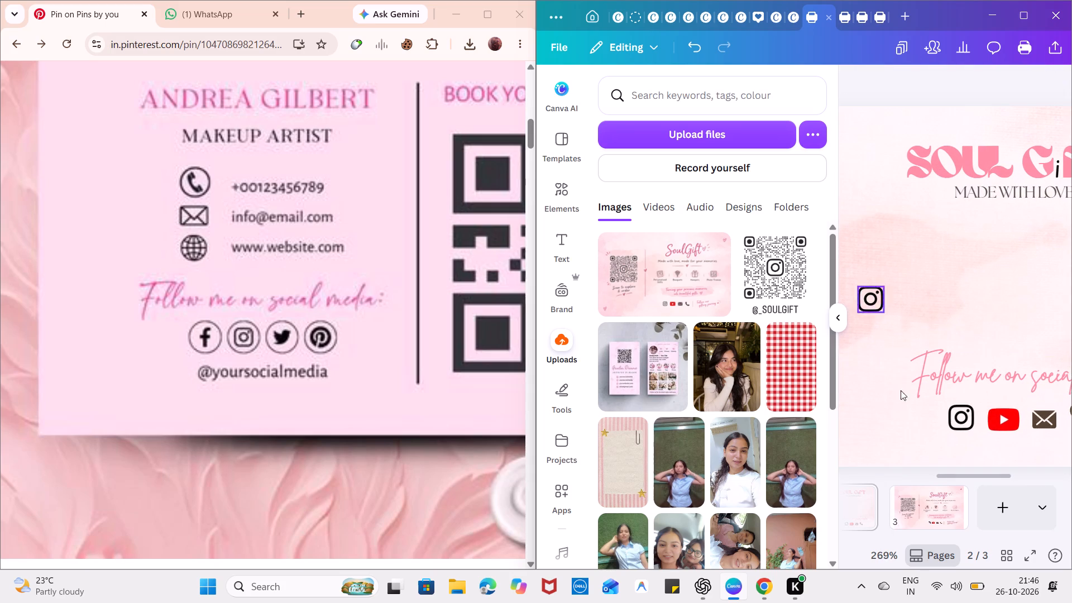
Move the large pink background image on page 3 aside, clear of the icons and text.
click(920, 507)
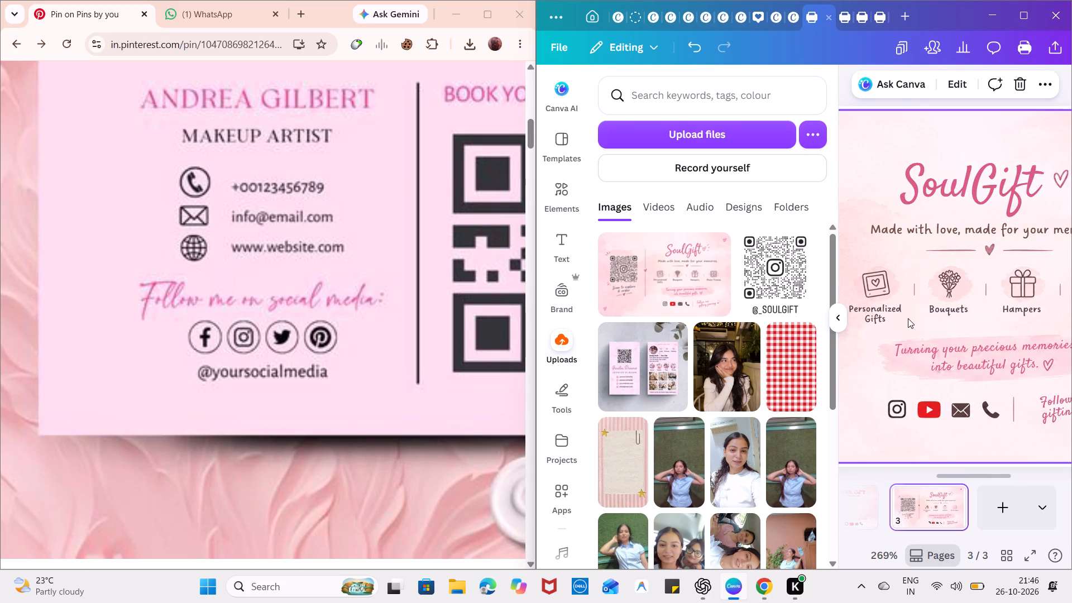
drag(908, 318, 910, 341)
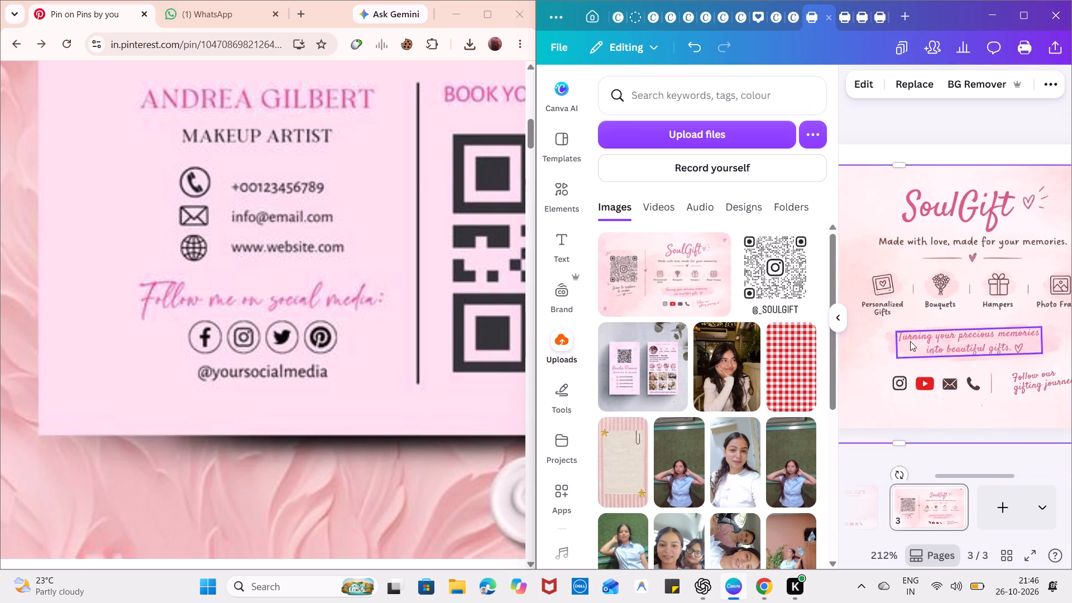
drag(1050, 291, 984, 273)
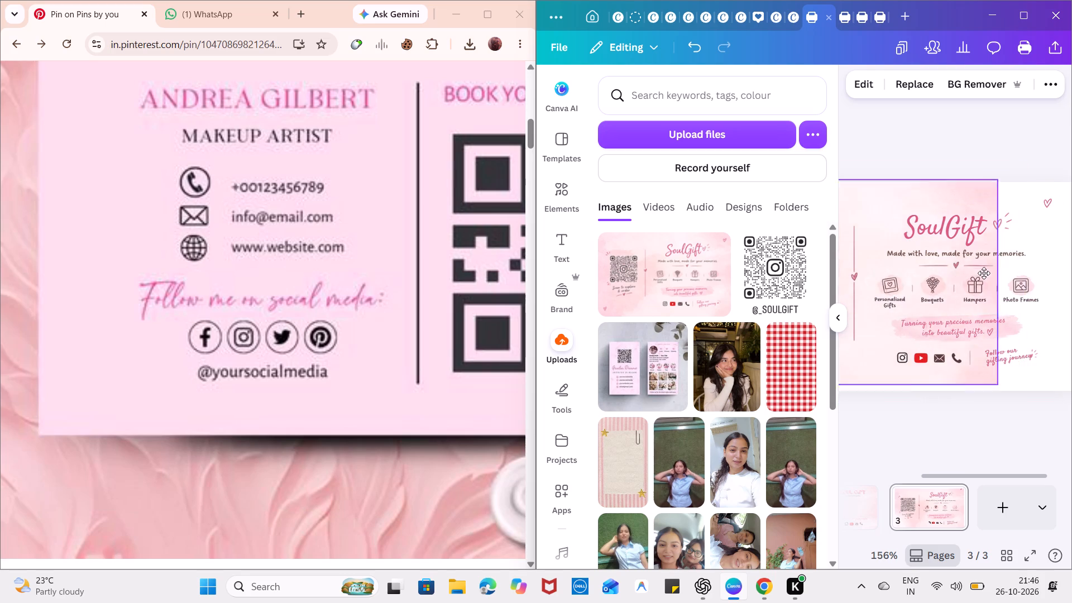
drag(984, 273, 795, 329)
Copy the row of four labelled product icons with their separators from page 3 to the card back, below the MADE WITH LOVE tagline.
drag(872, 310, 1029, 269)
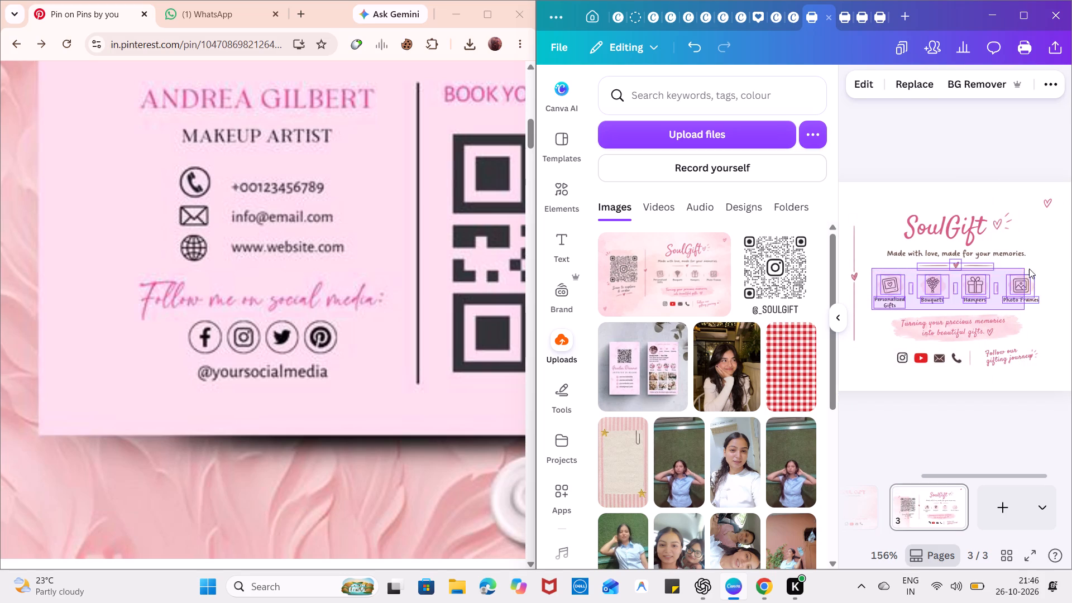
drag(1029, 269, 1045, 271)
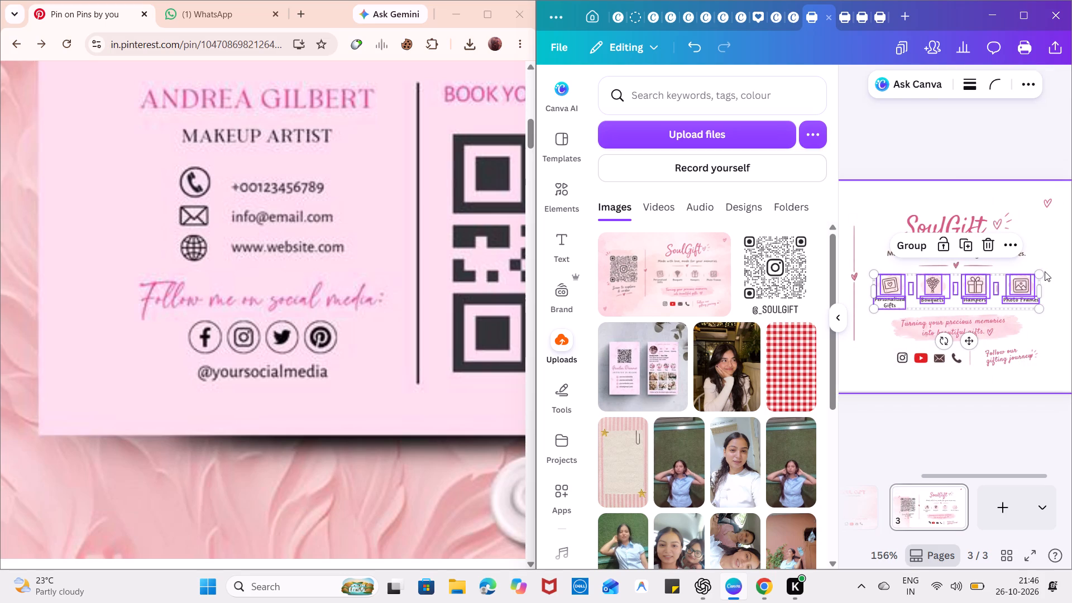
key(ctrl+c)
click(862, 496)
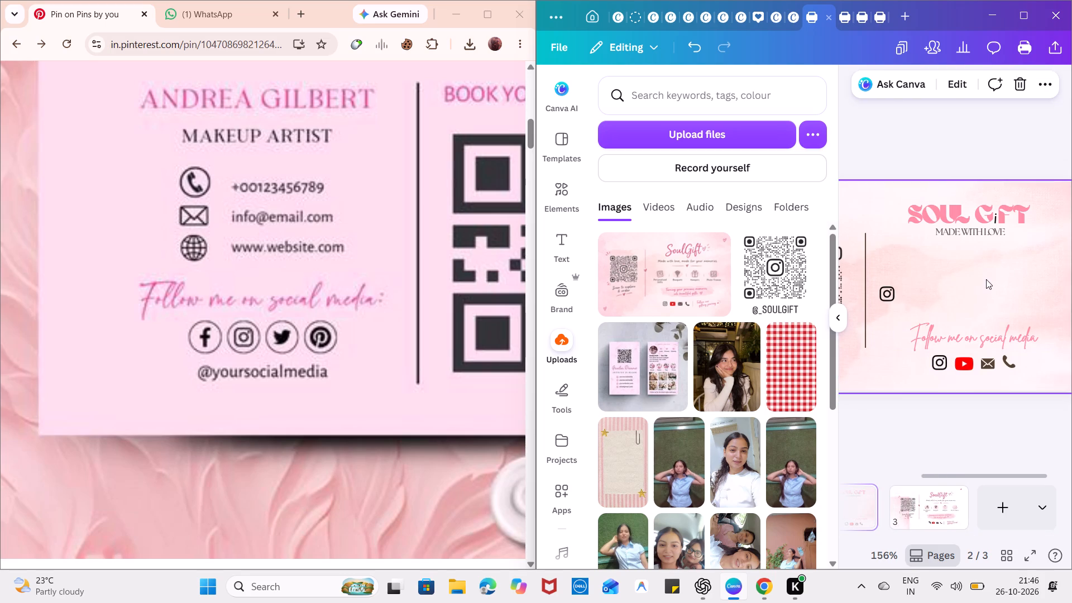
click(986, 279)
key(ctrl+v)
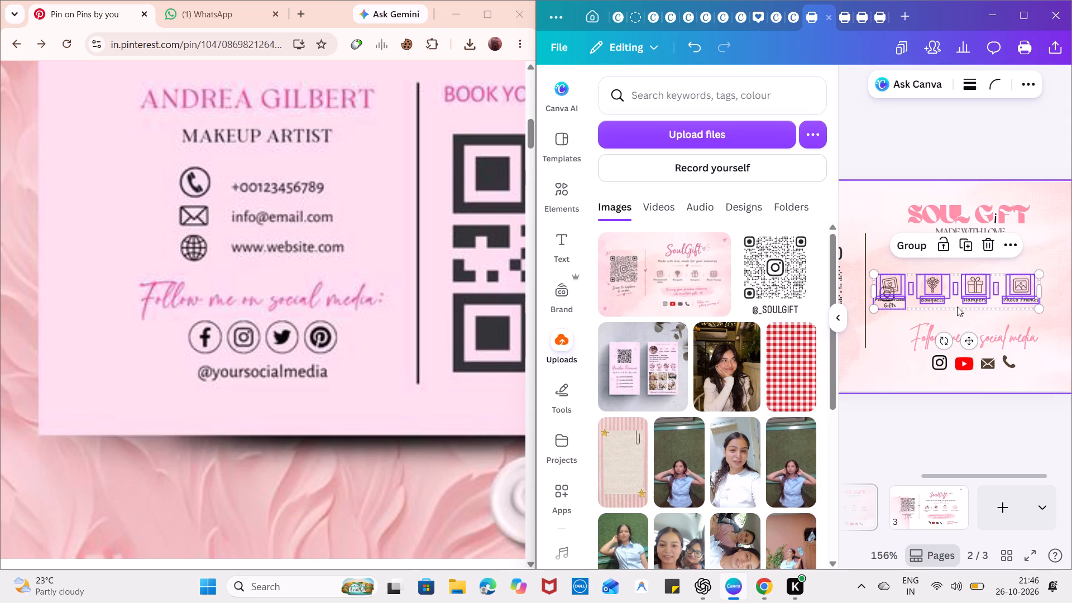
drag(952, 303, 964, 282)
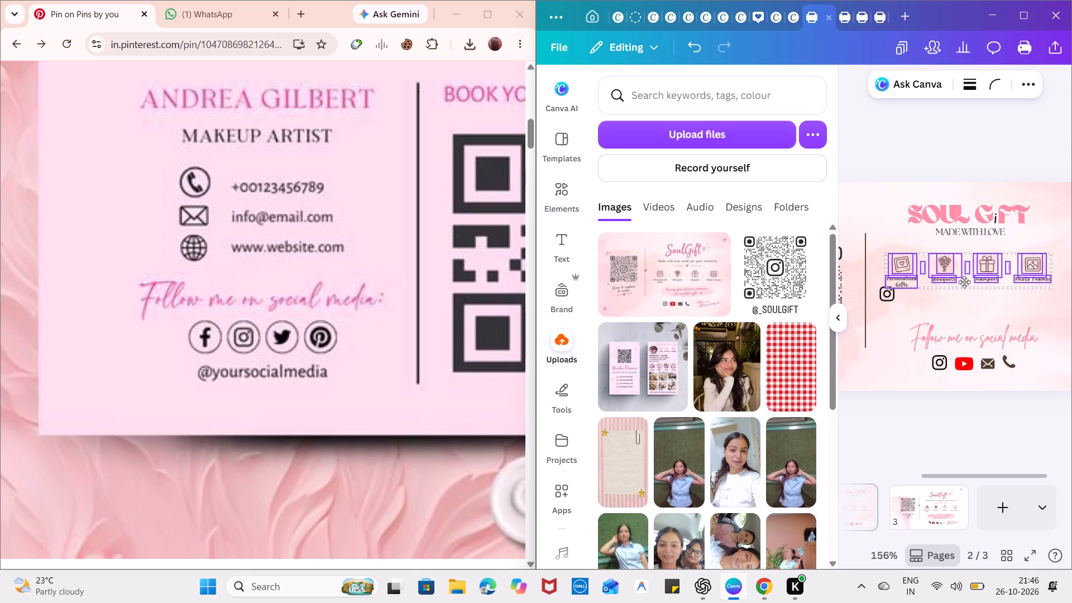
drag(964, 282, 963, 272)
Delete the small stray Instagram icon beneath the Personalized Gifts label on the card back.
click(889, 296)
key(Delete)
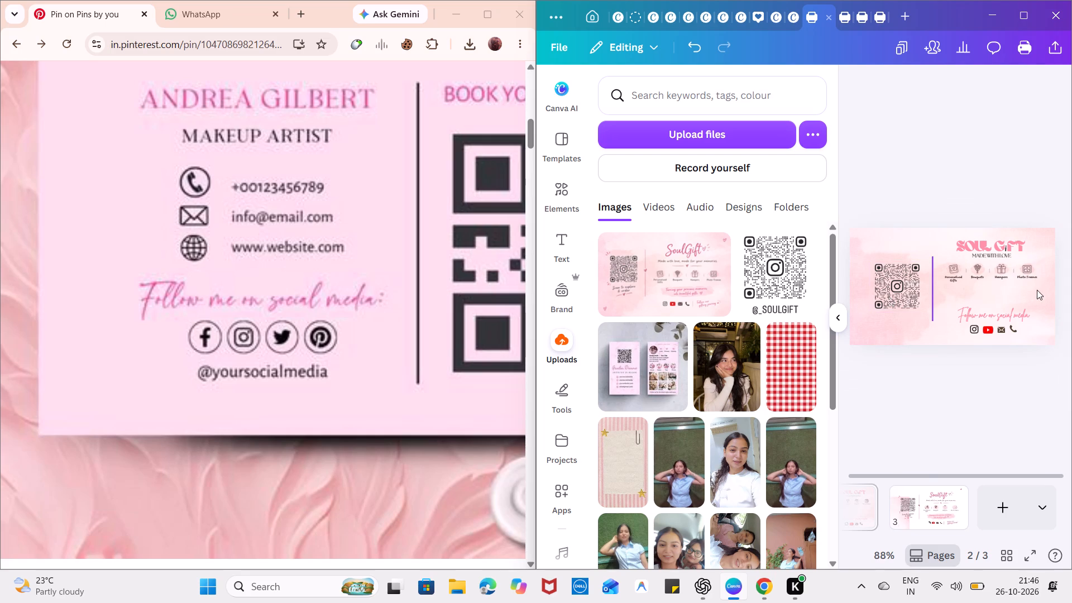
Select the whole row of product icons and labels on the card back and enlarge it slightly.
drag(1058, 257, 873, 267)
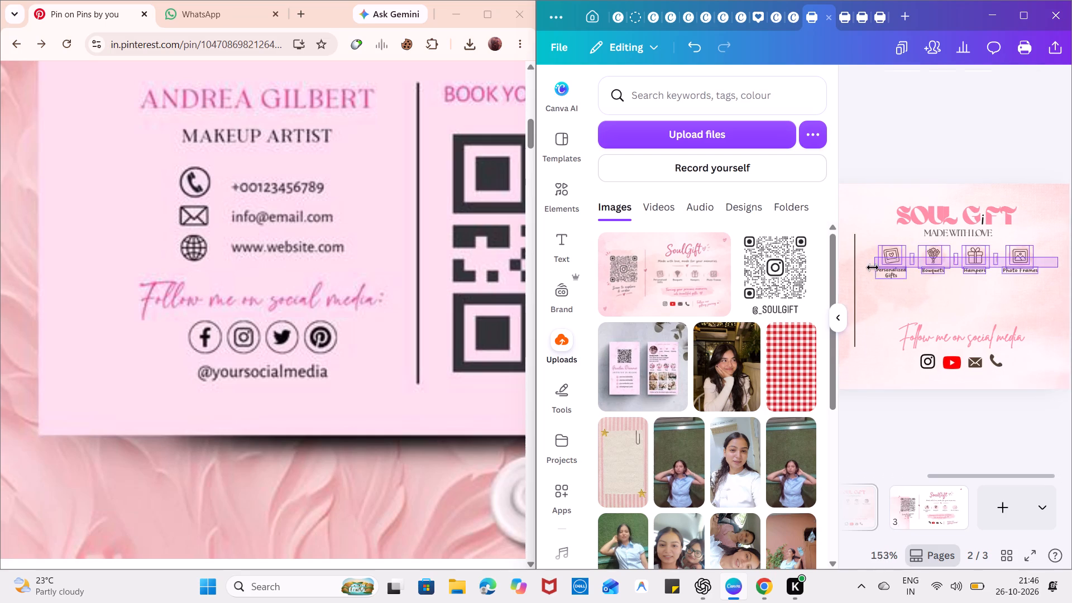
drag(1040, 281, 1059, 291)
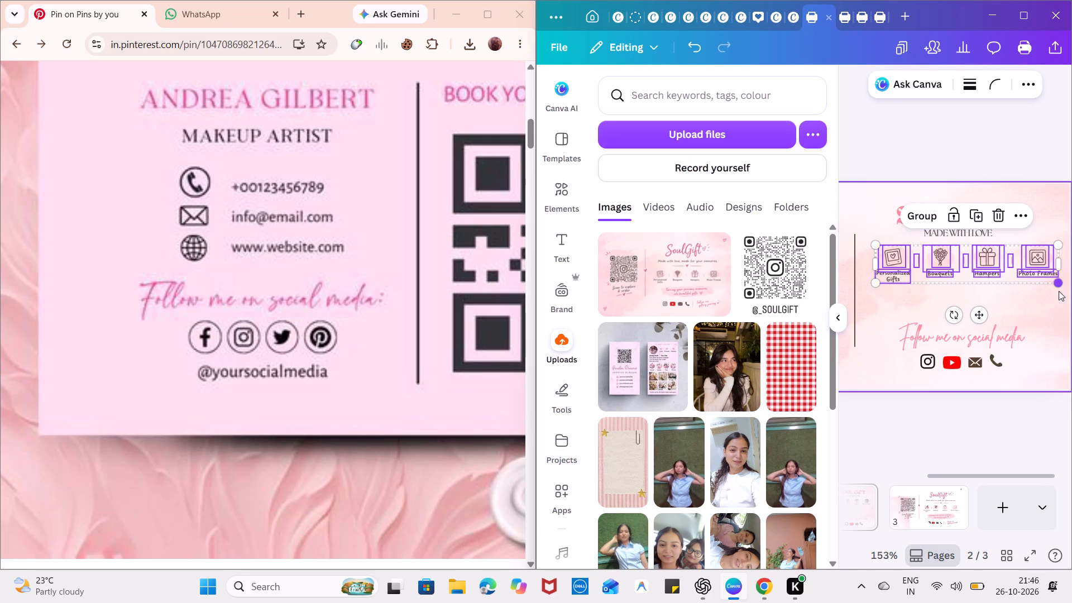
drag(1058, 285, 1051, 283)
click(1017, 423)
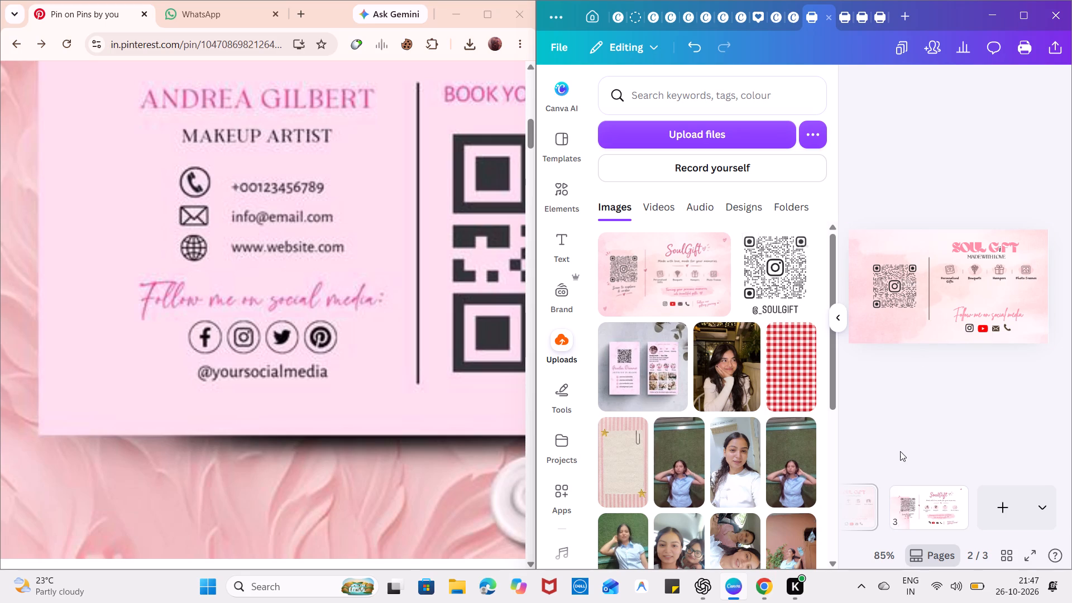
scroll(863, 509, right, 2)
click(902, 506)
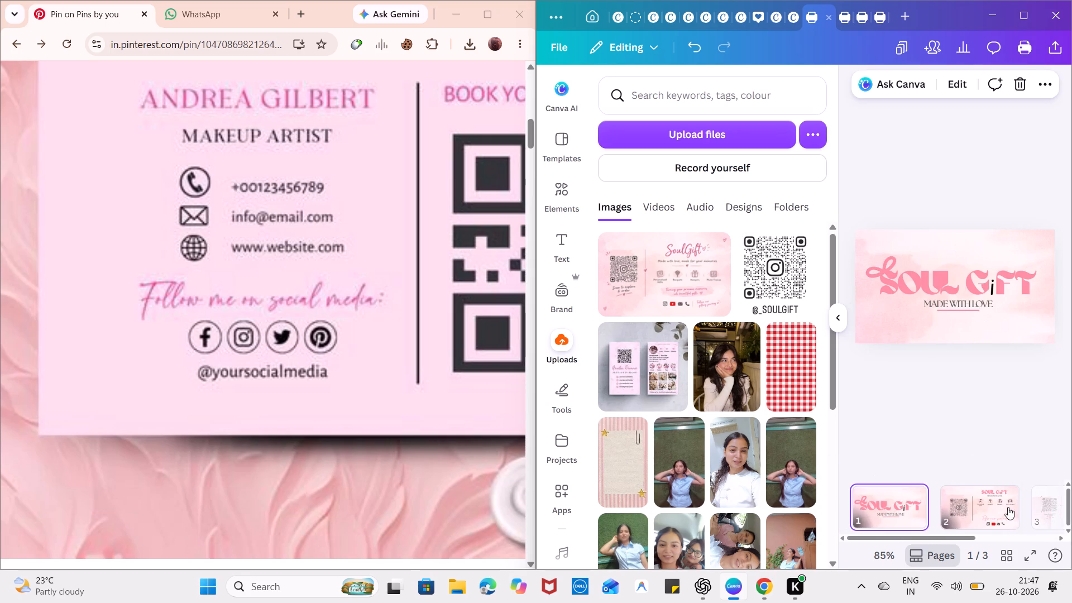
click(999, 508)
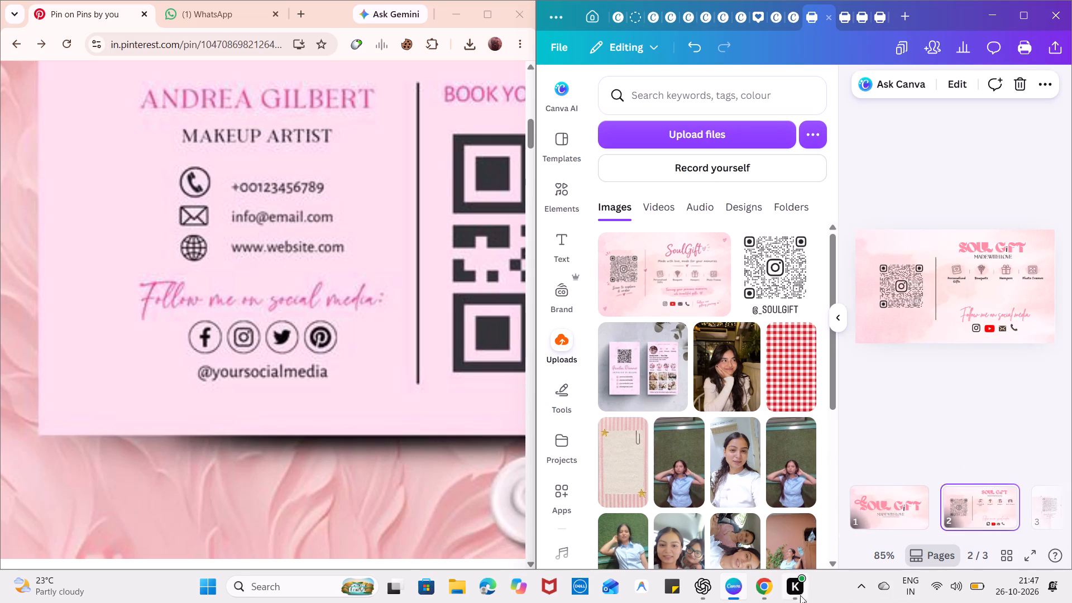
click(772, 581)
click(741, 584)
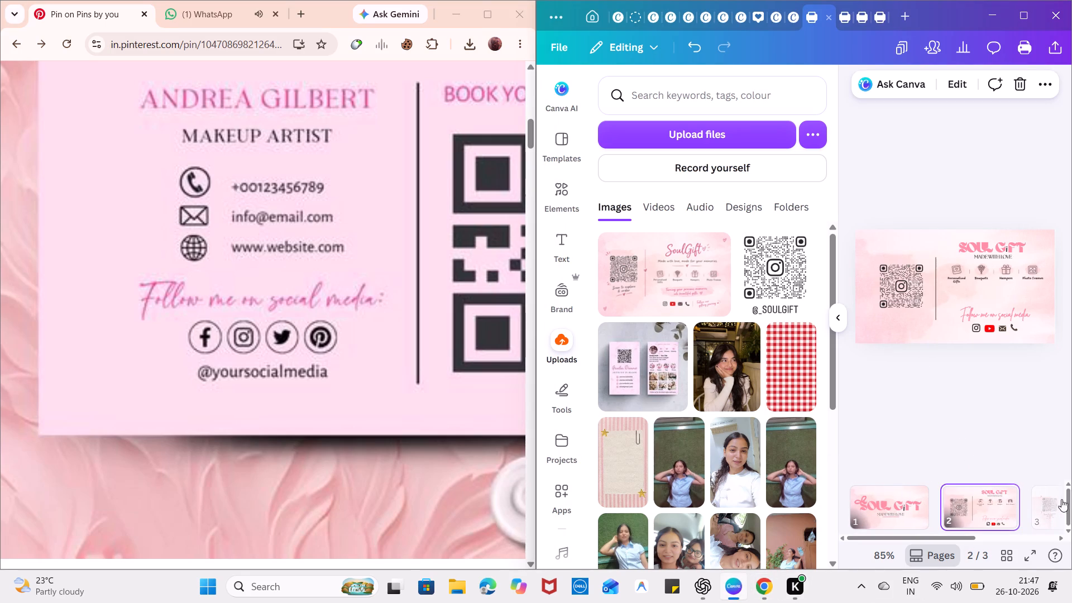
Copy the heart divider from page 3 to page 1 and shift the pink line under the MADE WITH LOVE tagline down.
click(1041, 511)
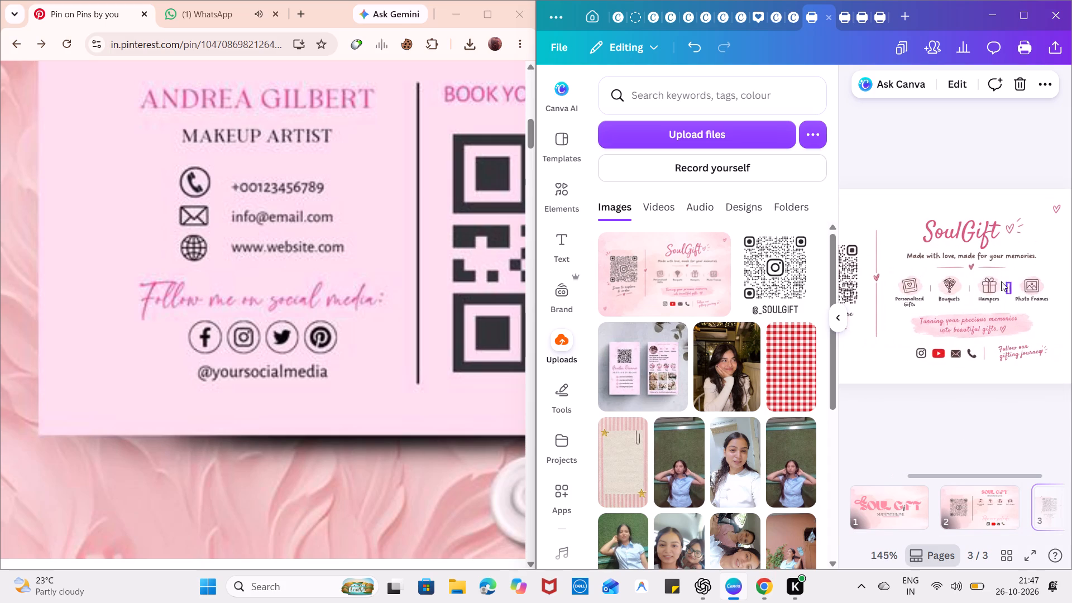
click(973, 271)
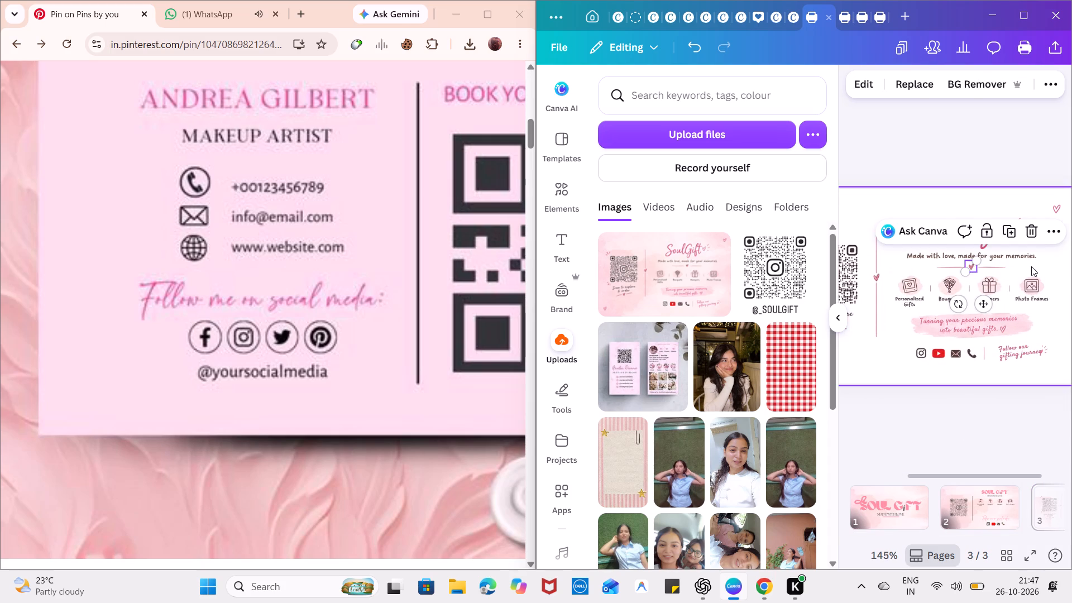
click(1031, 266)
click(997, 267)
key(ctrl+c)
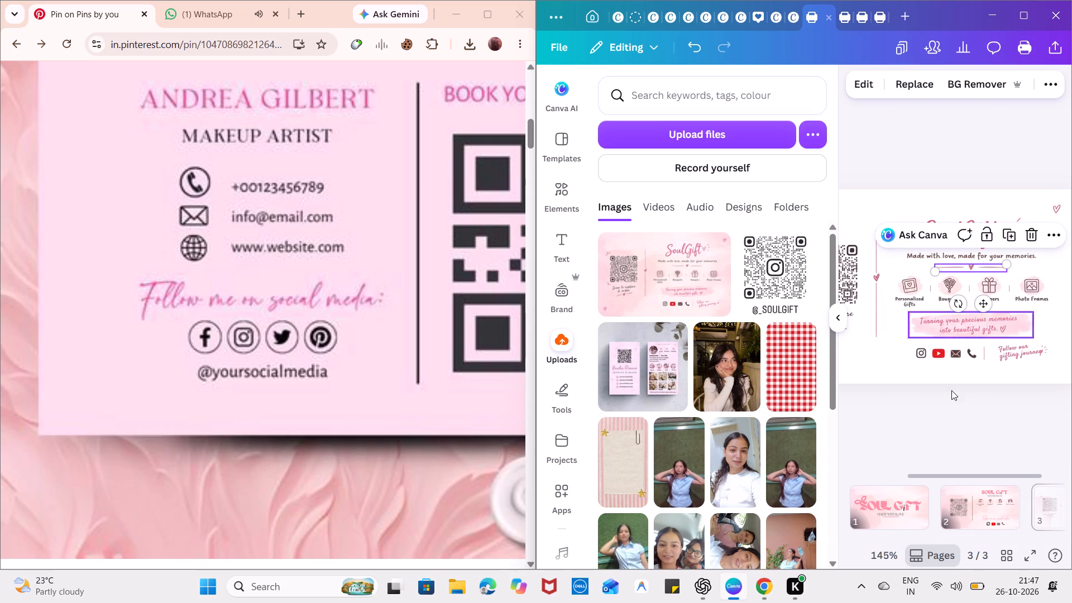
click(895, 516)
click(930, 322)
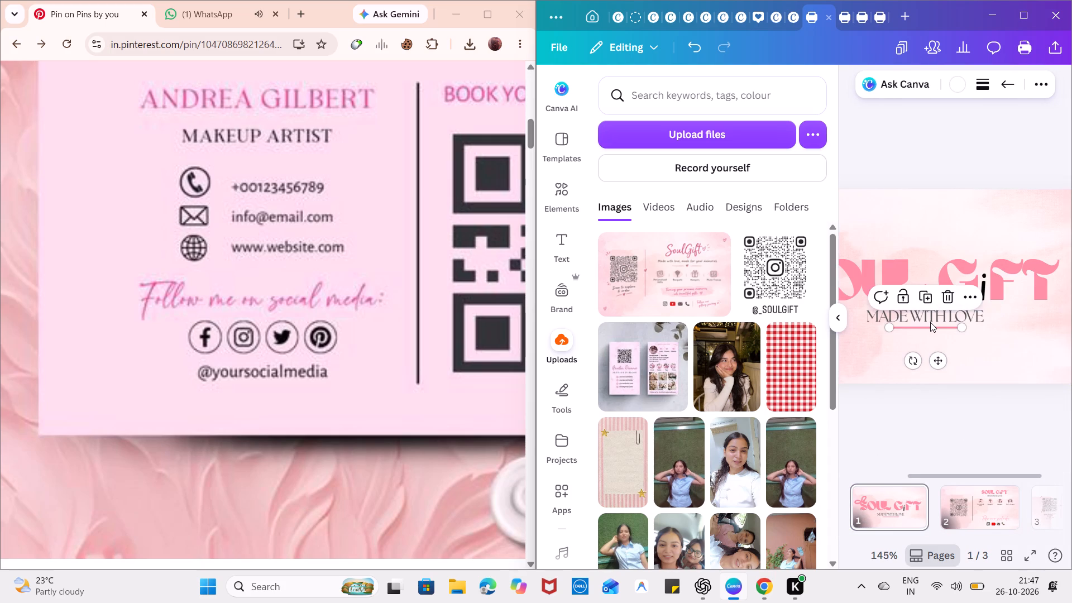
key(ctrl+v)
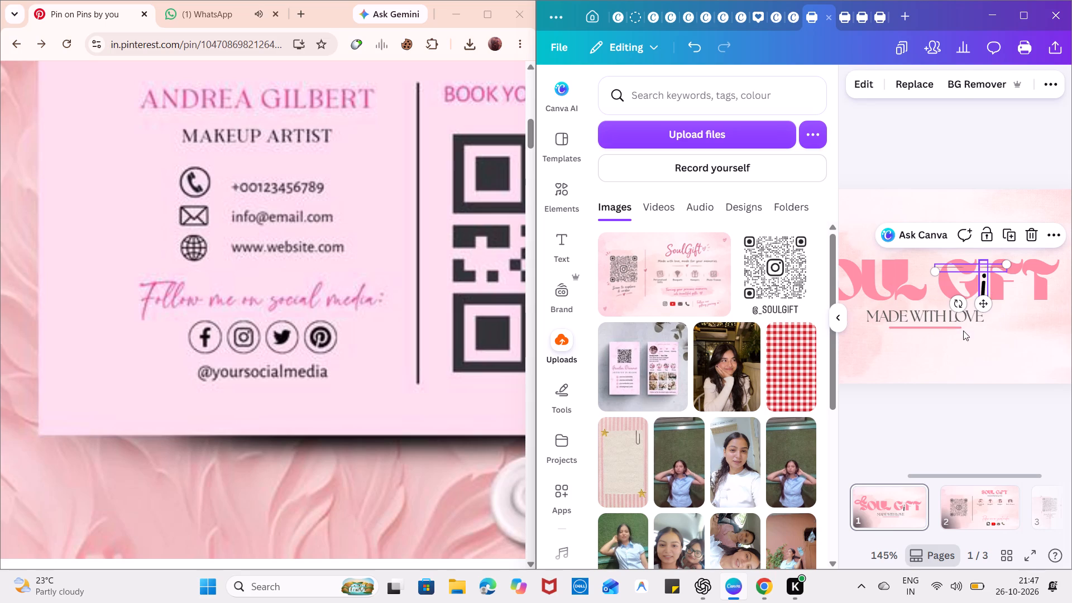
drag(954, 328, 958, 348)
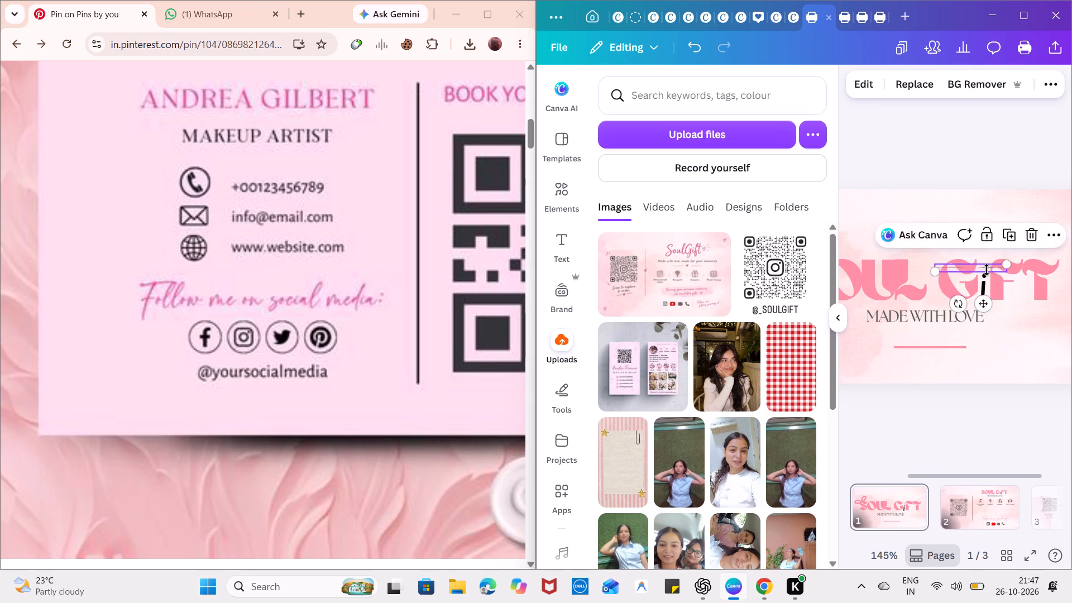
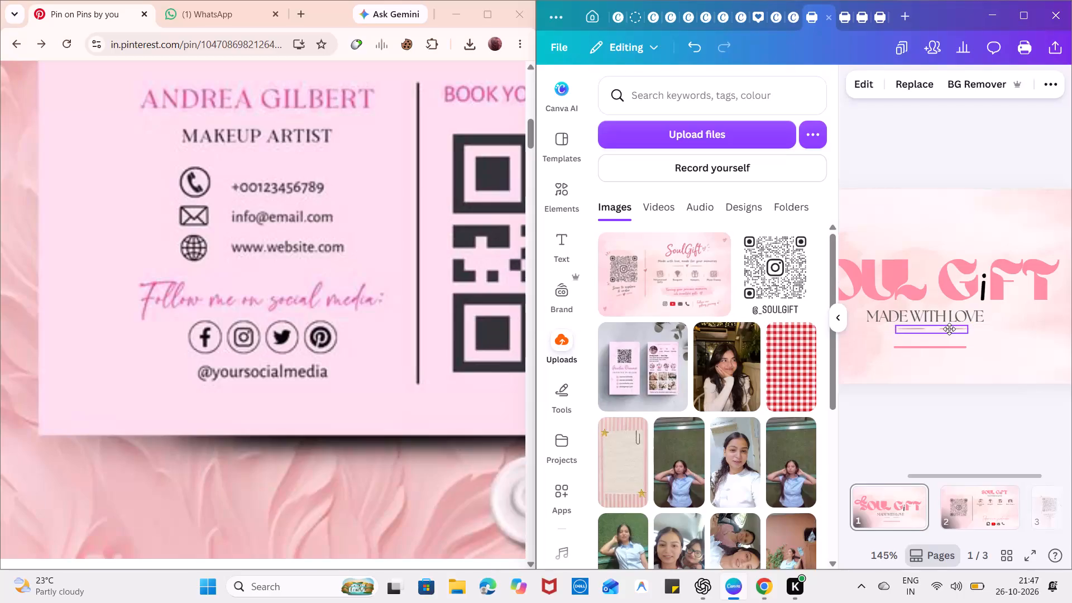
Copy the small heart from page 3 to page 1 and place it in the gap of the divider under MADE WITH LOVE.
click(988, 511)
click(1044, 508)
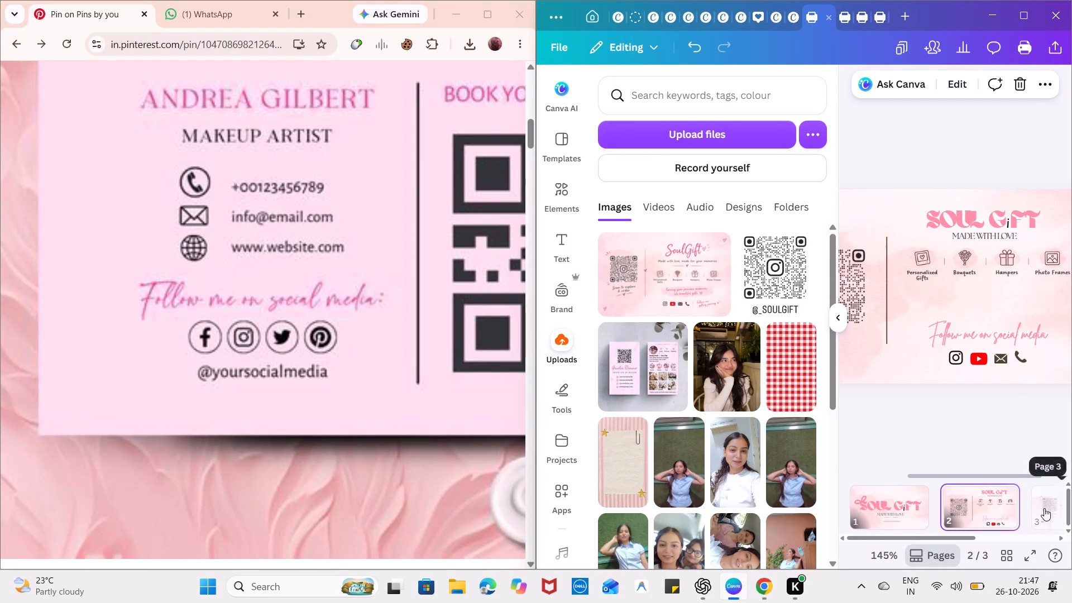
click(970, 266)
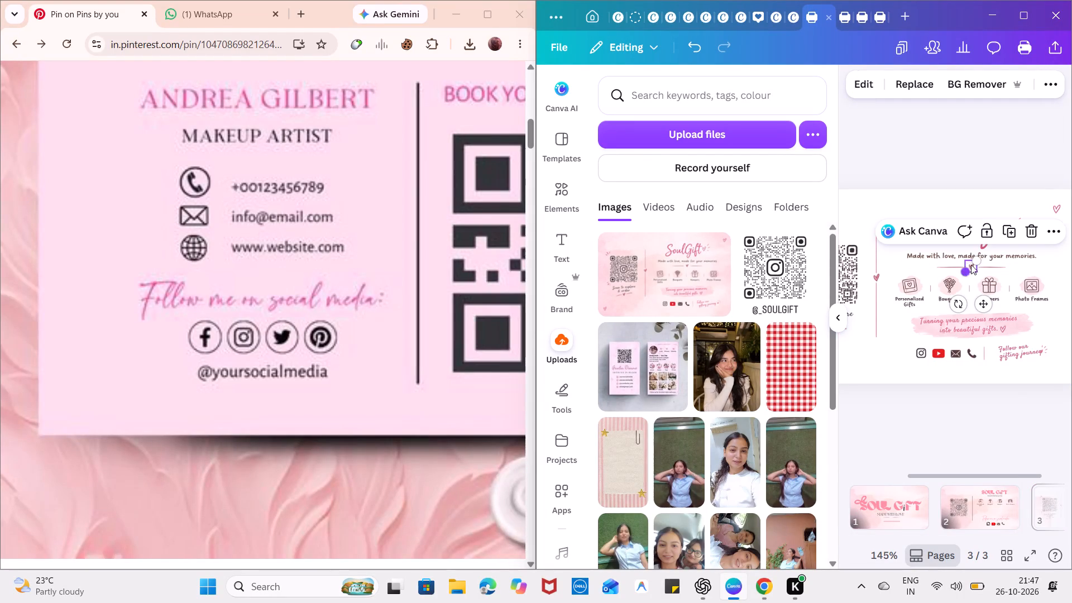
key(ctrl+c)
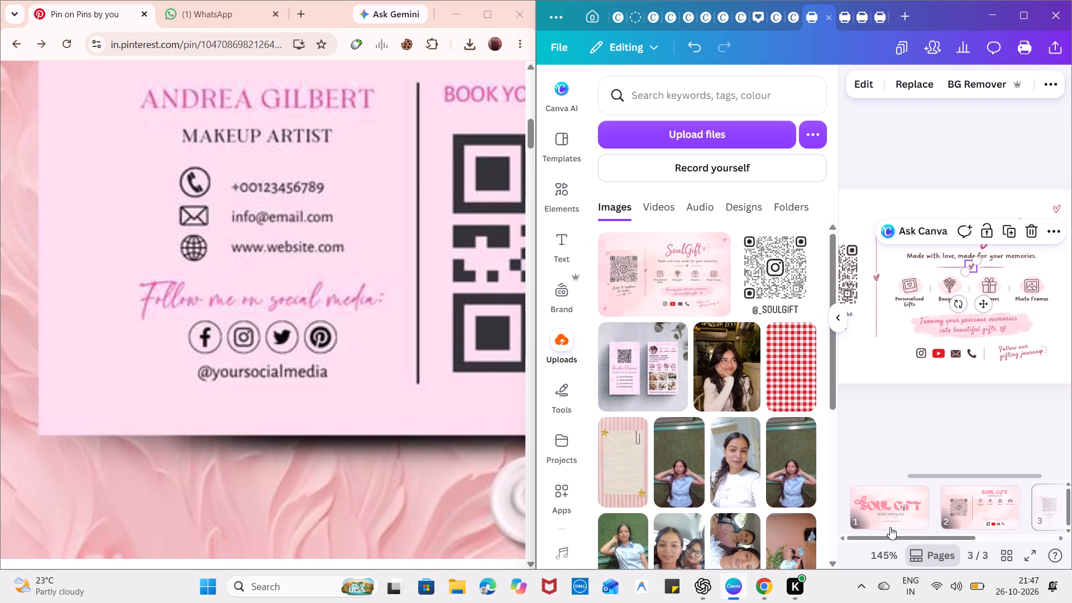
click(889, 529)
key(ctrl+v)
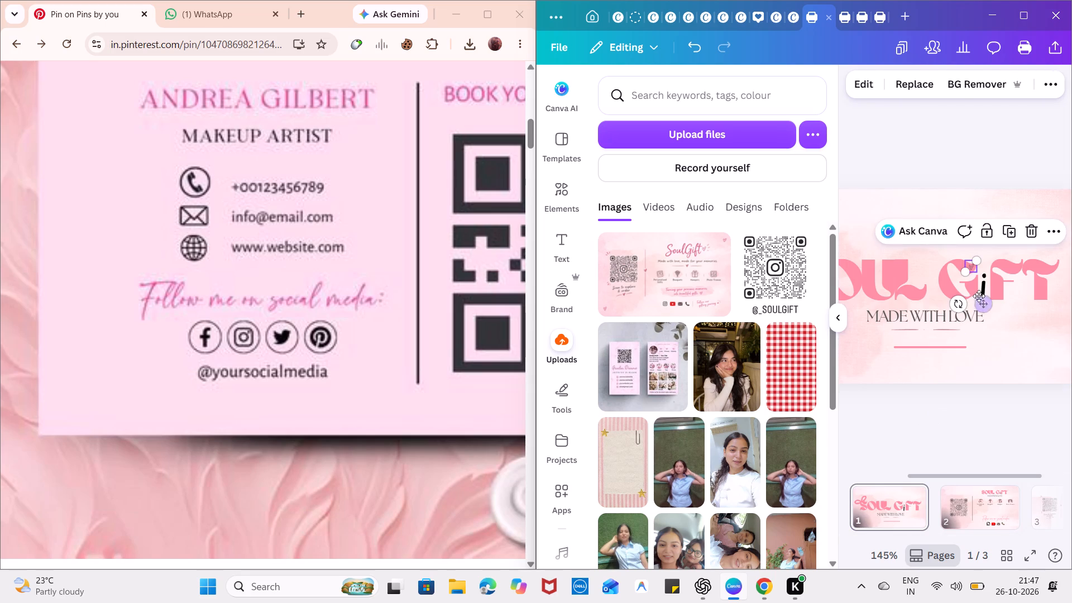
click(980, 295)
drag(985, 305, 941, 366)
Delete the pink line beneath the heart divider on page 1.
click(989, 352)
click(953, 352)
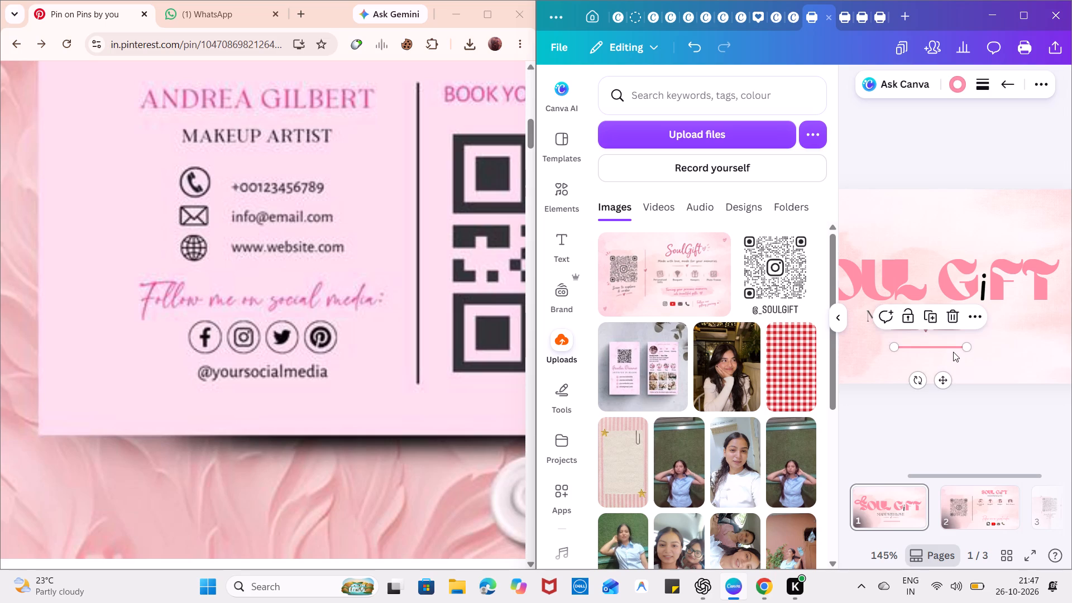
key(Delete)
Copy the complete heart divider from page 1 to the card back, centred between the MADE WITH LOVE tagline and the product icons.
drag(973, 341, 910, 332)
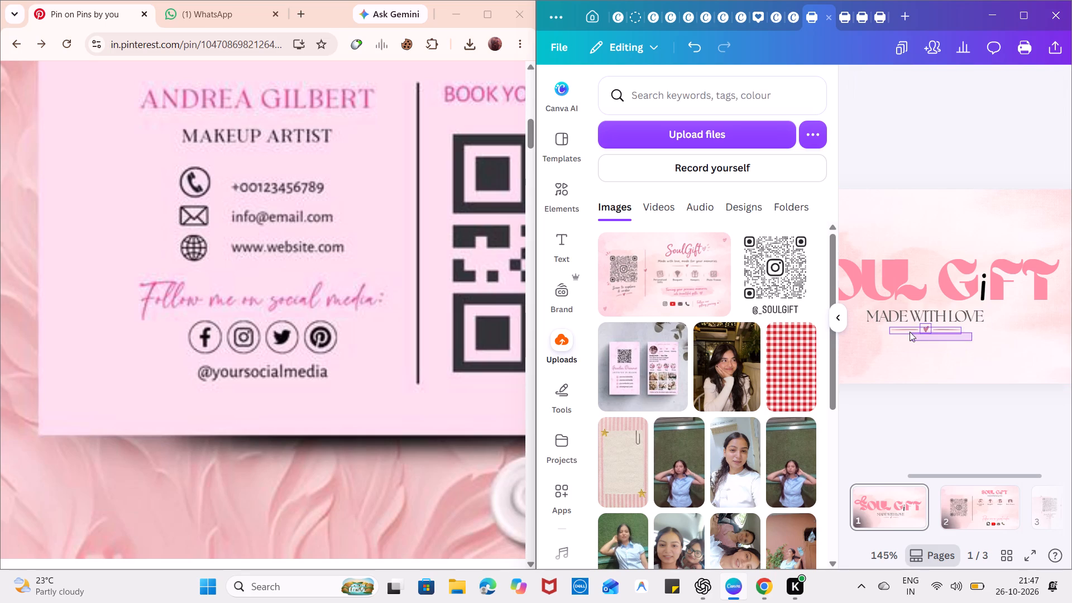
drag(910, 332, 907, 331)
key(ctrl+c)
click(999, 513)
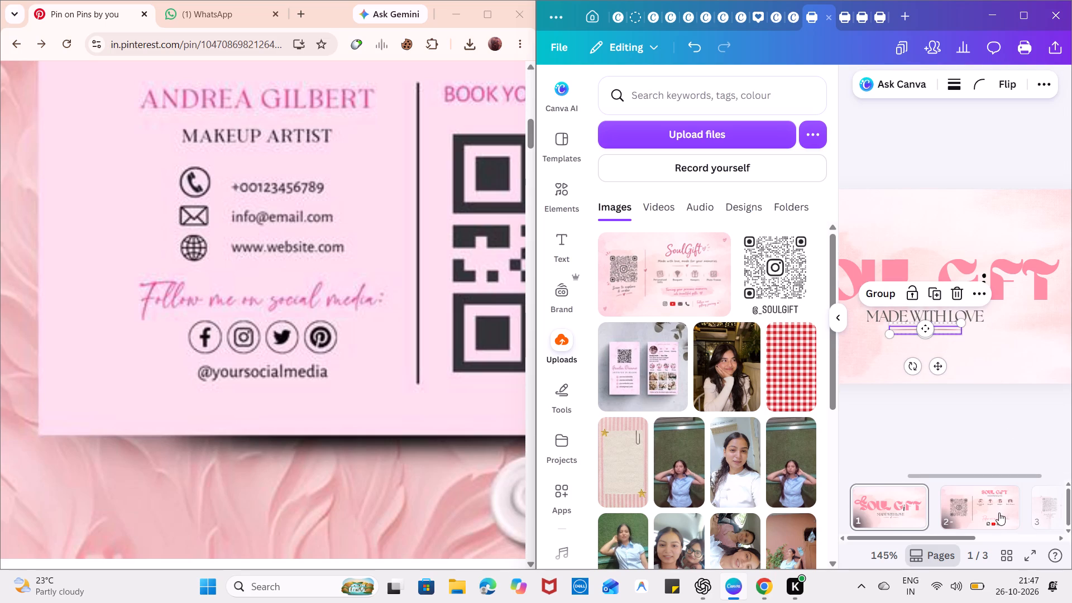
key(ctrl+v)
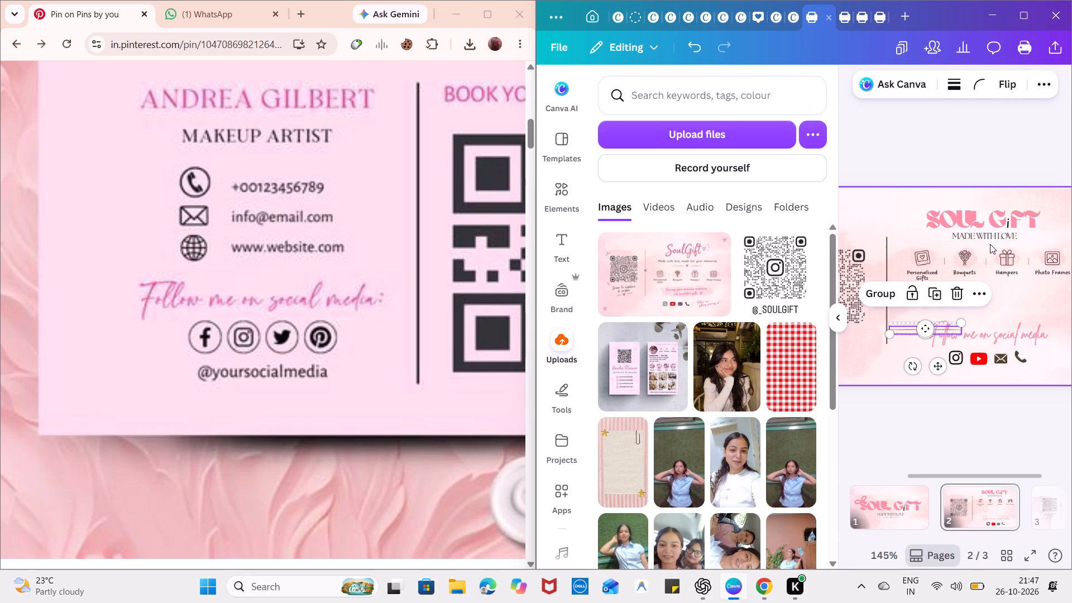
drag(940, 361, 1003, 264)
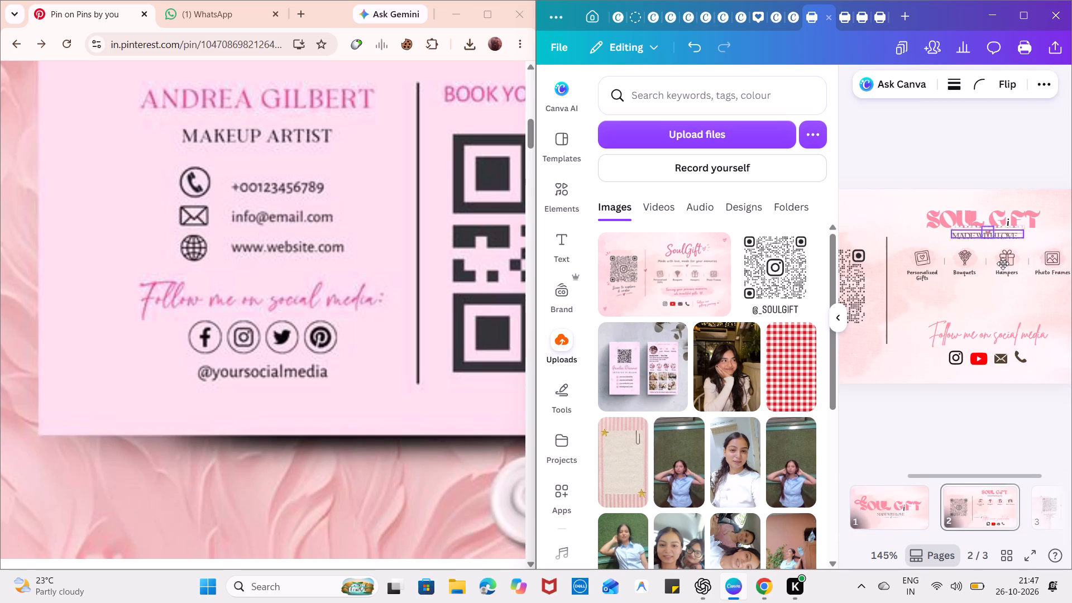
drag(1003, 264, 1001, 278)
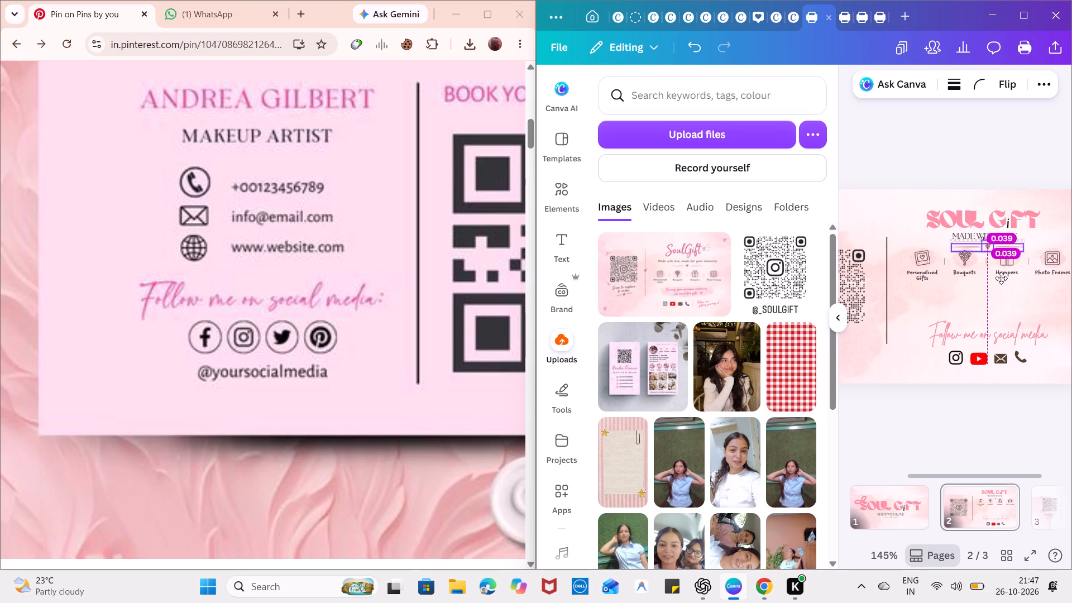
drag(1001, 278, 997, 274)
click(1013, 302)
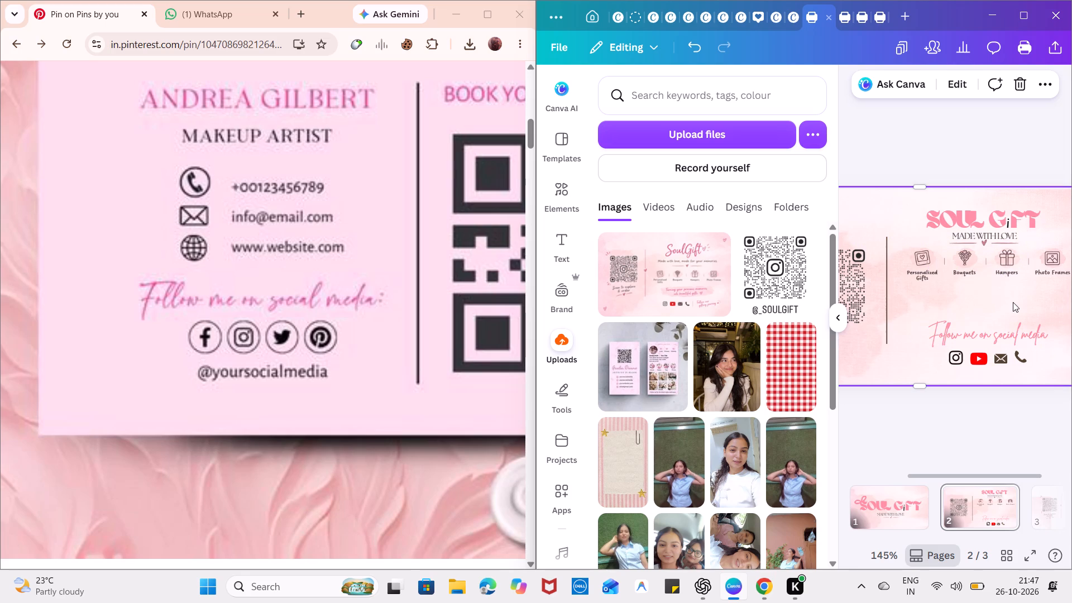
scroll(1013, 302, left, 1)
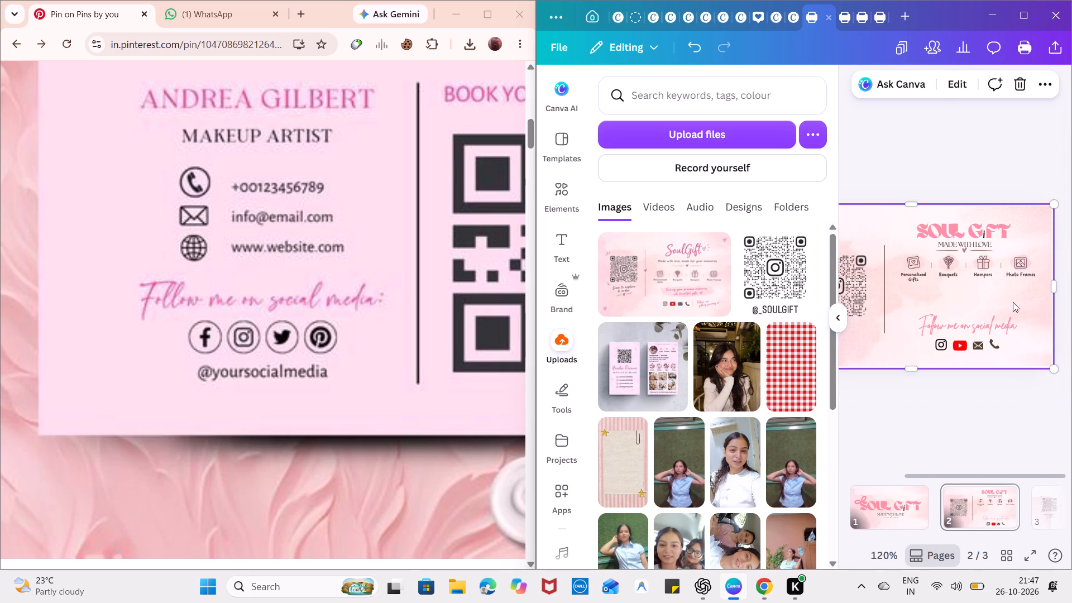
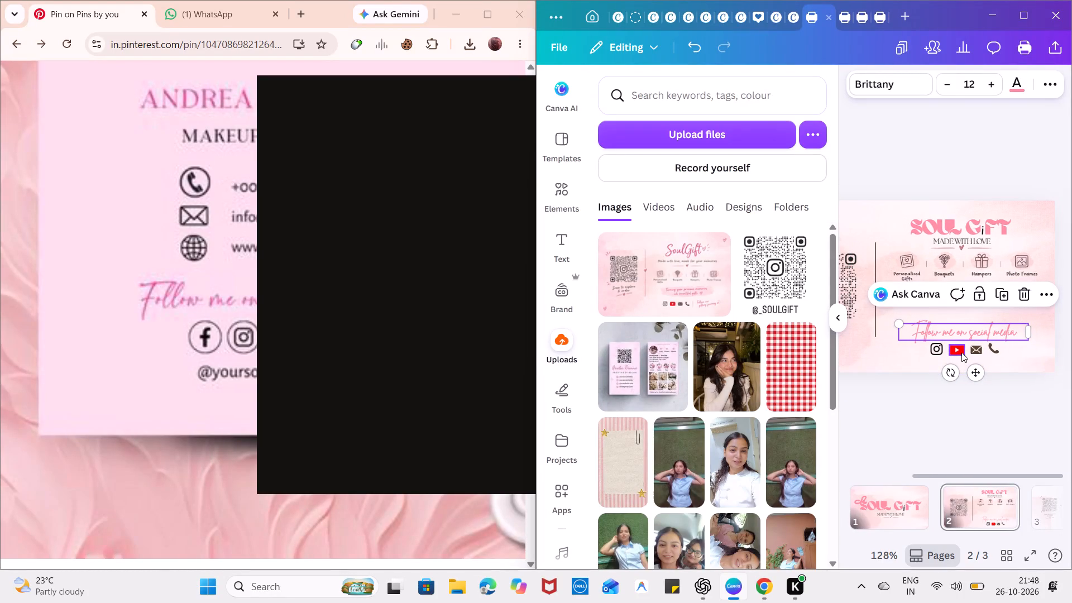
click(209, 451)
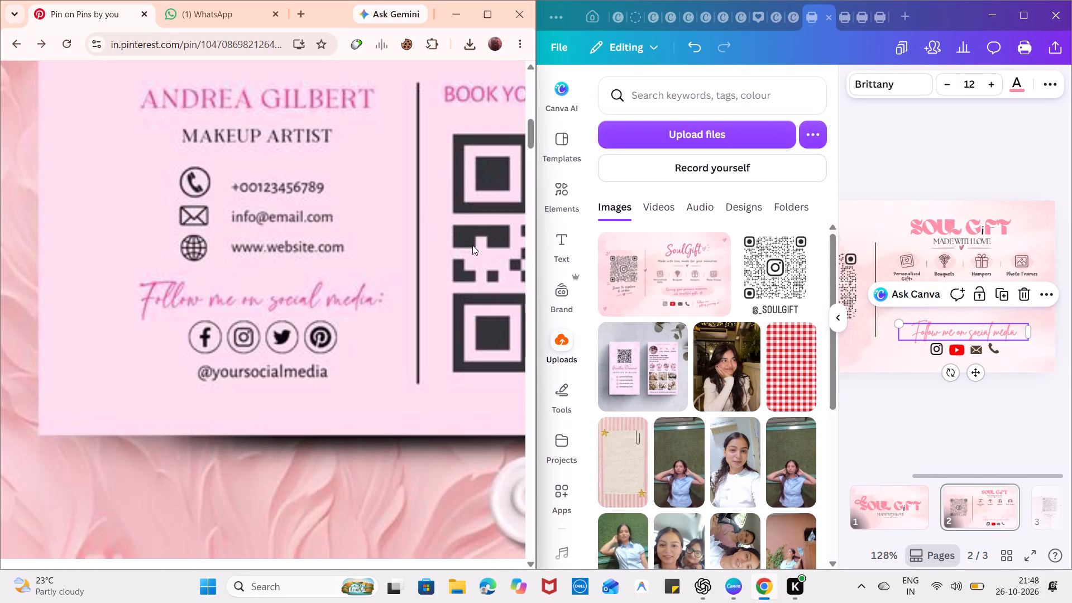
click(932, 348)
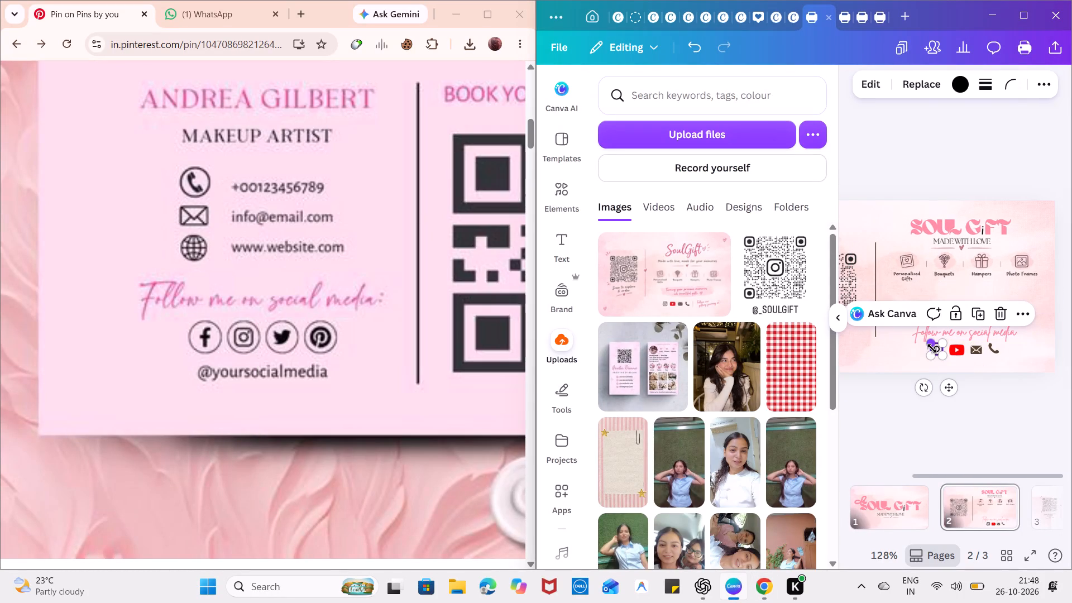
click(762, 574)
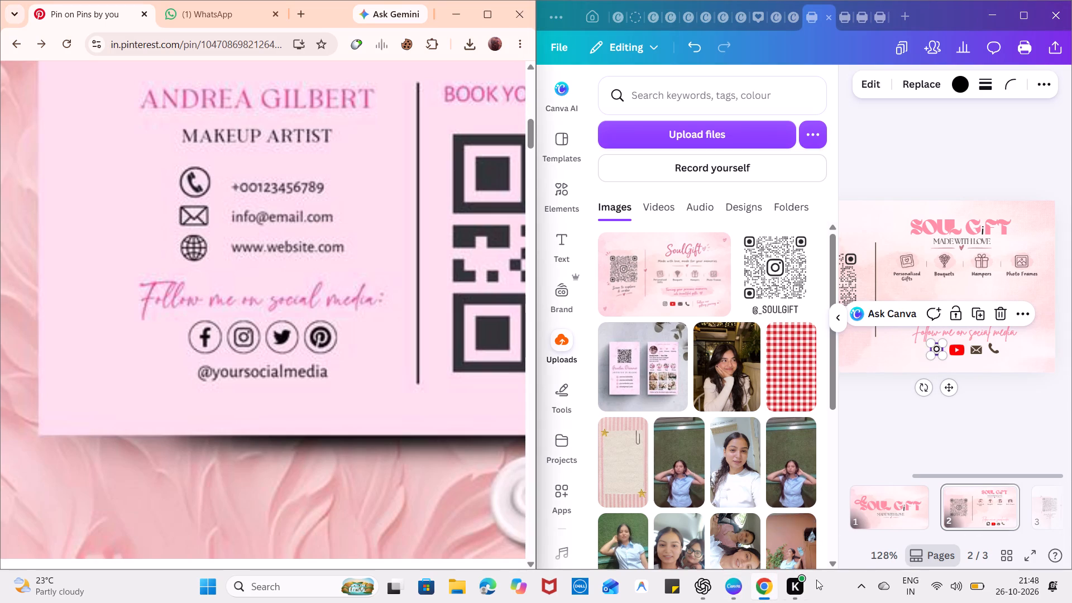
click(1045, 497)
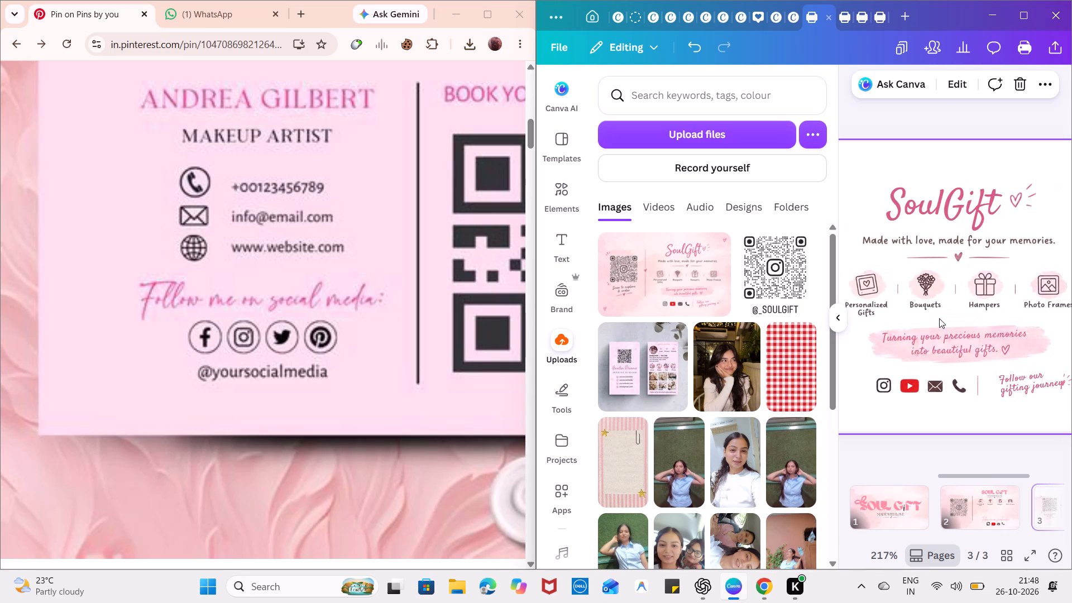
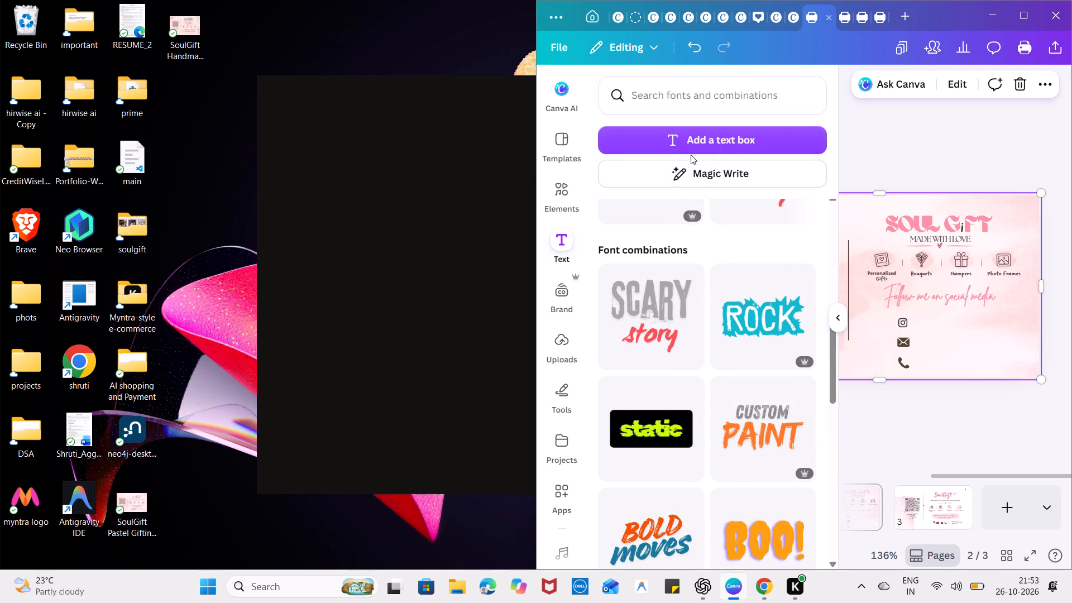
click(691, 138)
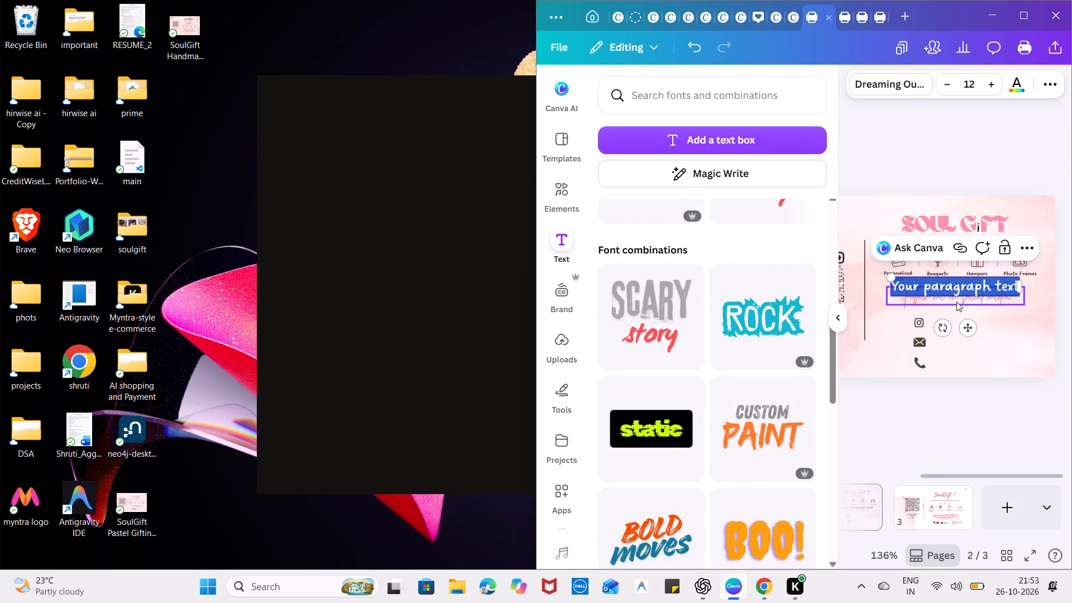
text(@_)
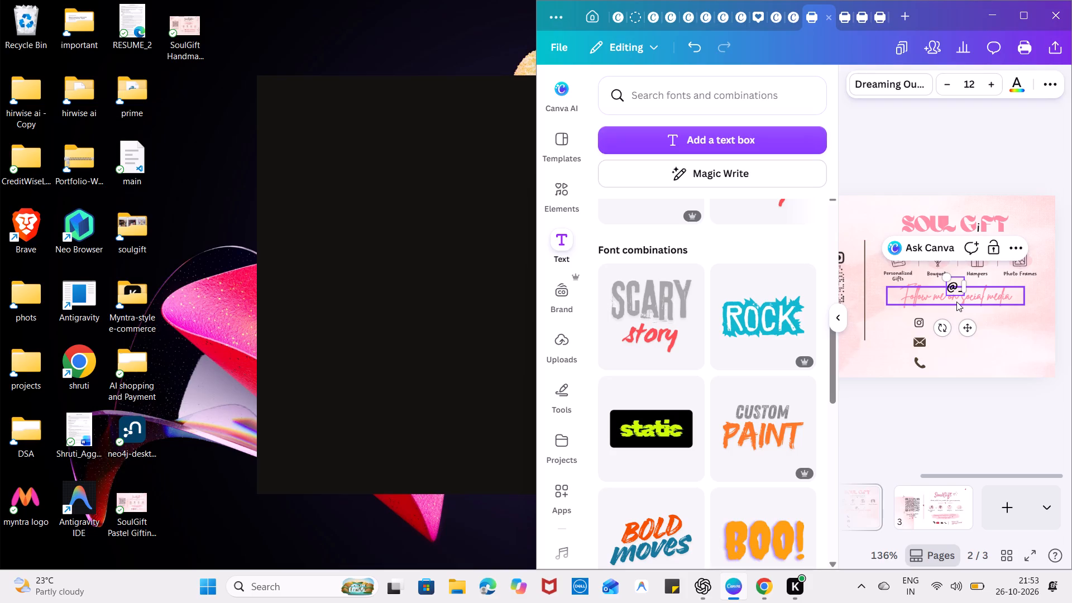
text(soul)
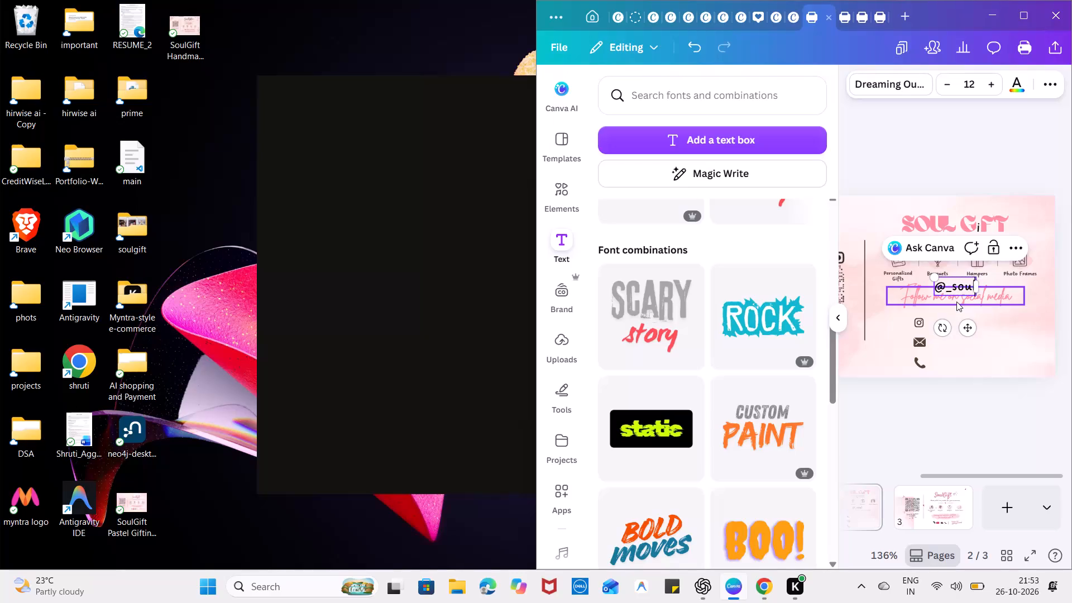
text(gift)
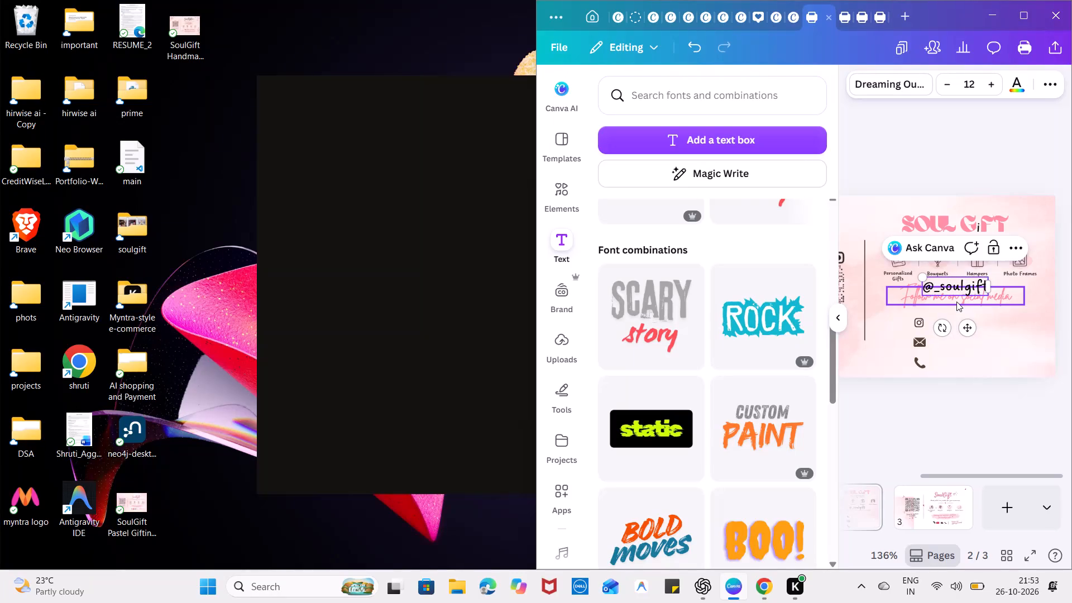
drag(971, 326, 977, 360)
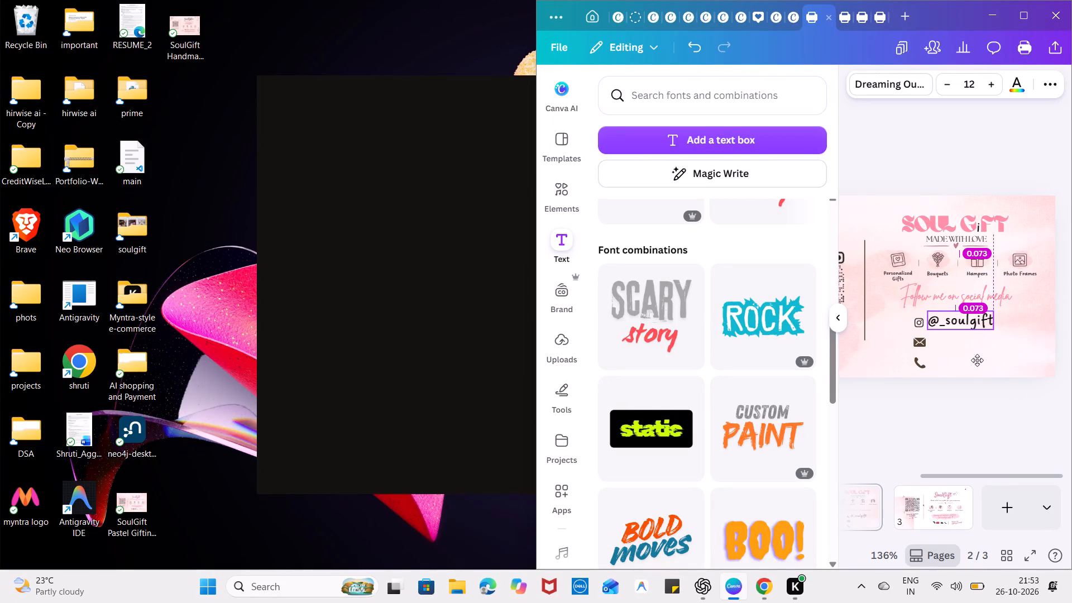
drag(977, 360, 979, 360)
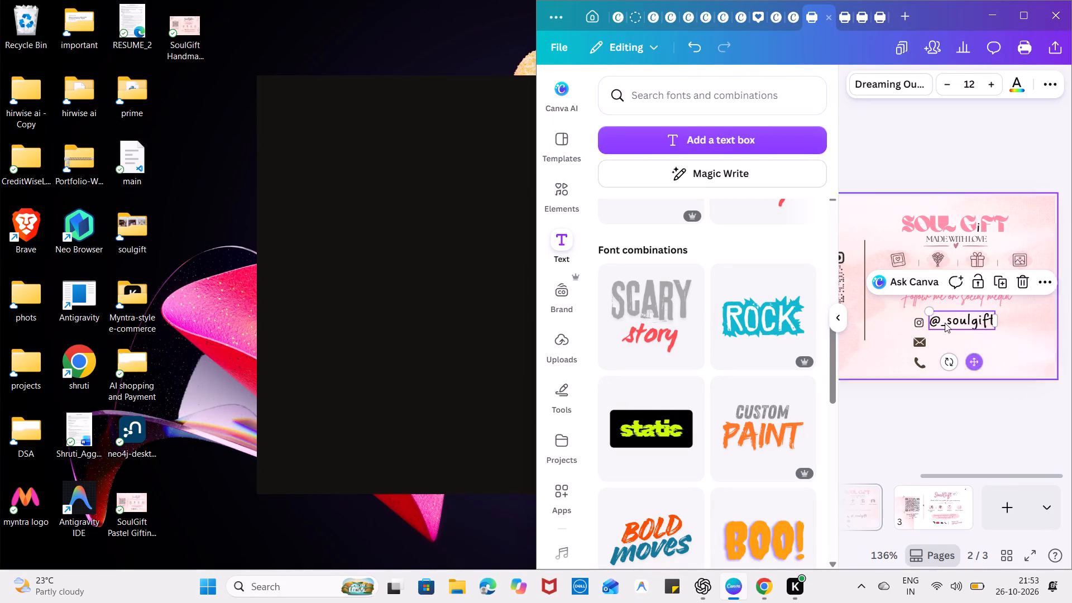
drag(934, 315, 946, 322)
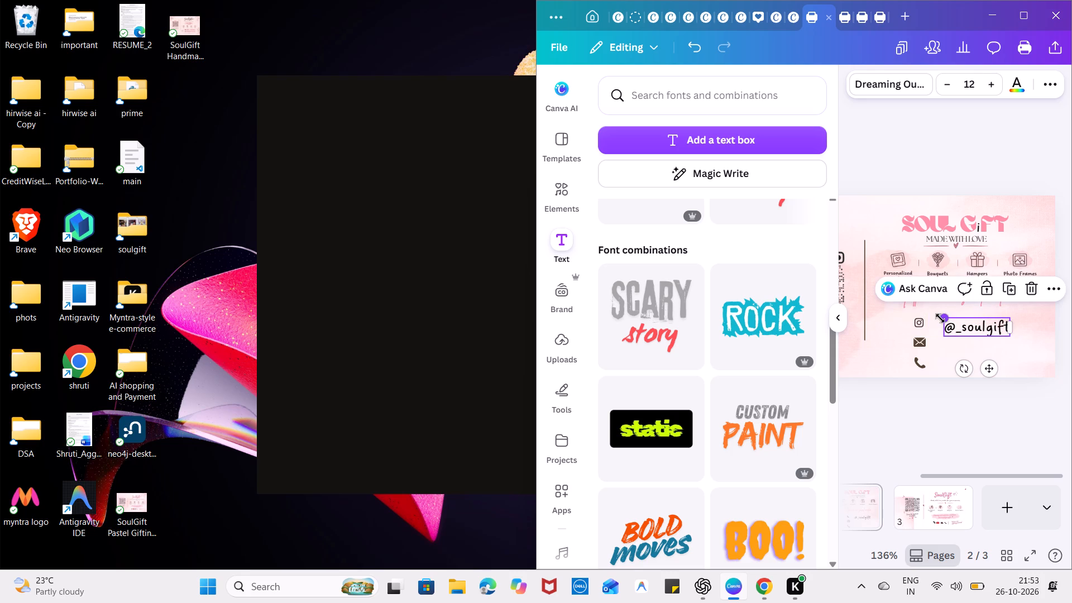
click(948, 319)
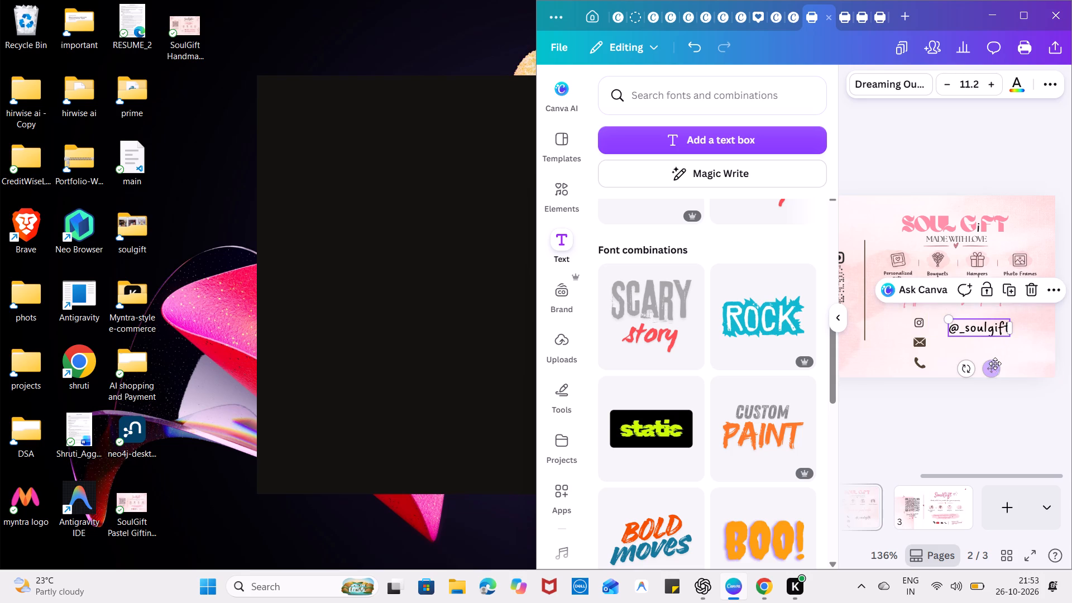
drag(995, 368, 977, 364)
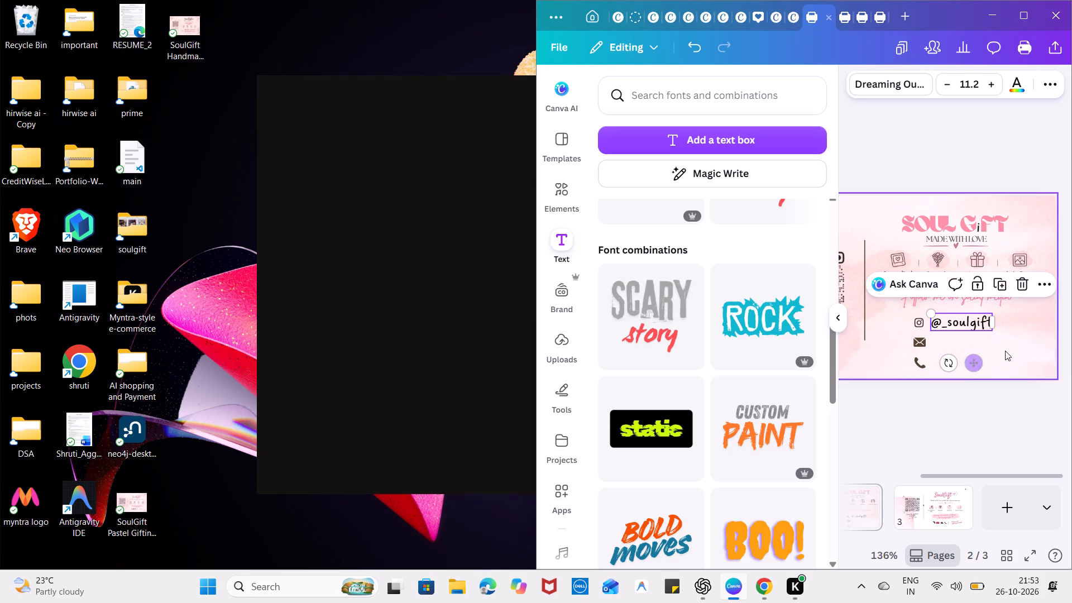
drag(930, 310, 937, 313)
click(1008, 351)
click(959, 327)
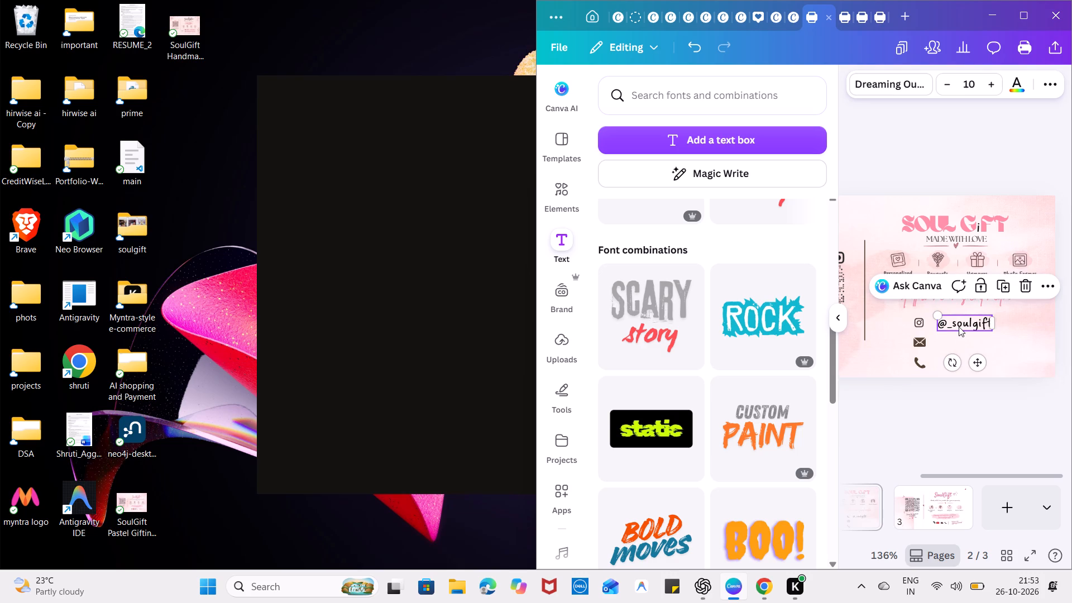
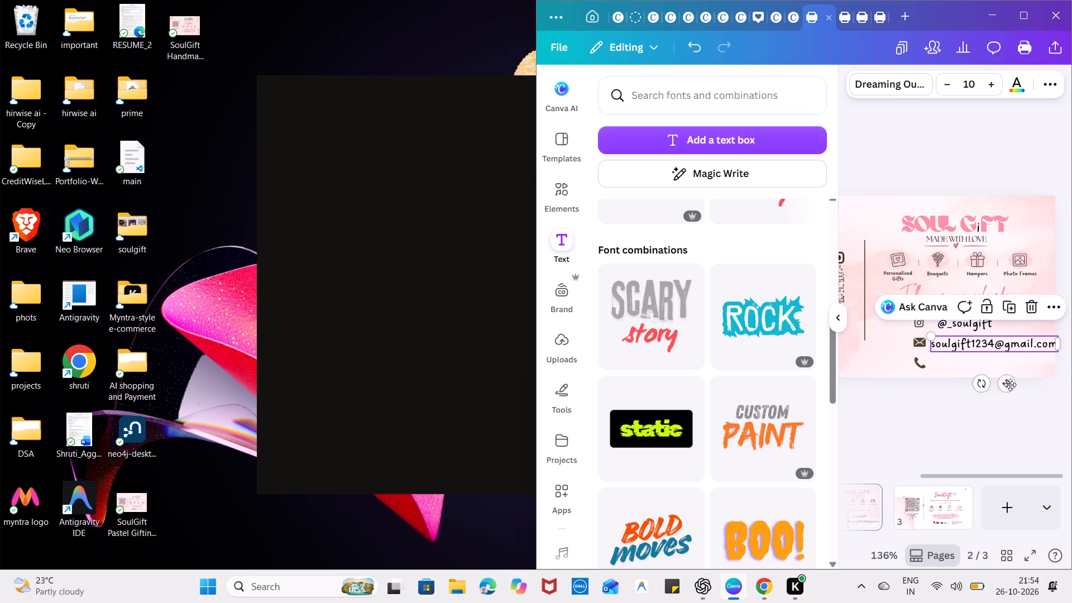
Shrink the email address text to size 9.3 and position it beside the mail icon on the card back.
drag(930, 333, 940, 335)
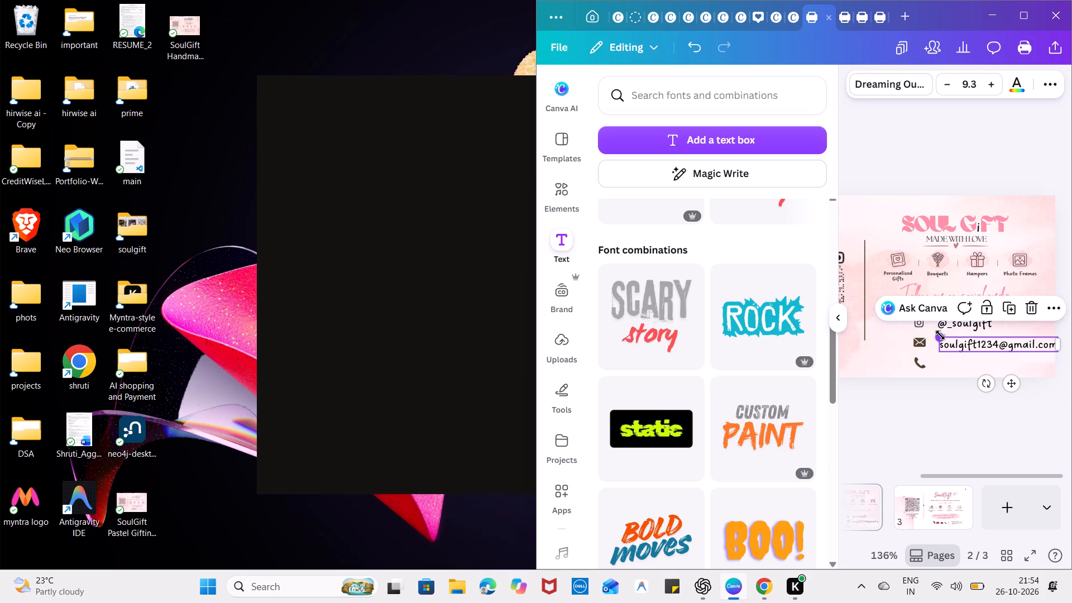
drag(1008, 382, 1001, 379)
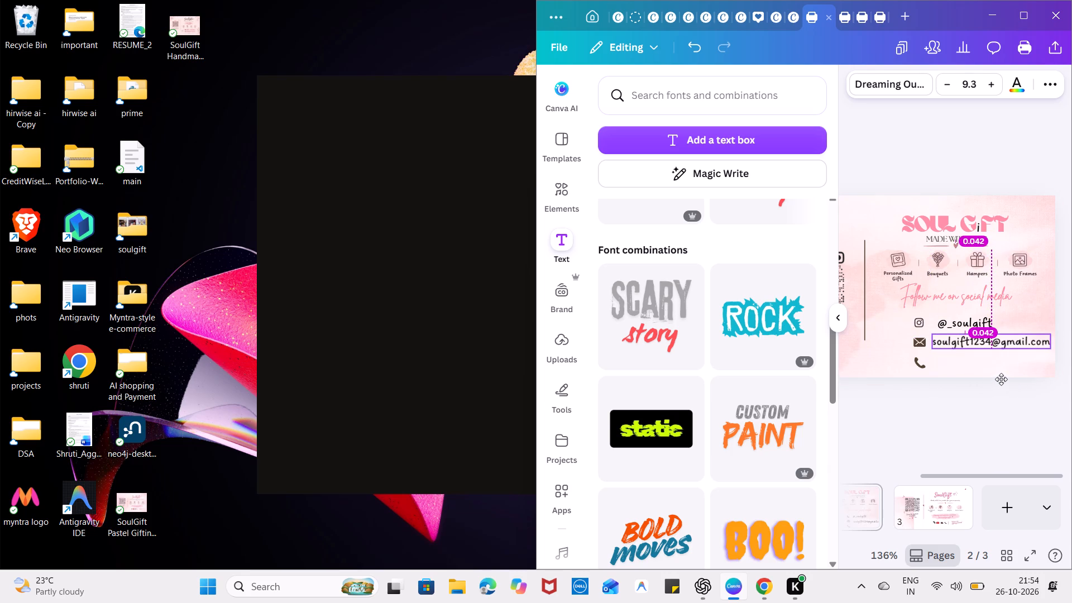
drag(1001, 379, 1003, 381)
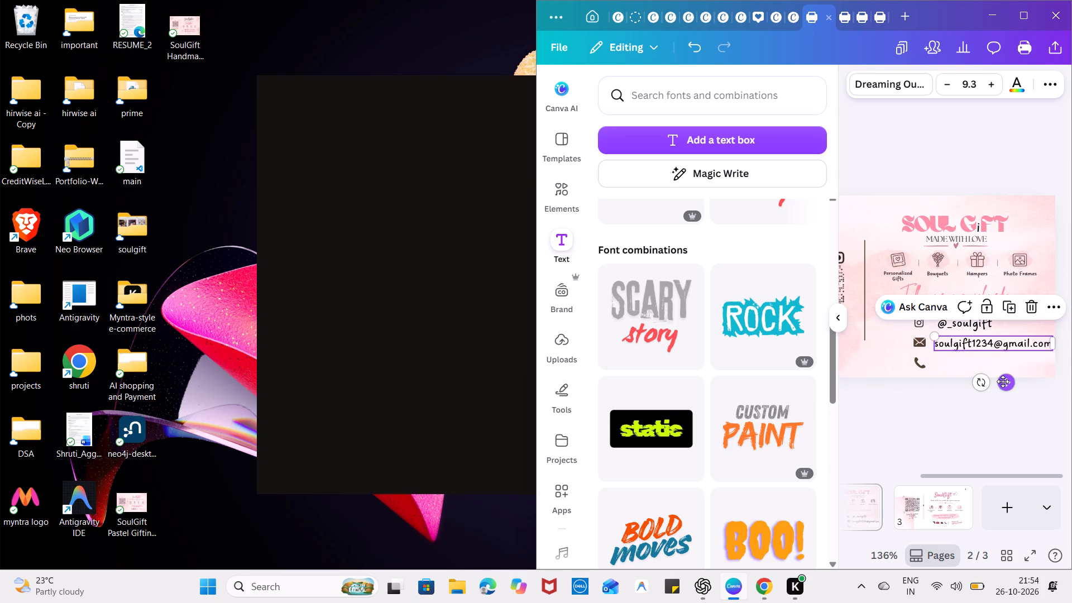
click(963, 321)
click(963, 321)
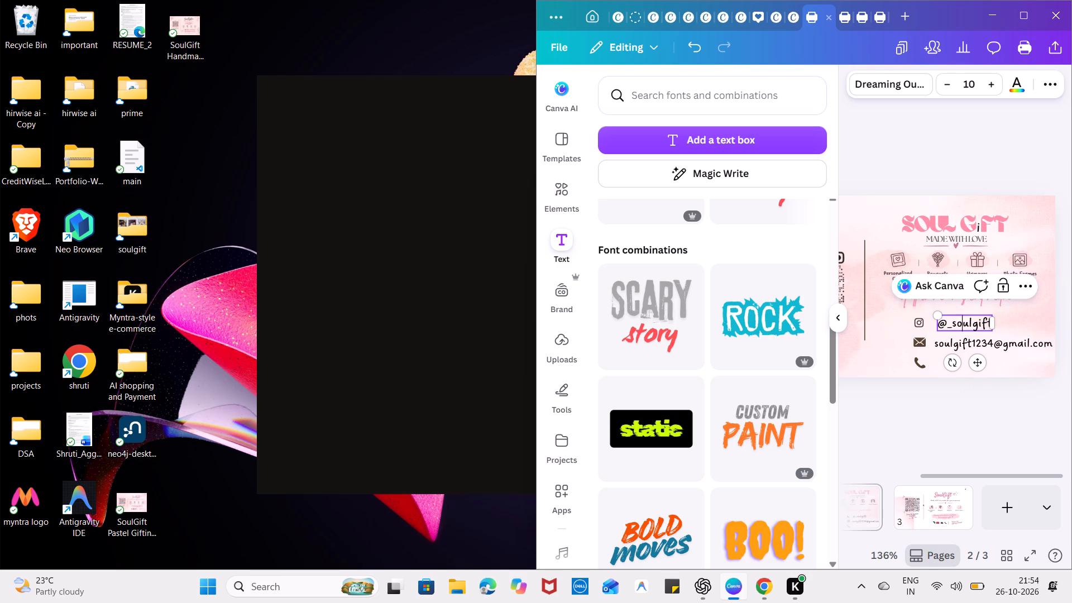
double_click(963, 321)
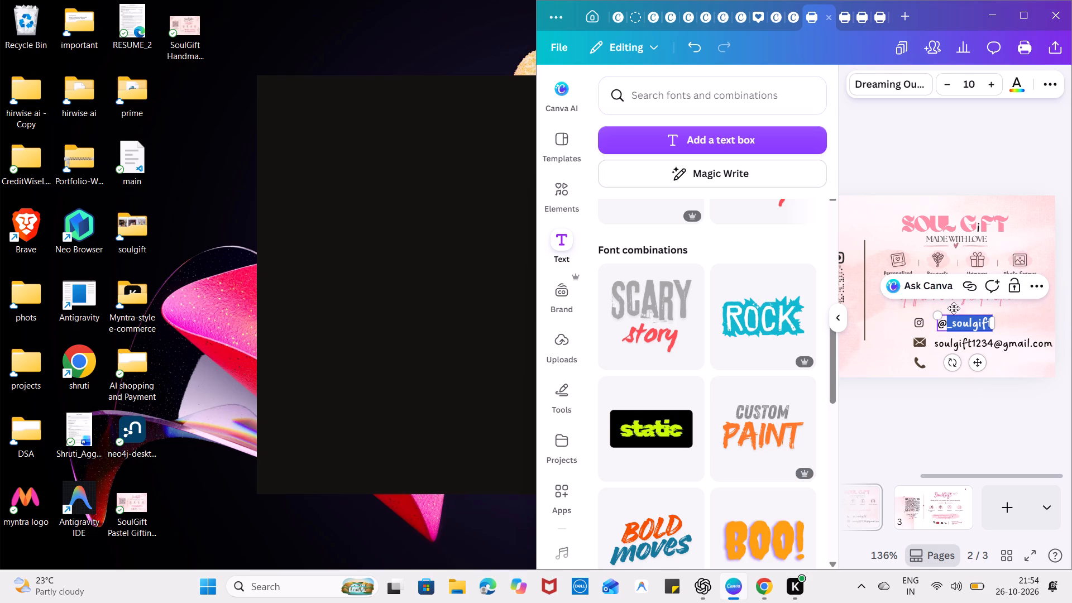
key(ctrl+a)
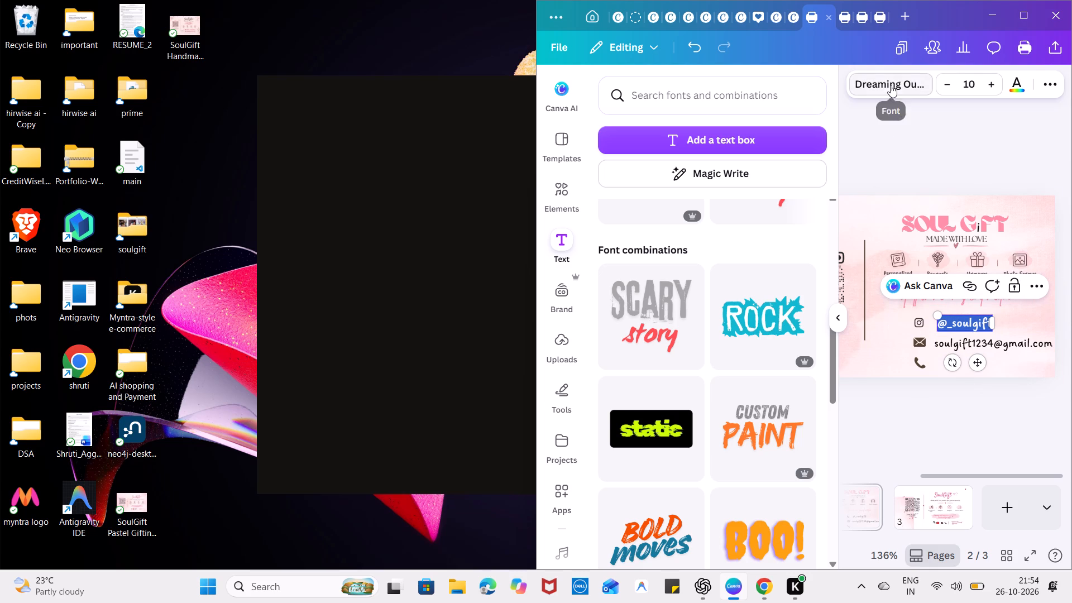
click(891, 85)
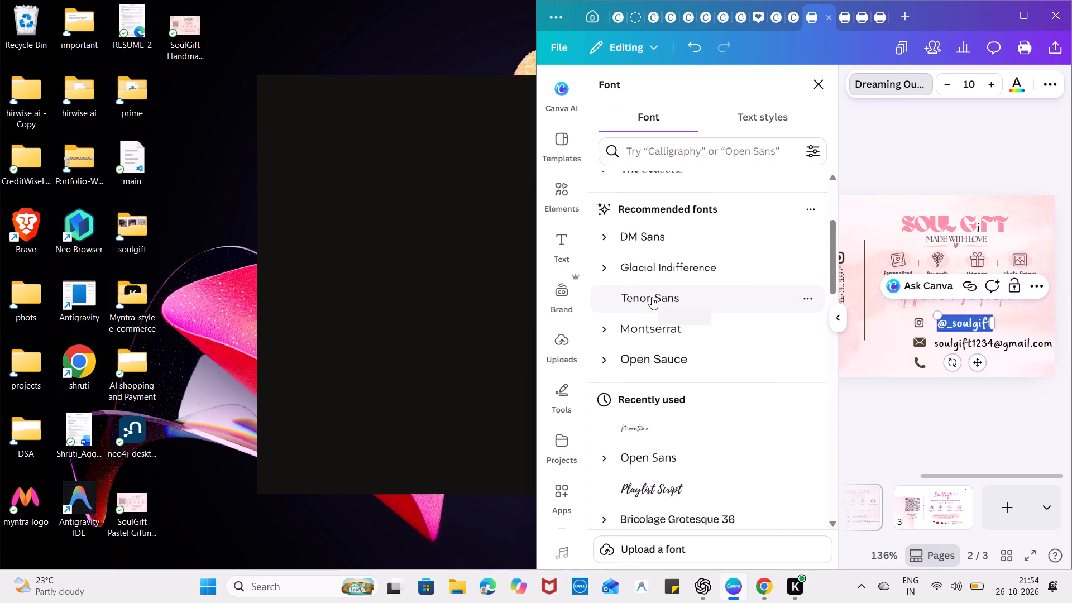
scroll(652, 297, up, 1)
click(644, 307)
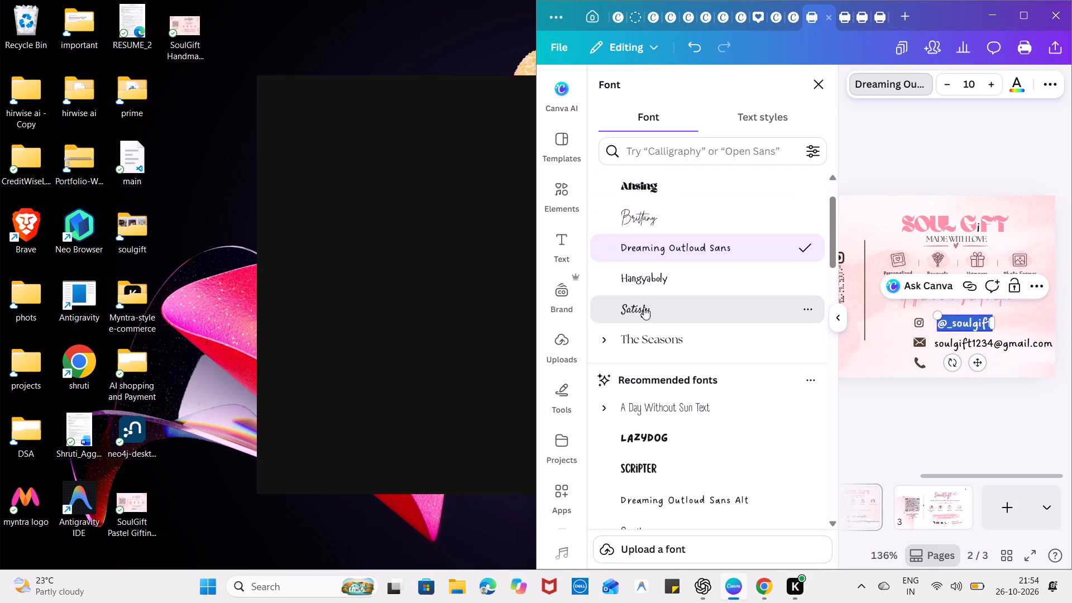
Change the font of the email address text beside the mail icon to Satisfy.
click(970, 344)
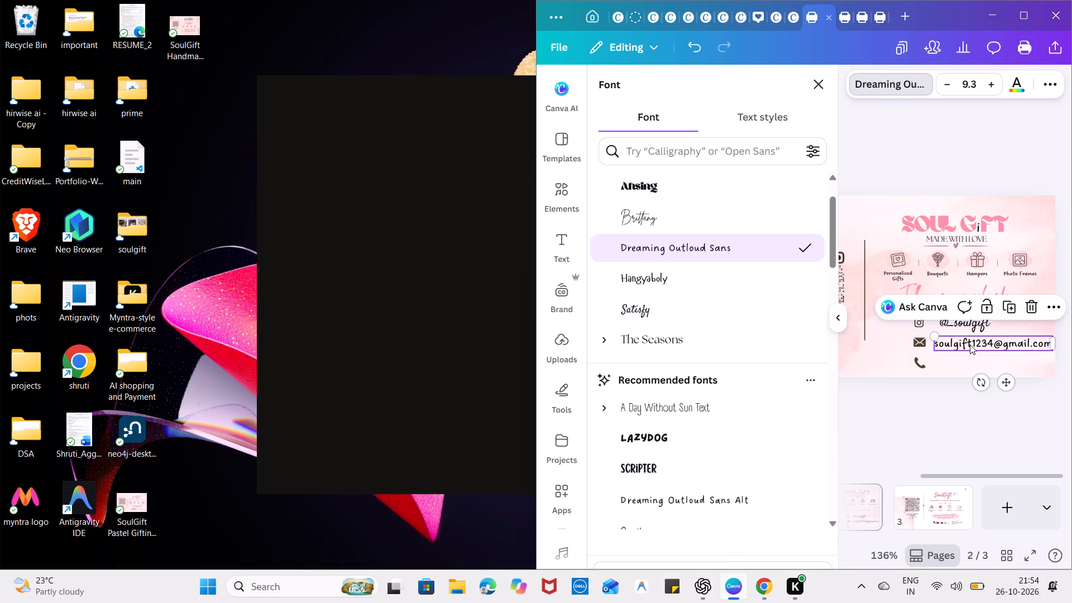
click(903, 89)
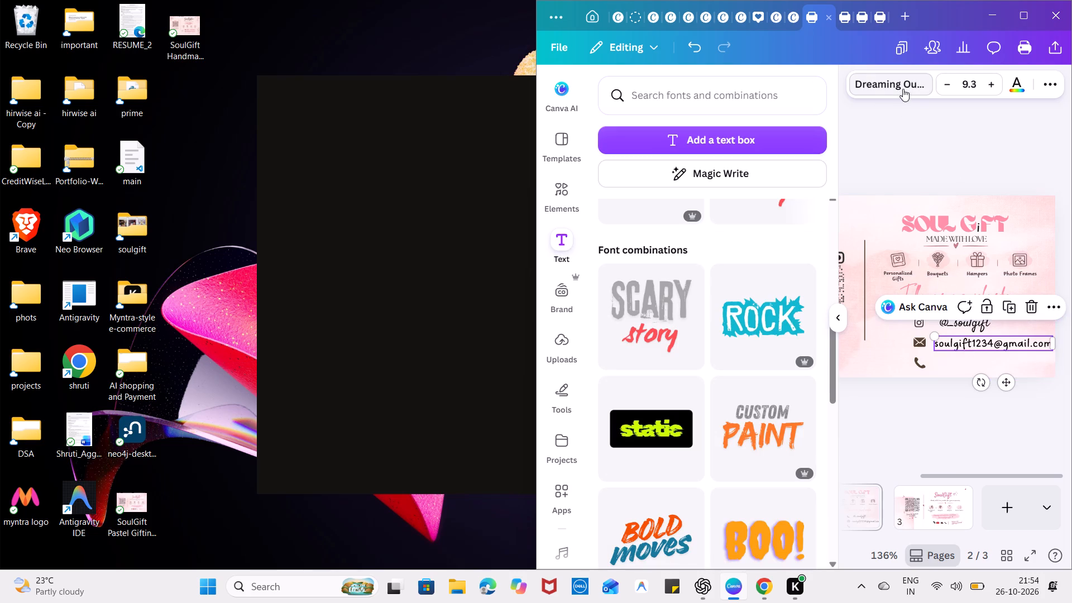
click(875, 82)
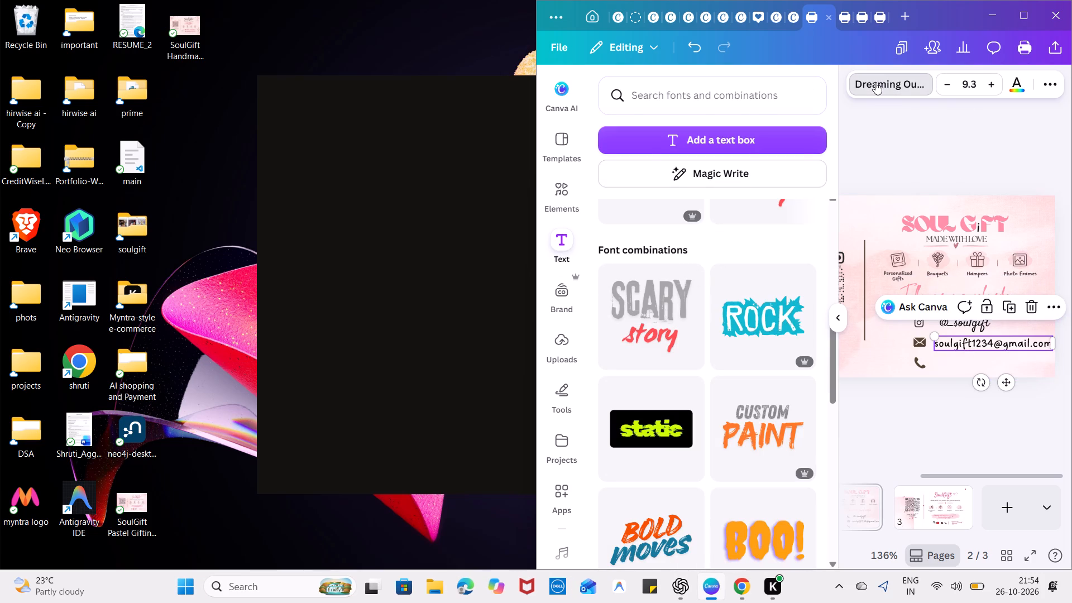
click(660, 319)
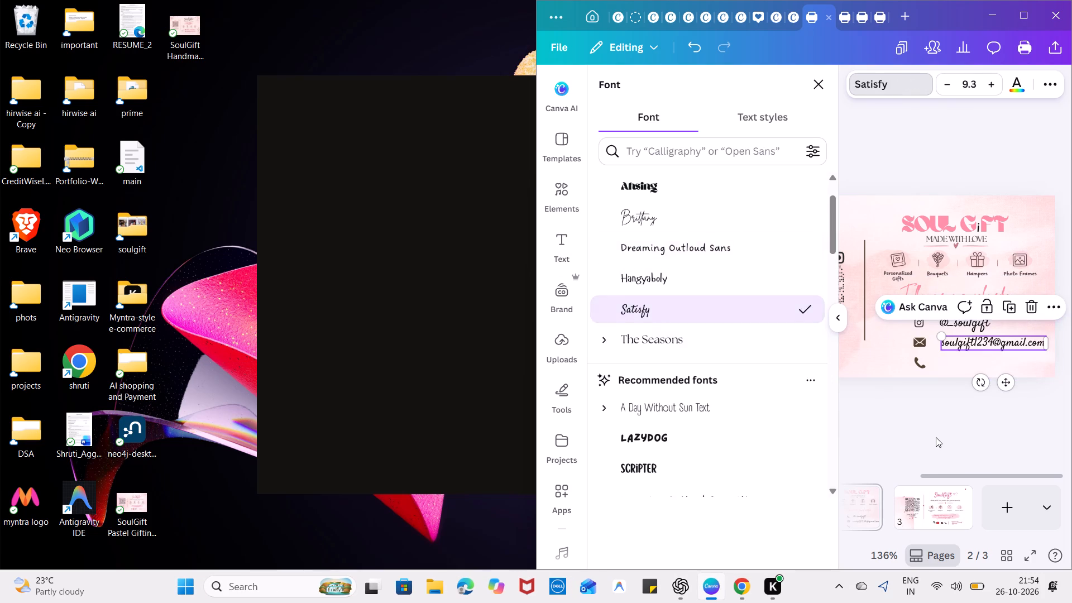
click(937, 441)
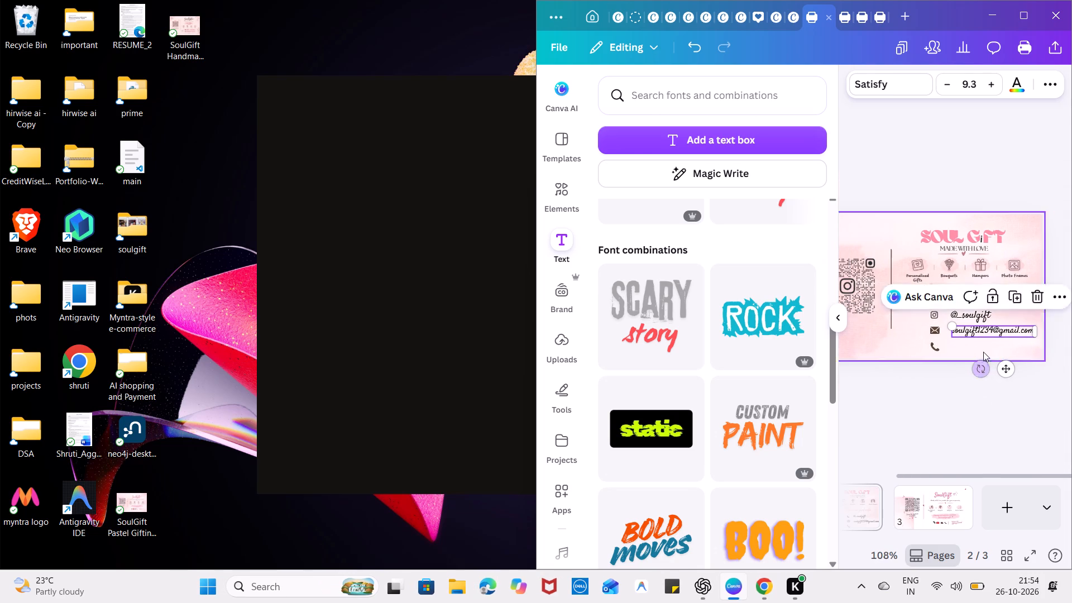
click(972, 404)
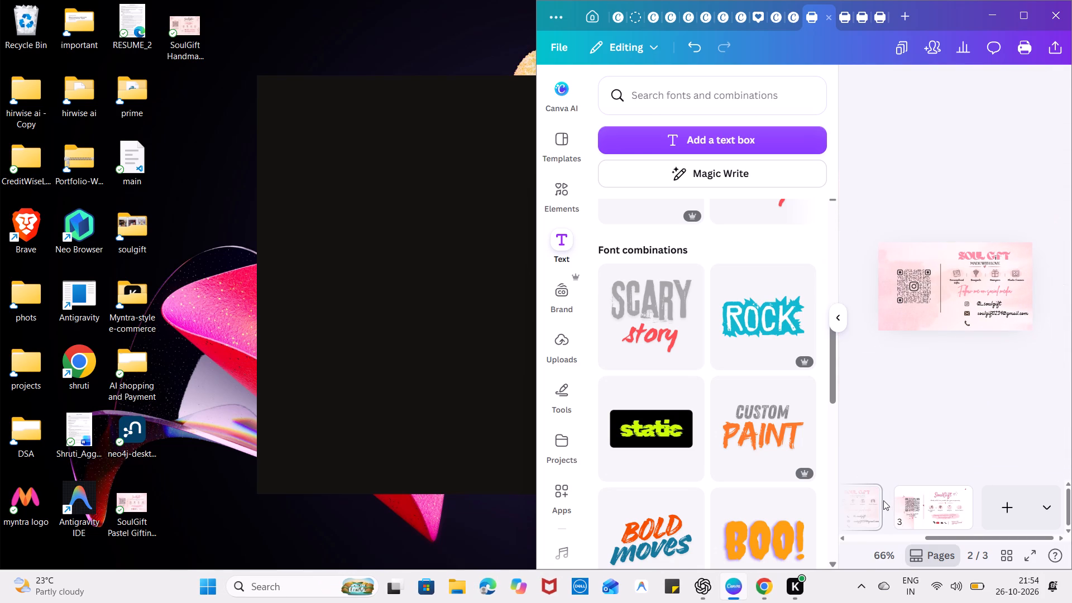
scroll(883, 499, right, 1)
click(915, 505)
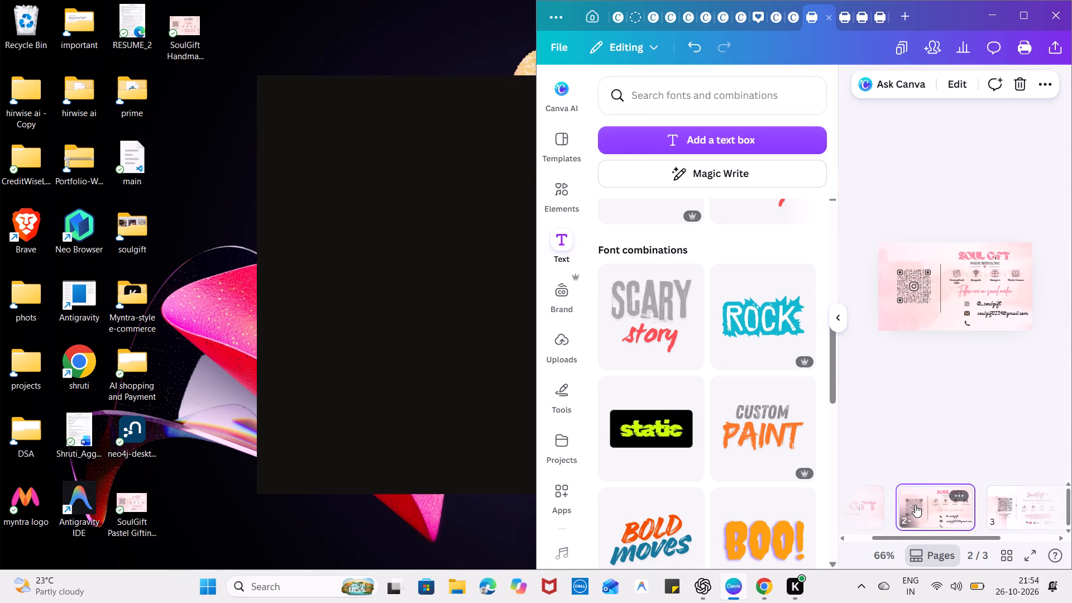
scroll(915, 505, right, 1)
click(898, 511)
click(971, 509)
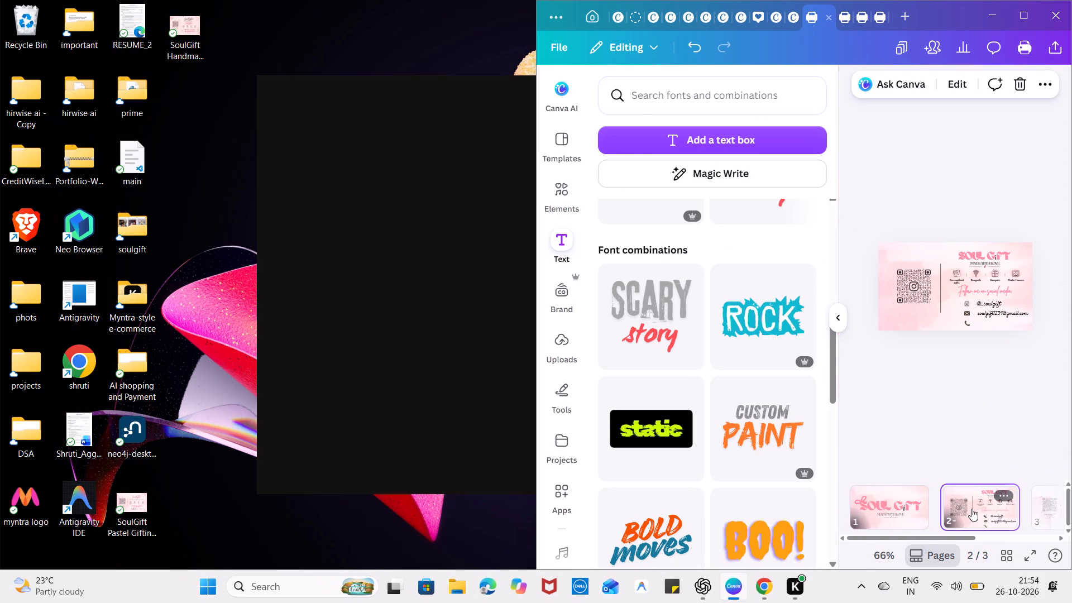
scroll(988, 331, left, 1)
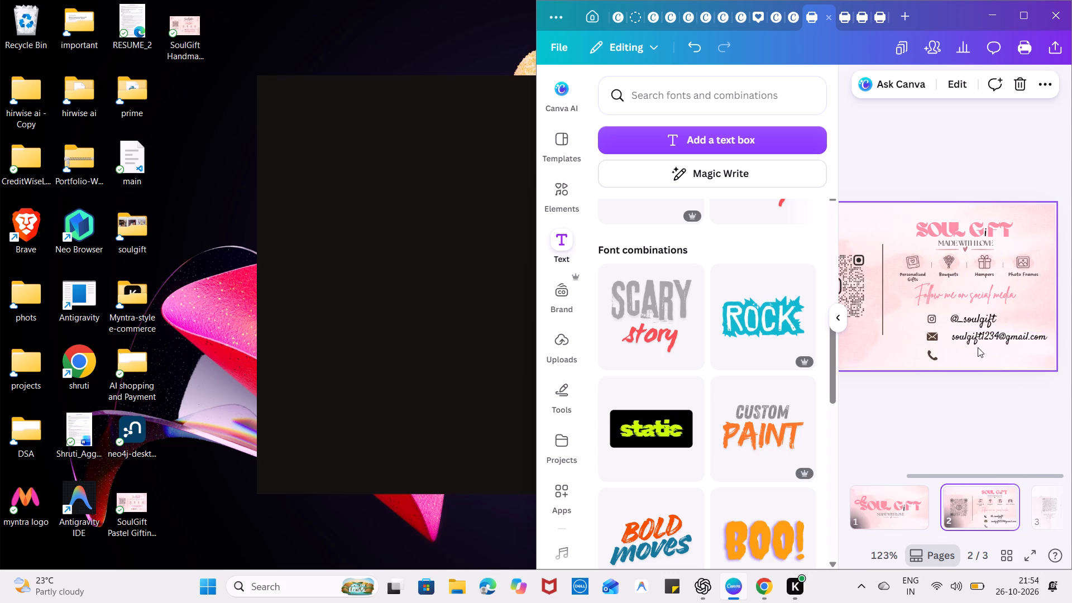
Duplicate the email address text and place the copy beside the phone icon.
click(982, 335)
key(ctrl+c)
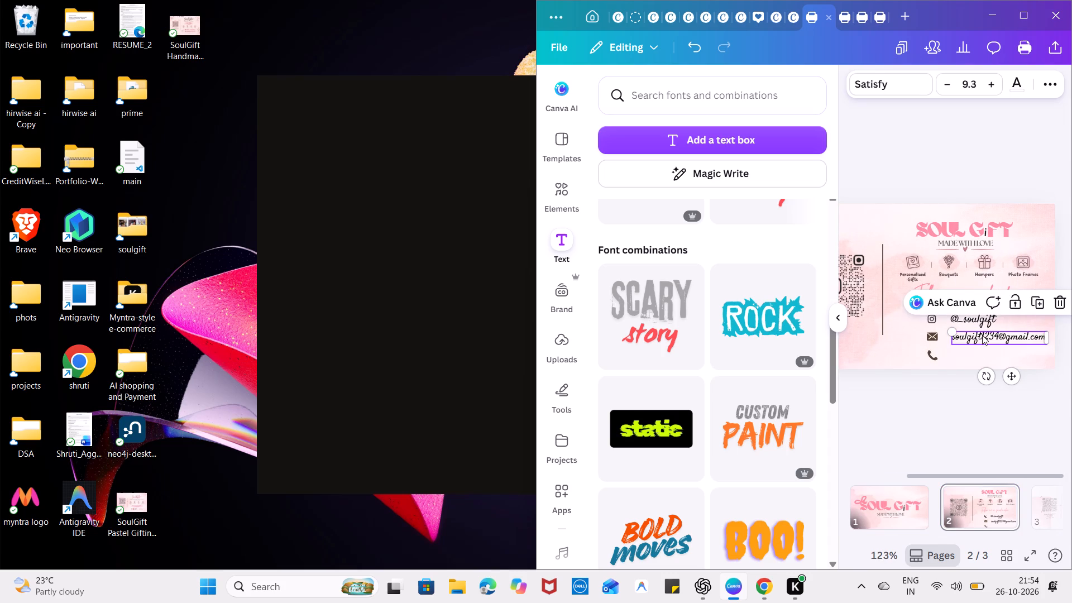
key(ctrl+v)
drag(1023, 348, 998, 351)
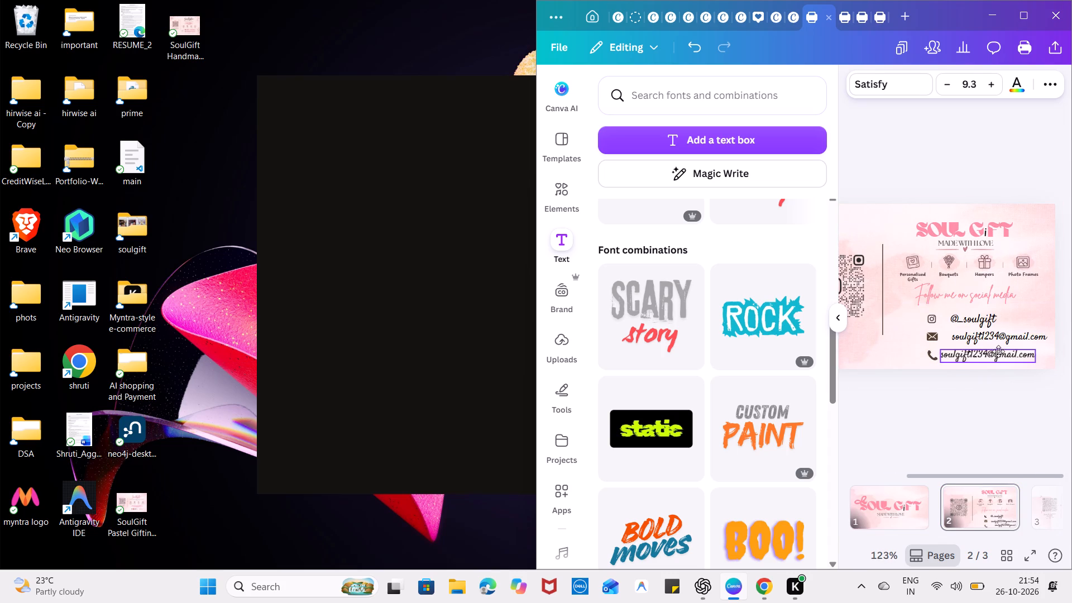
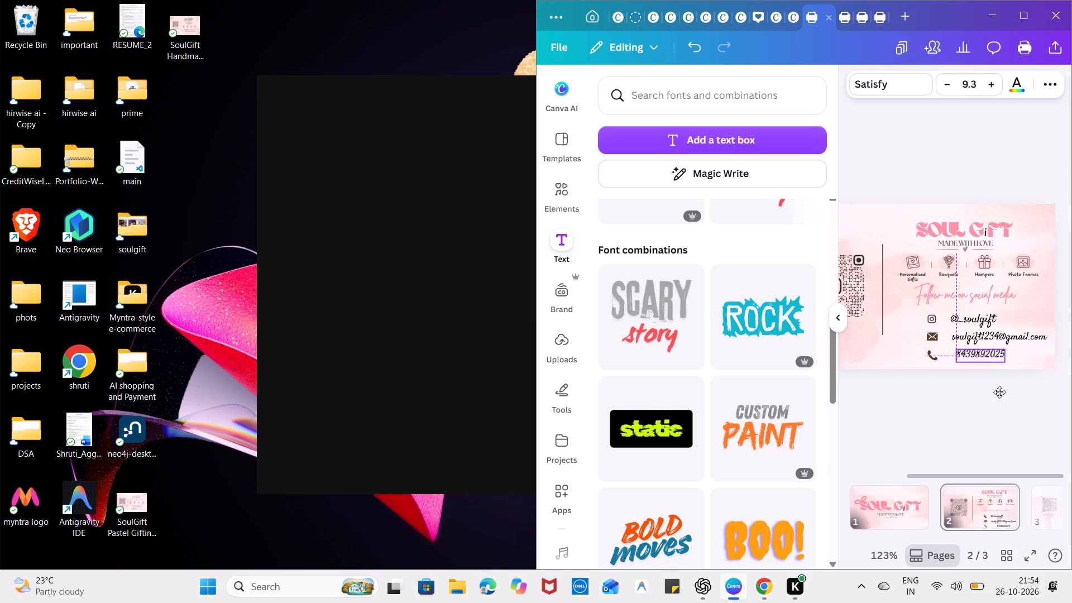
Align the phone number text beside the phone icon with the start of the email address line above it.
drag(999, 392, 995, 392)
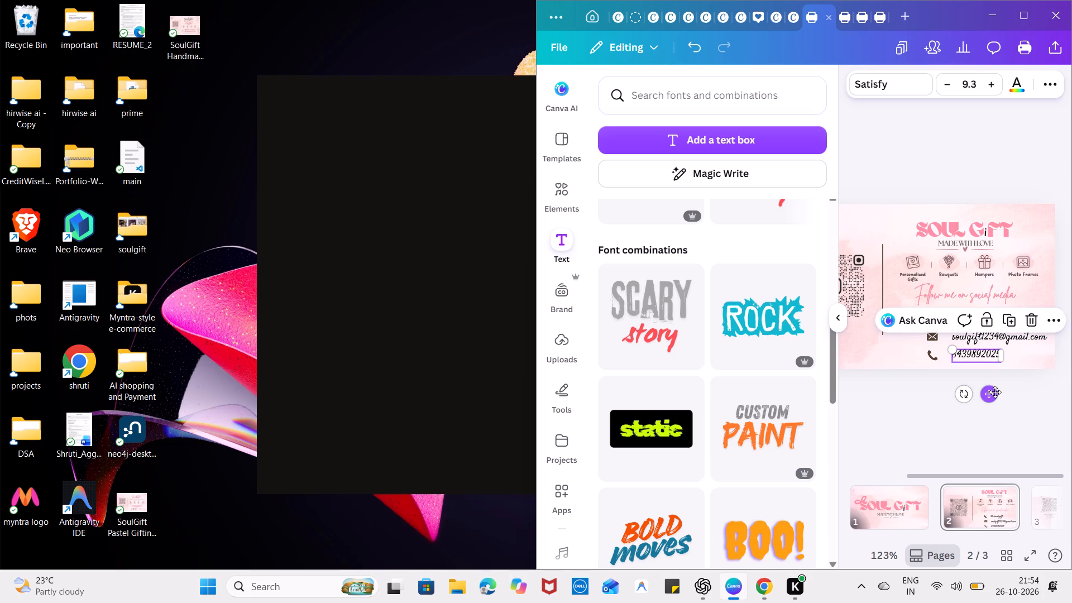
double_click(979, 413)
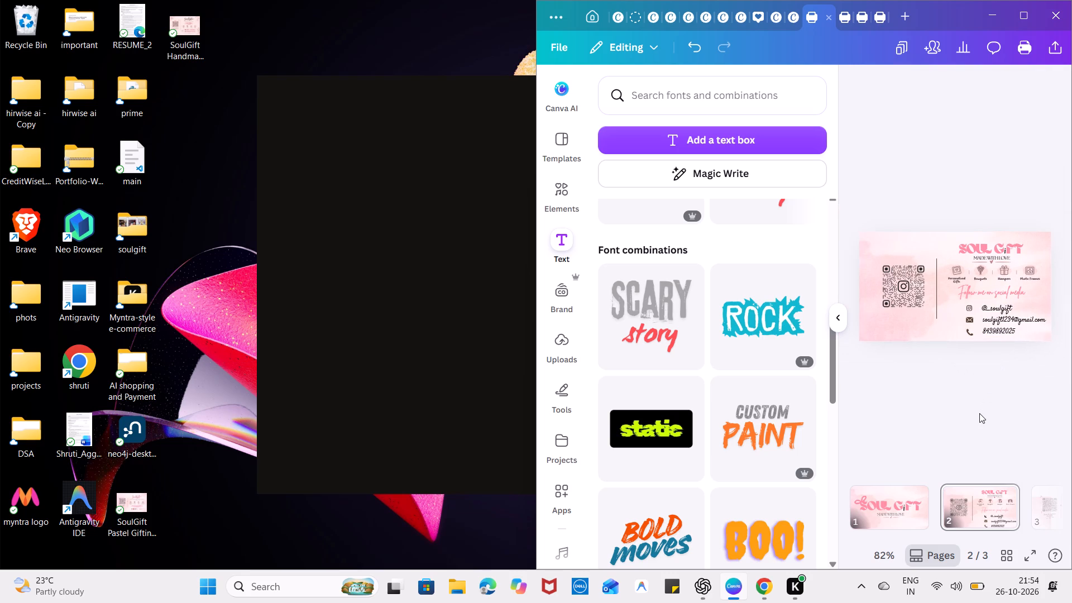
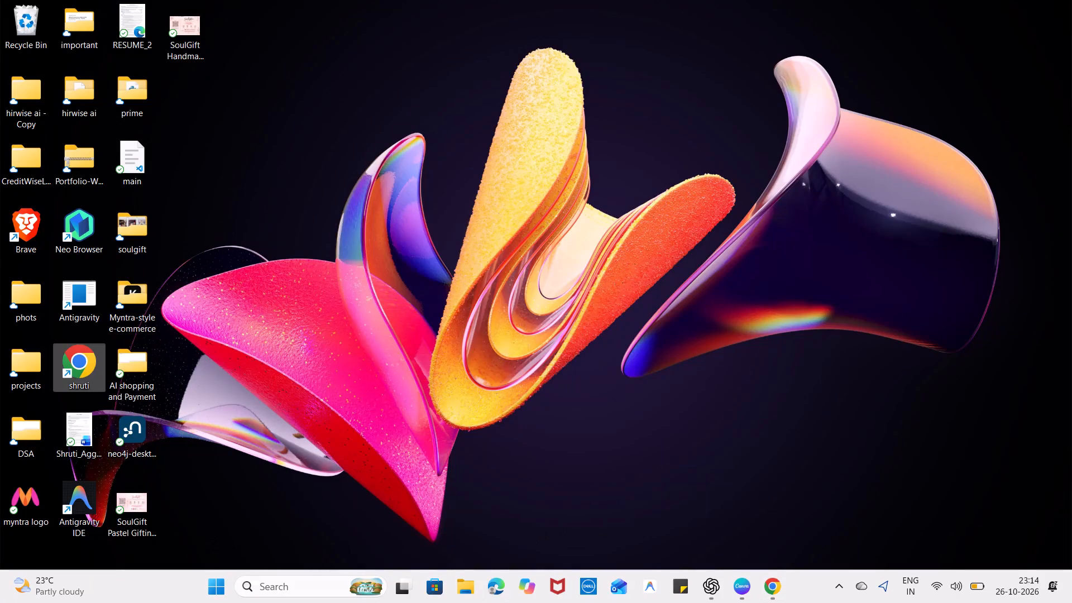
Find the Kuro app through the Windows search and launch it.
click(283, 585)
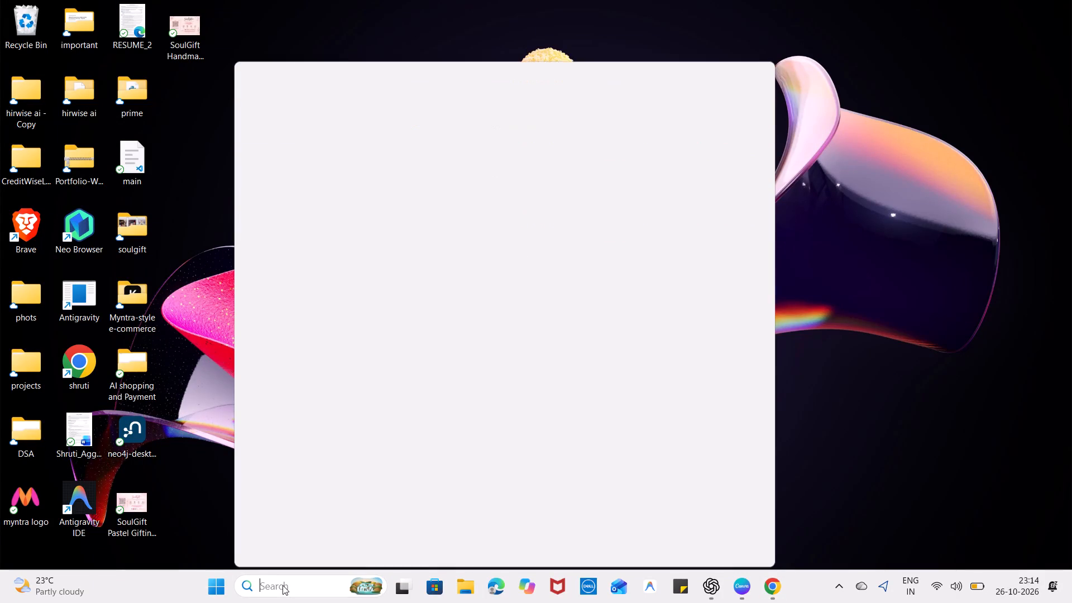
text(li)
key(BackSpace)
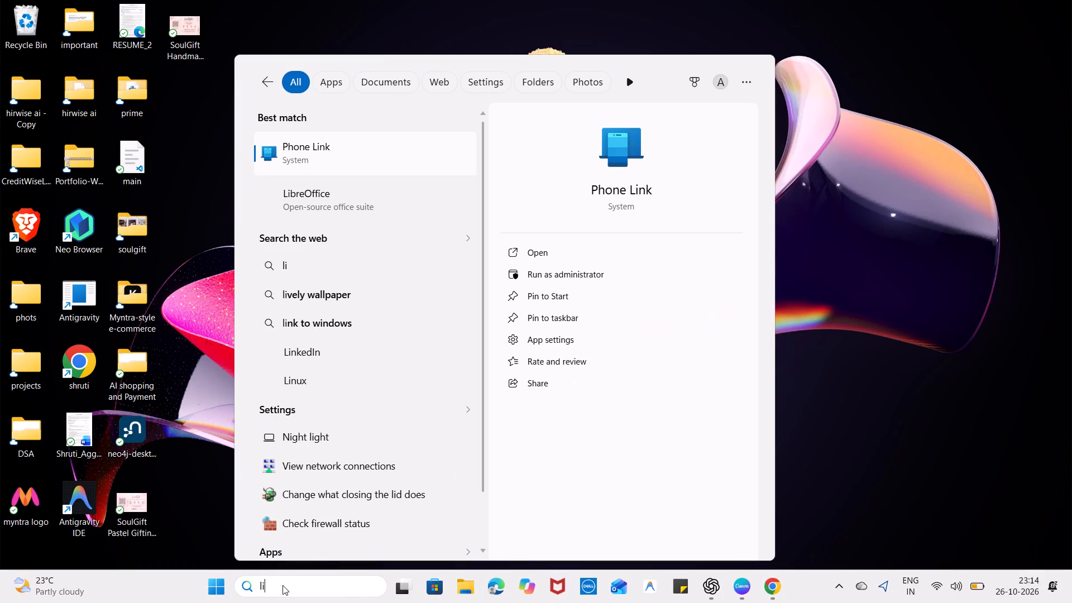
key(BackSpace)
text(kuro)
key(Return)
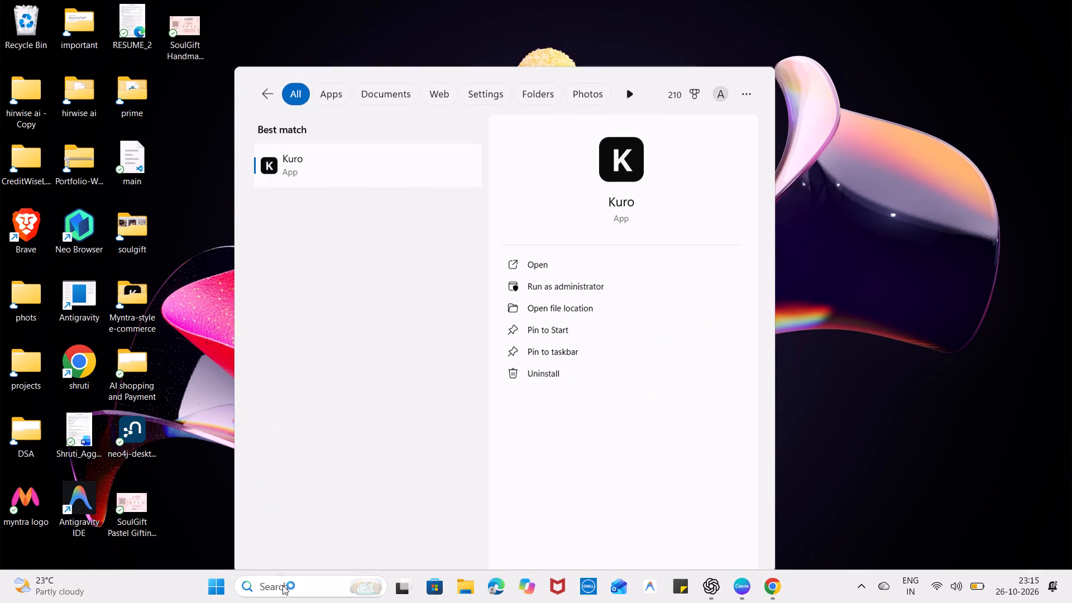
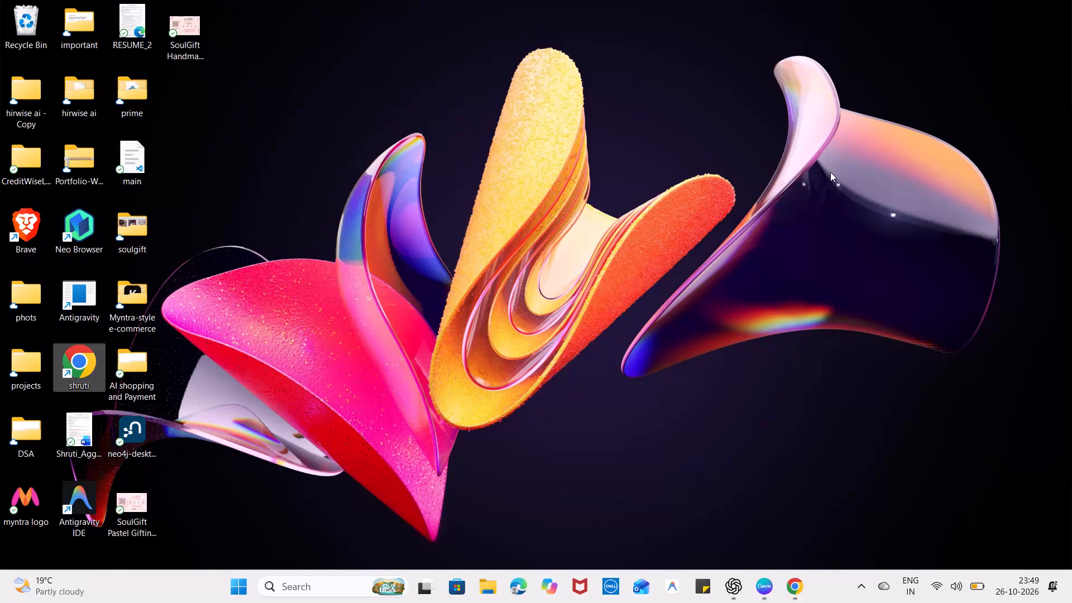
Switch to Canva, maximize its window and review pages 1 and 2 of the Soul Gift visiting card.
click(754, 596)
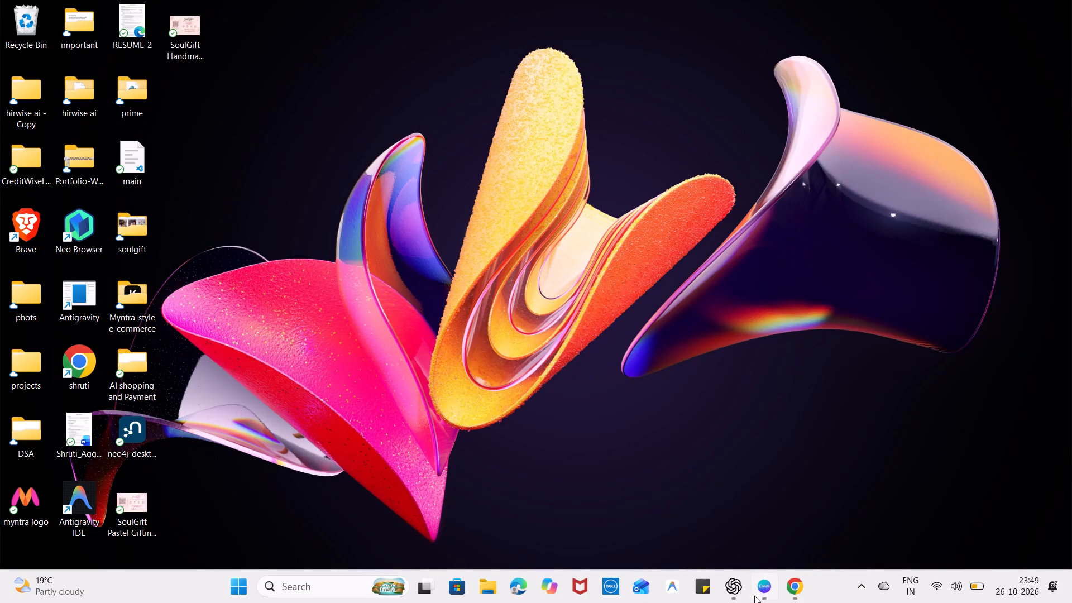
click(1030, 17)
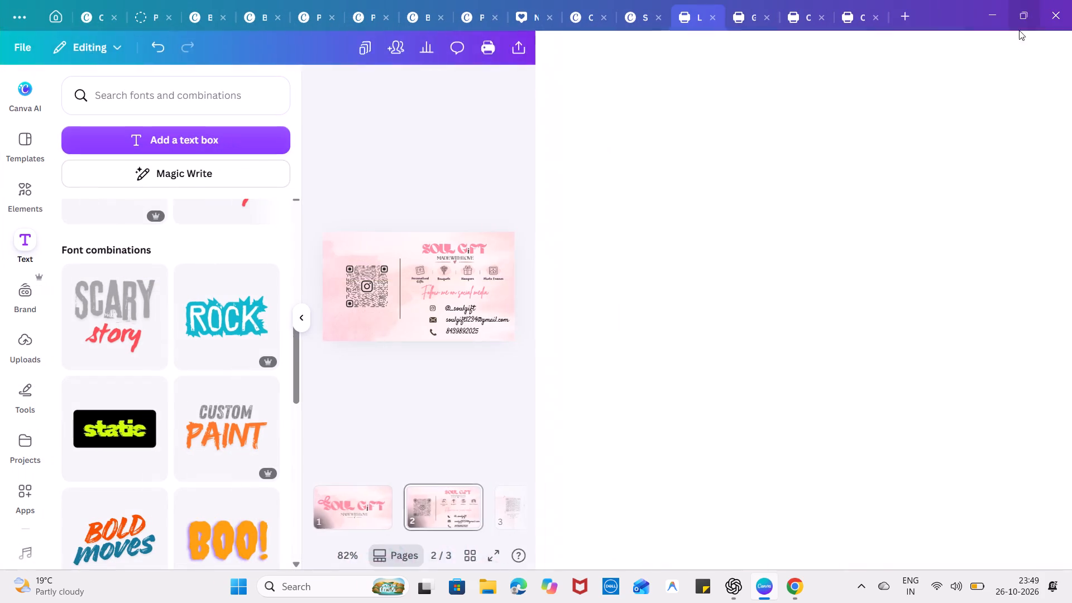
click(544, 508)
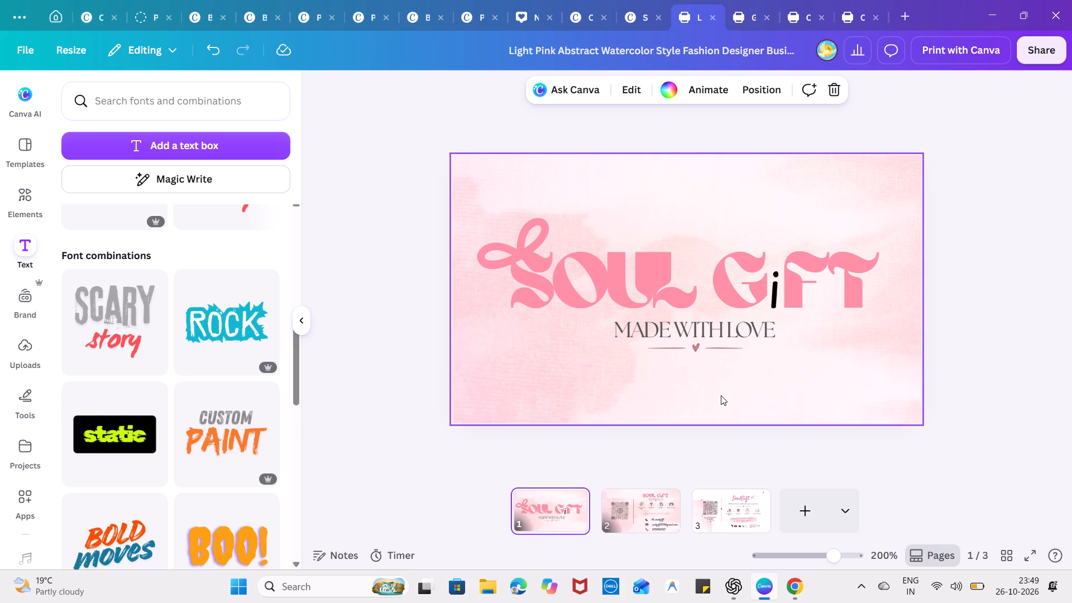
click(634, 527)
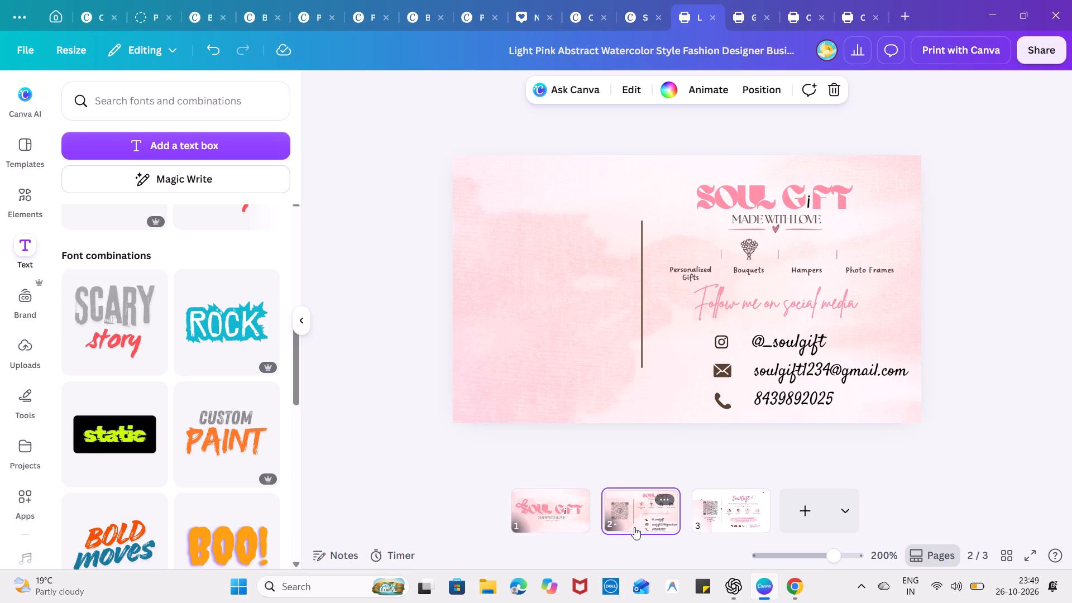
Look through the other open designs for the Soul Gift logo versions, ending on the Black and White Minimalist Beauty Logo design.
click(649, 17)
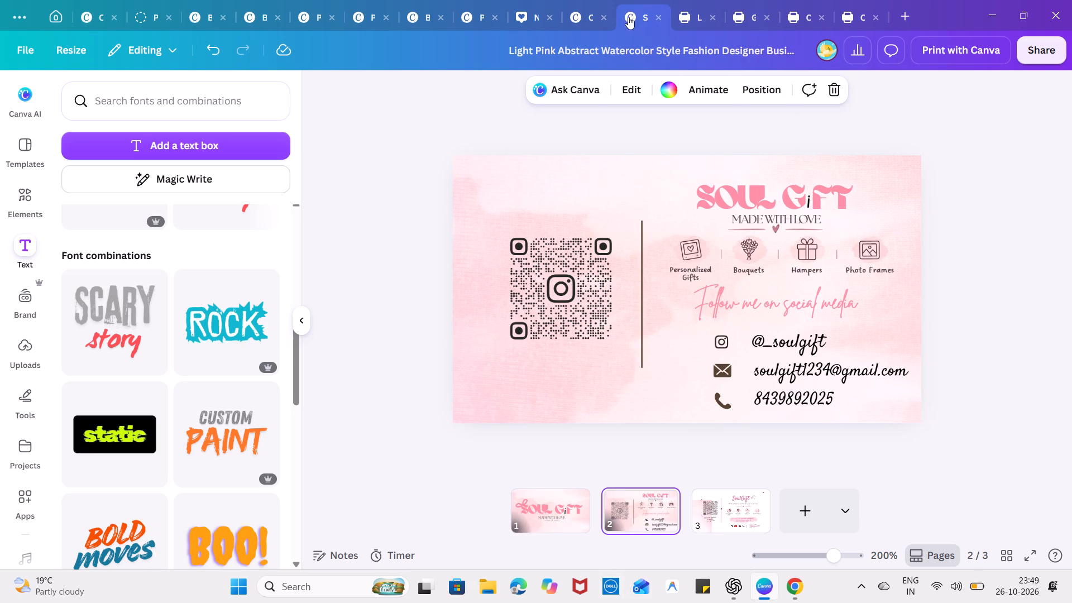
click(573, 13)
click(530, 15)
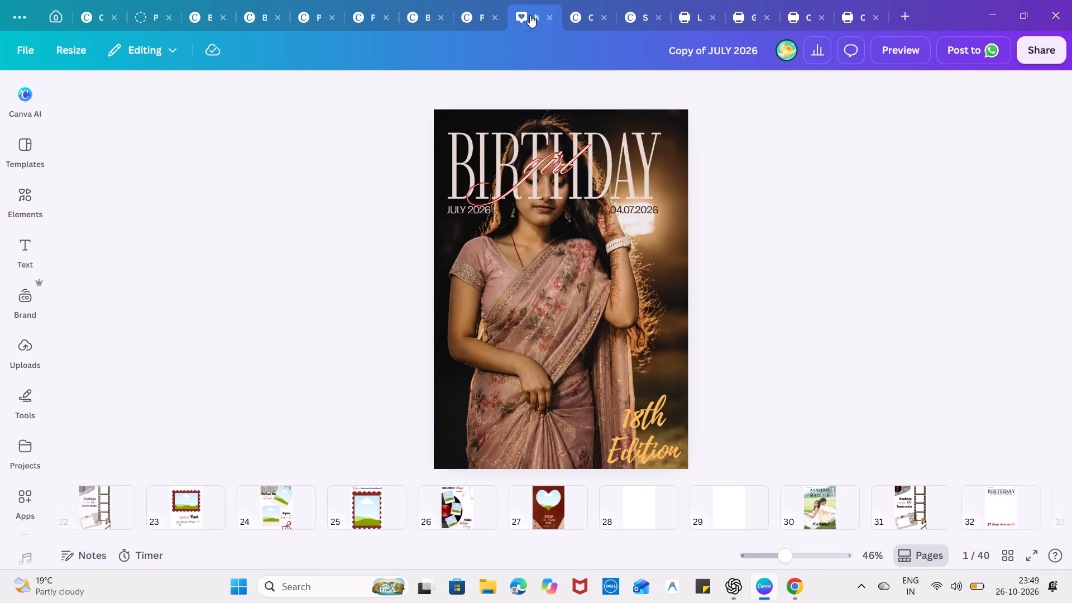
click(480, 15)
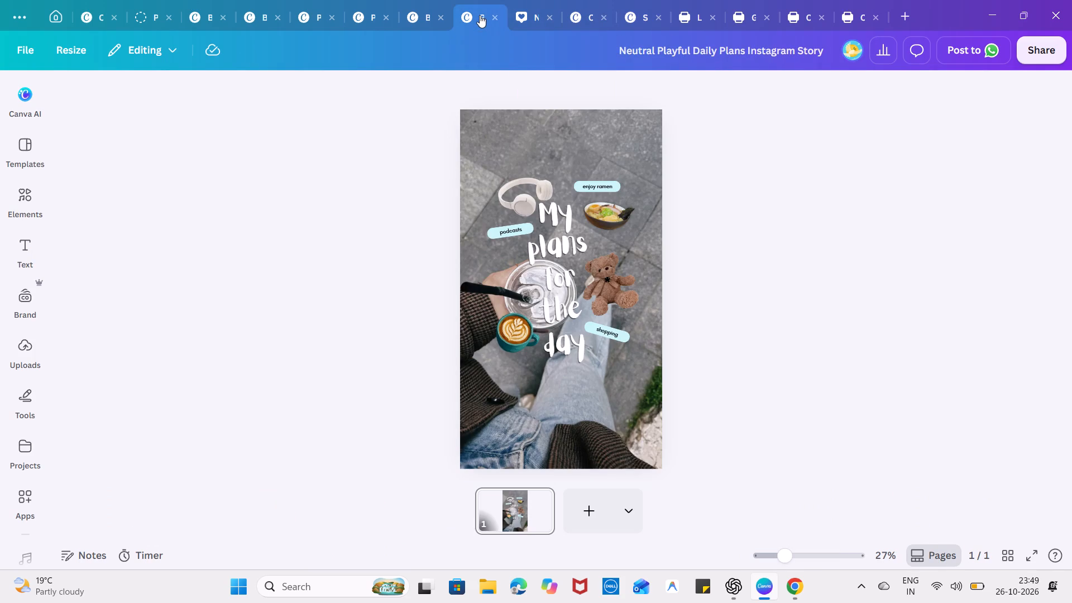
click(420, 19)
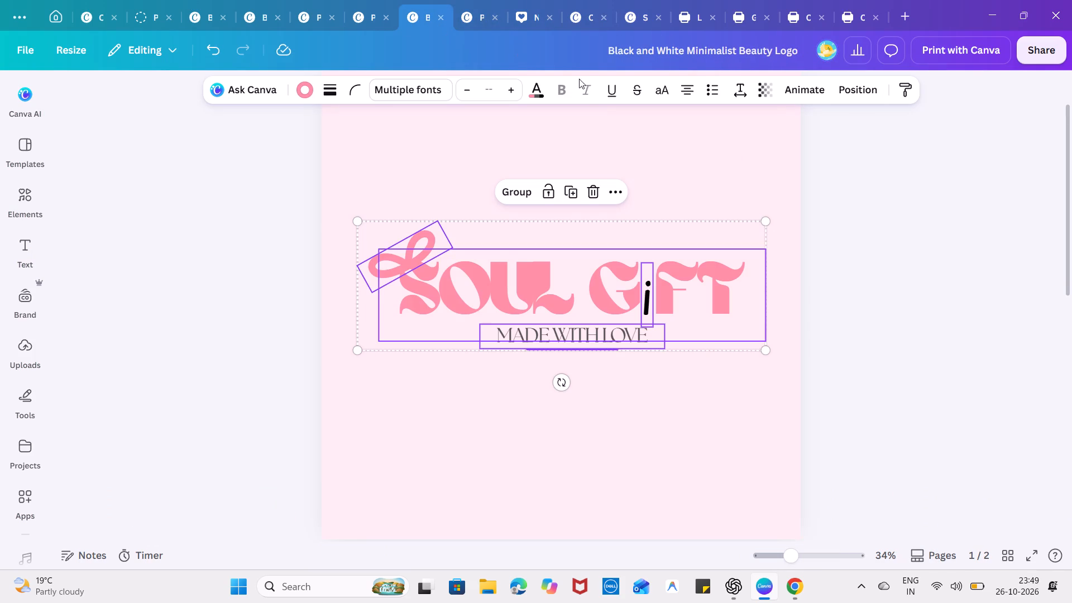
click(898, 304)
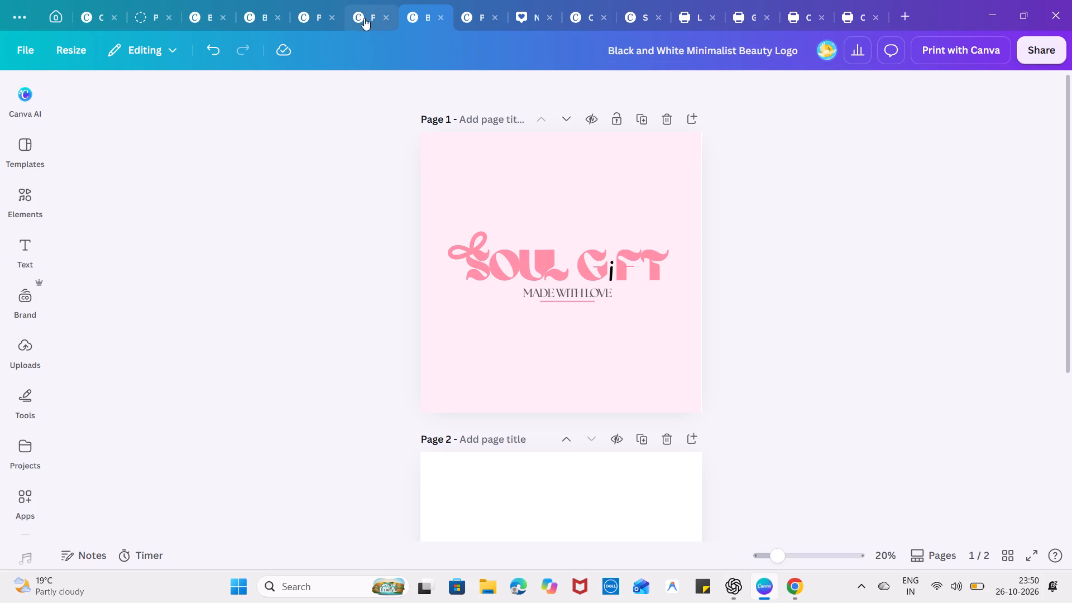
click(348, 18)
click(318, 17)
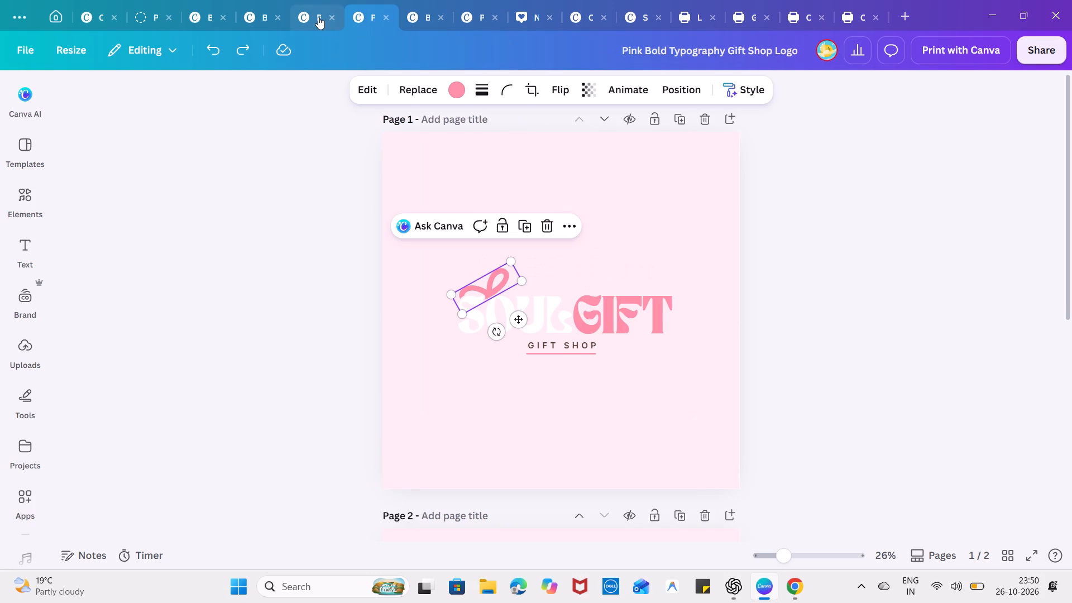
click(357, 6)
click(410, 17)
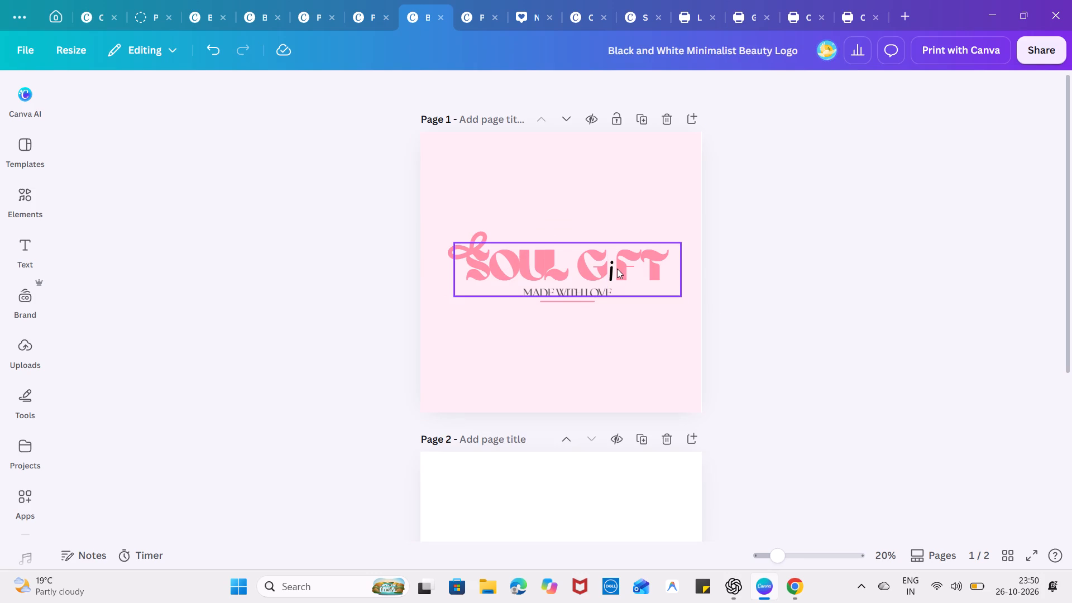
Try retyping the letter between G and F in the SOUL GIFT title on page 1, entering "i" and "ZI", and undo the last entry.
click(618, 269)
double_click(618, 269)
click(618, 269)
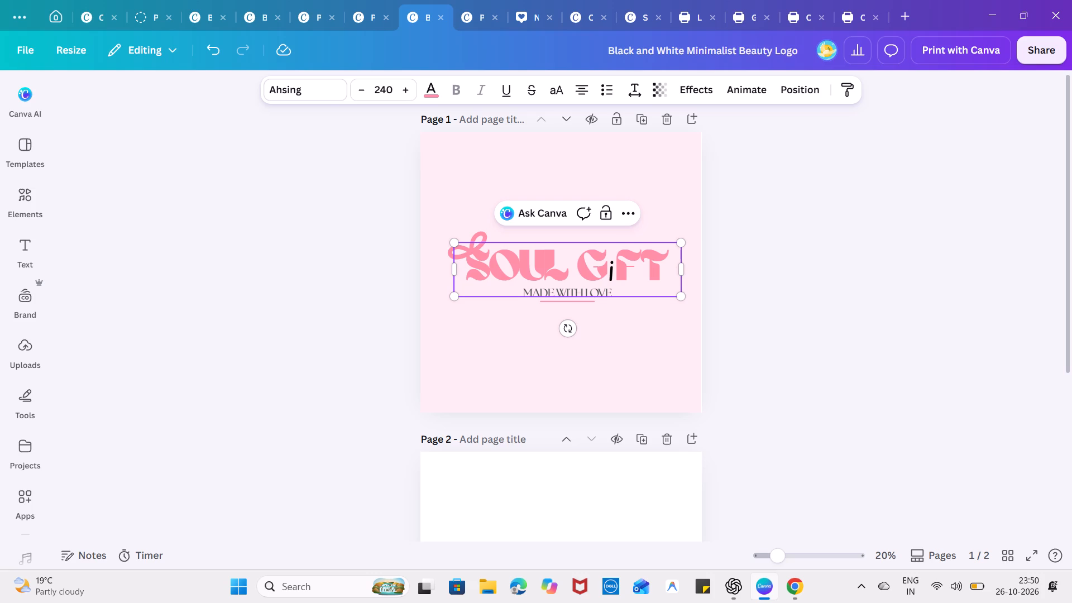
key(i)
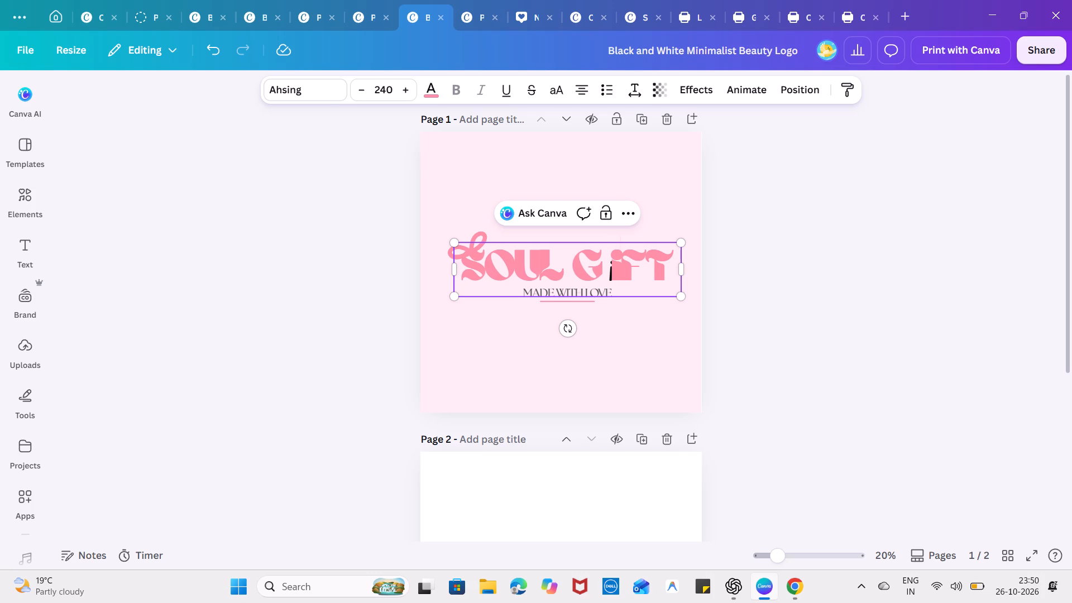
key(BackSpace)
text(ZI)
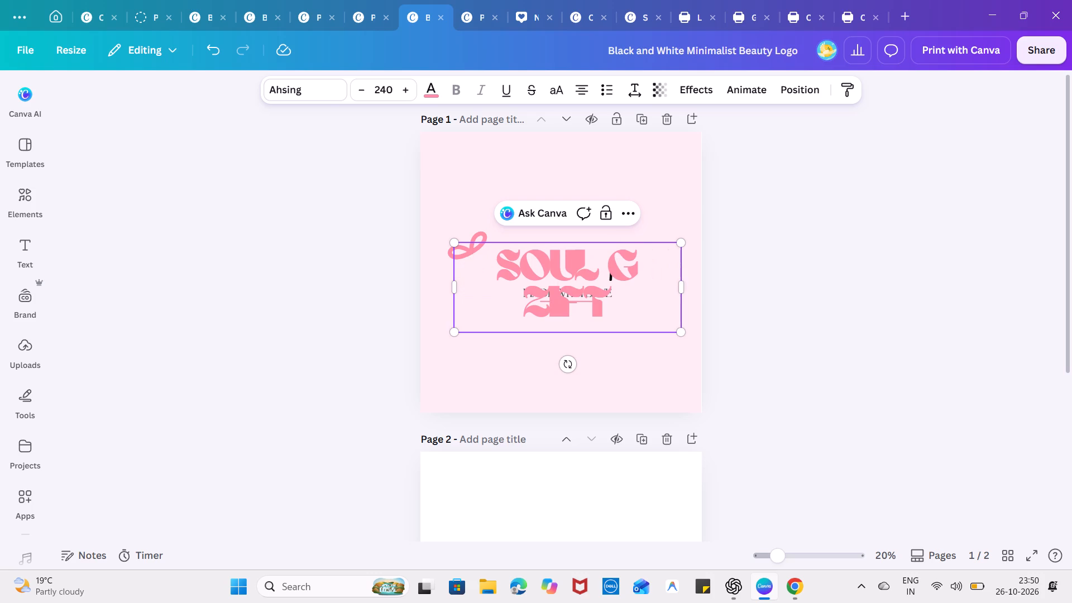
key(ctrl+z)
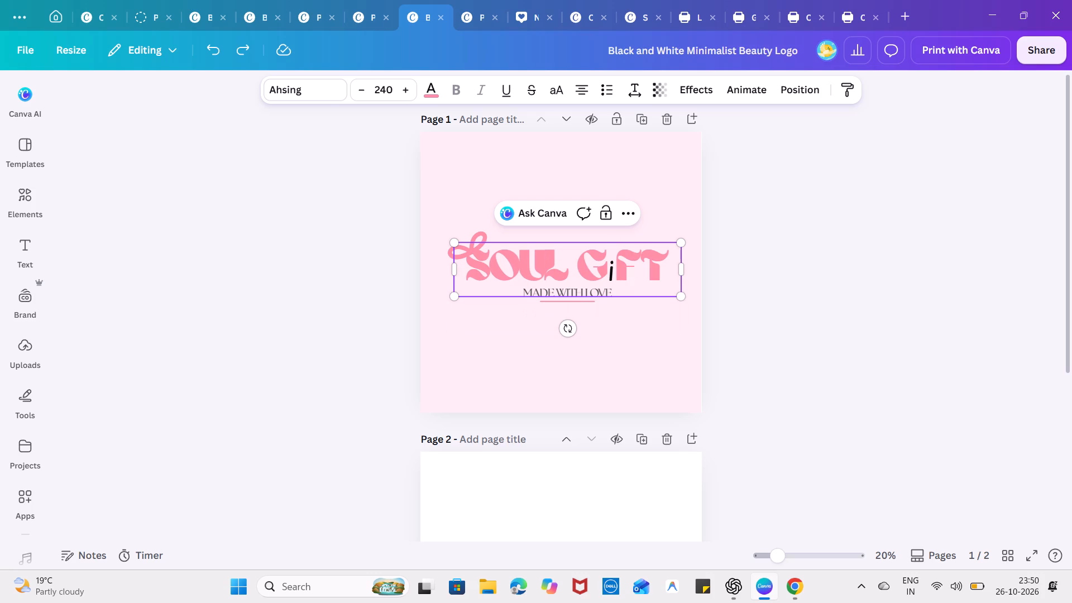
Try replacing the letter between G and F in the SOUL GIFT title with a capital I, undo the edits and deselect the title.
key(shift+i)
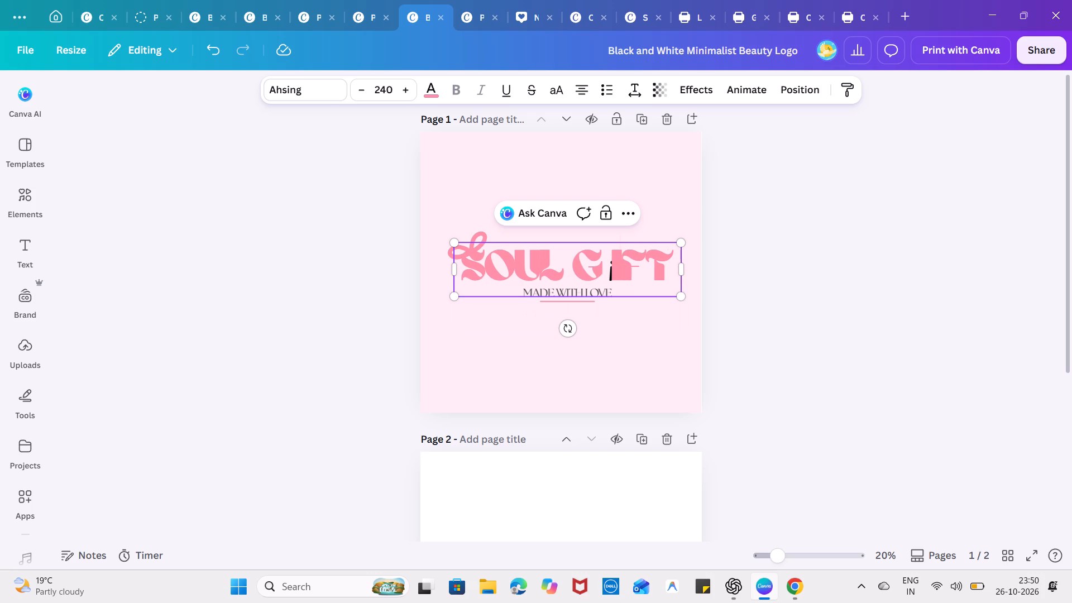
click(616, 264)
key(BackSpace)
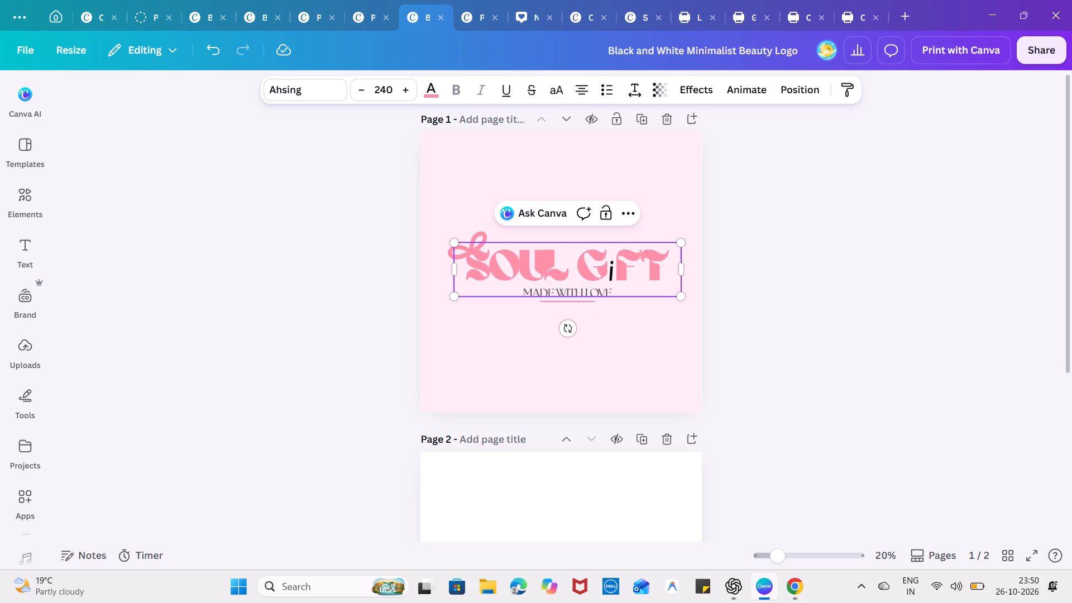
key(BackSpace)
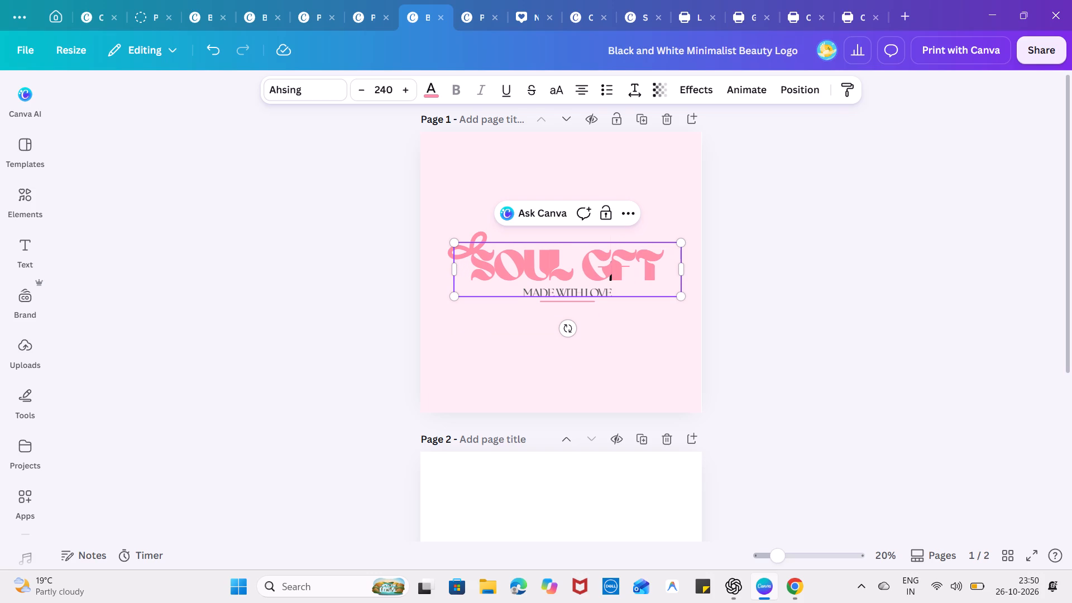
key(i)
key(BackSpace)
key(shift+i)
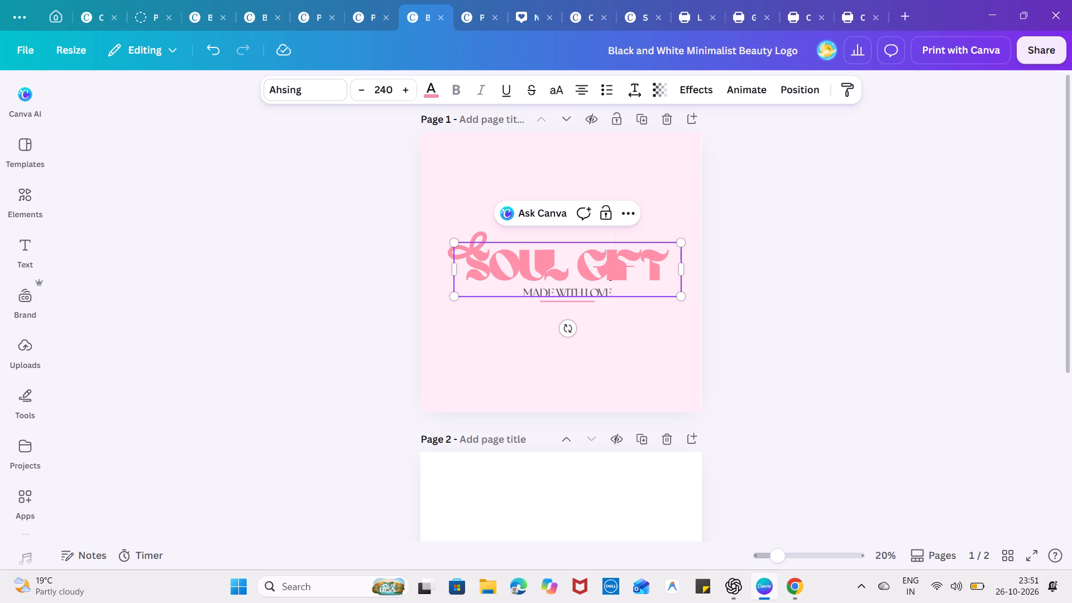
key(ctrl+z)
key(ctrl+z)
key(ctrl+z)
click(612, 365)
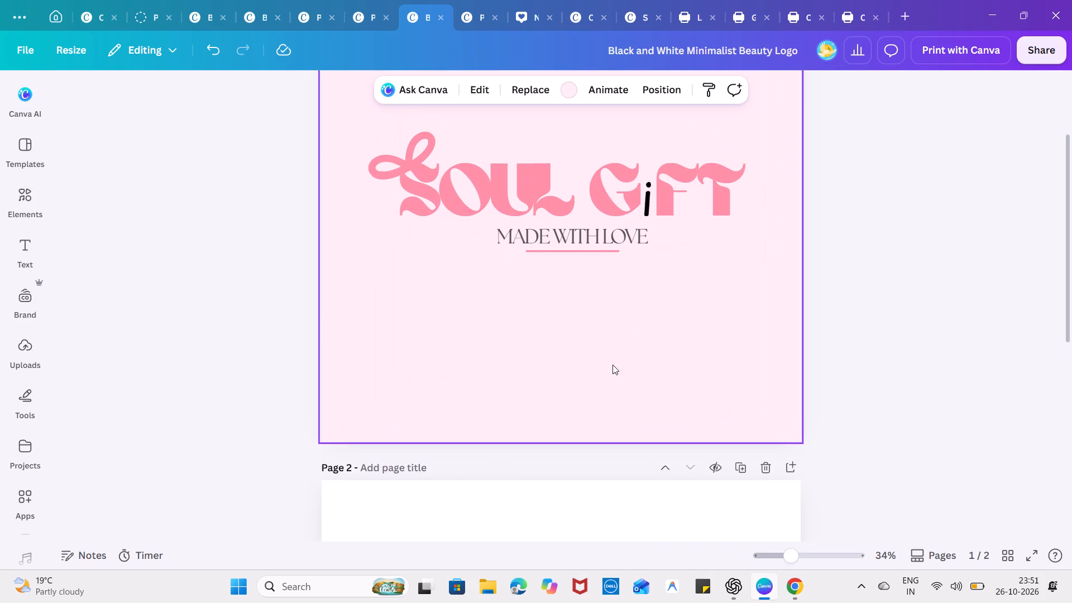
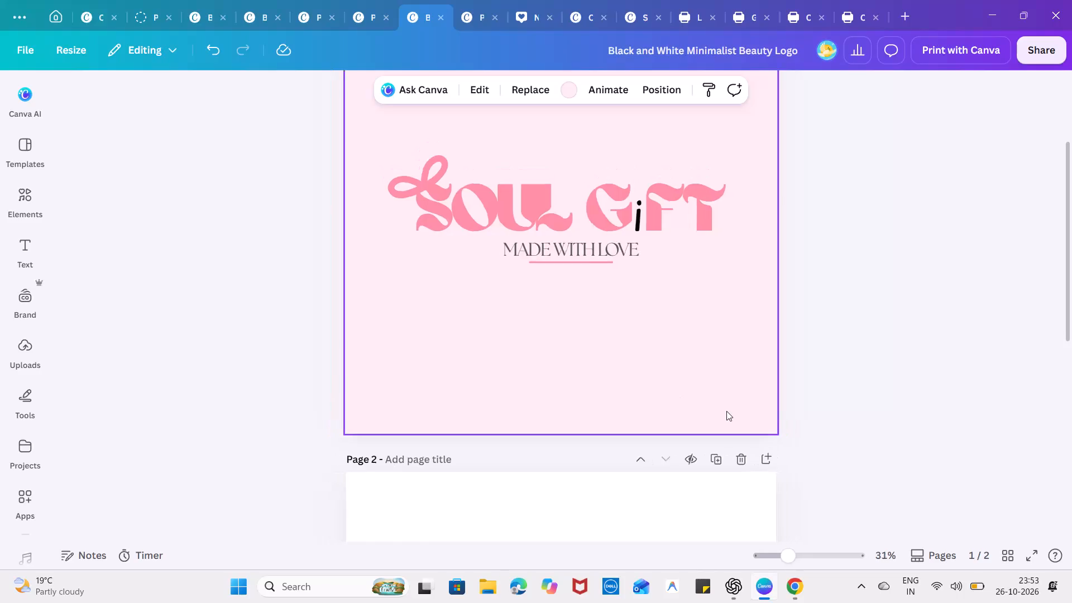
Zoom out on the SOUL GIFT logo design for a last check and close Canva.
scroll(862, 222, down, 2)
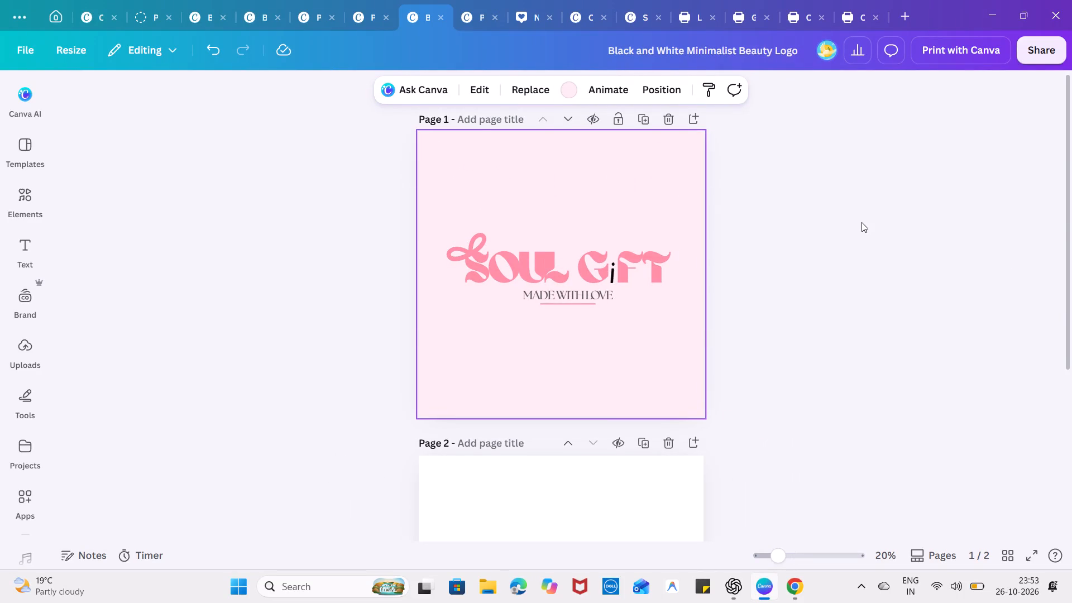
scroll(862, 222, down, 5)
click(1071, 0)
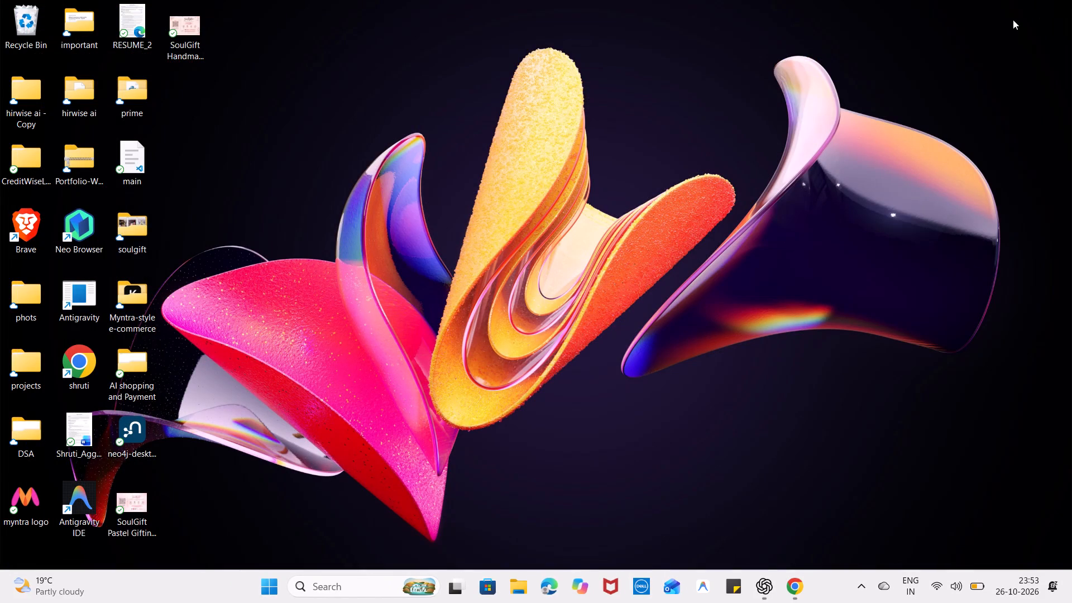
Bring up the Shut Down Windows dialog from the desktop.
key(alt+F4)
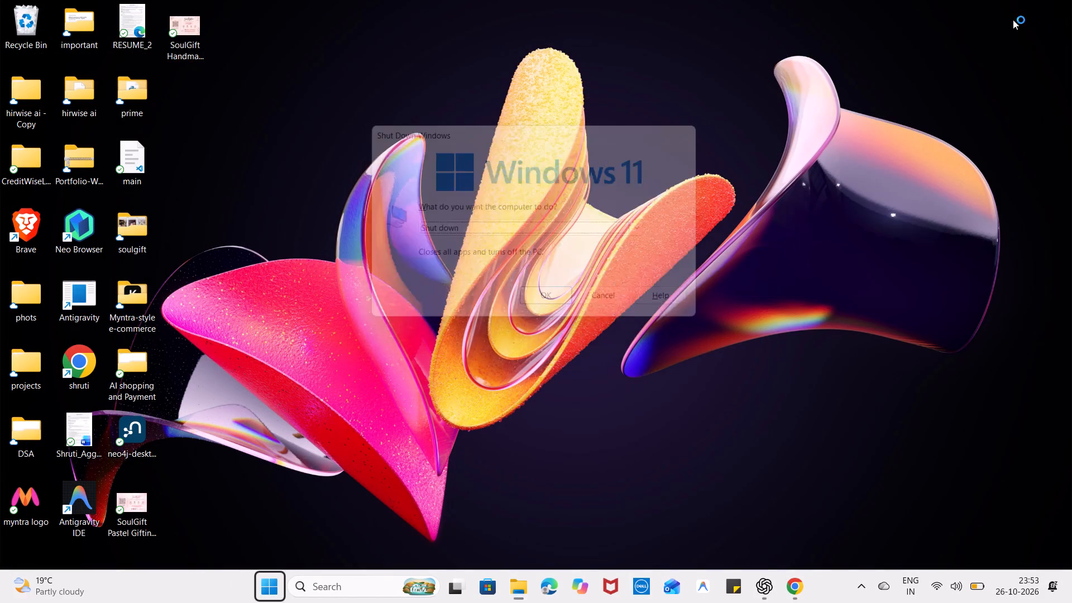